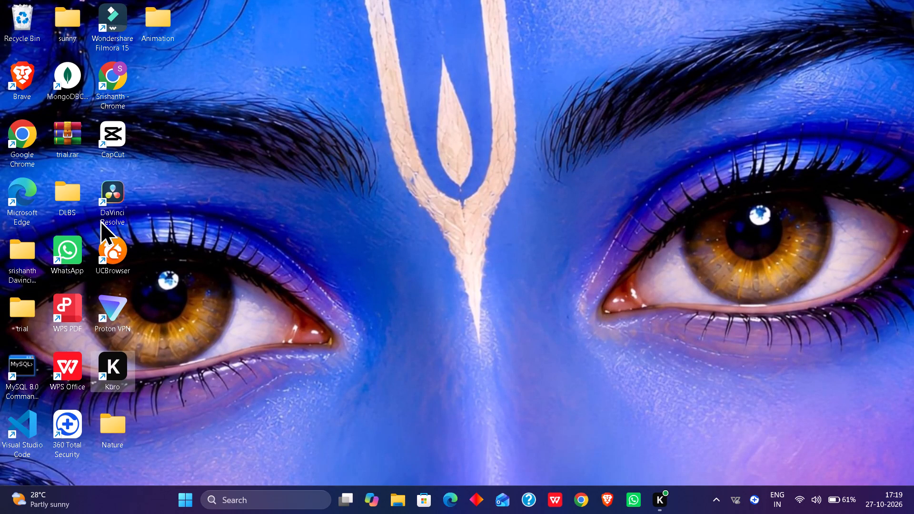
Launch DaVinci Resolve from the desktop and open the existing temple project.
{"action": "double_click", "coordinate": [109, 192]}
{"action": "double_click", "coordinate": [112, 192]}
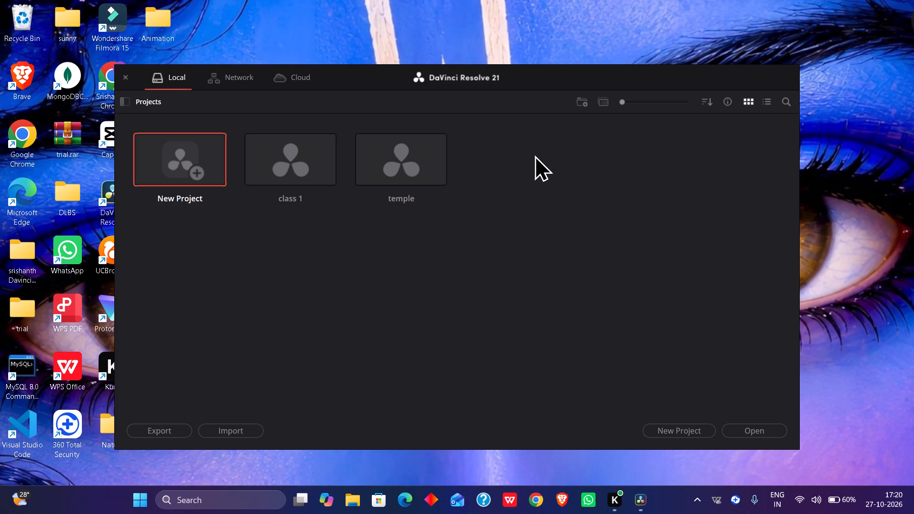
{"action": "left_click", "coordinate": [402, 165]}
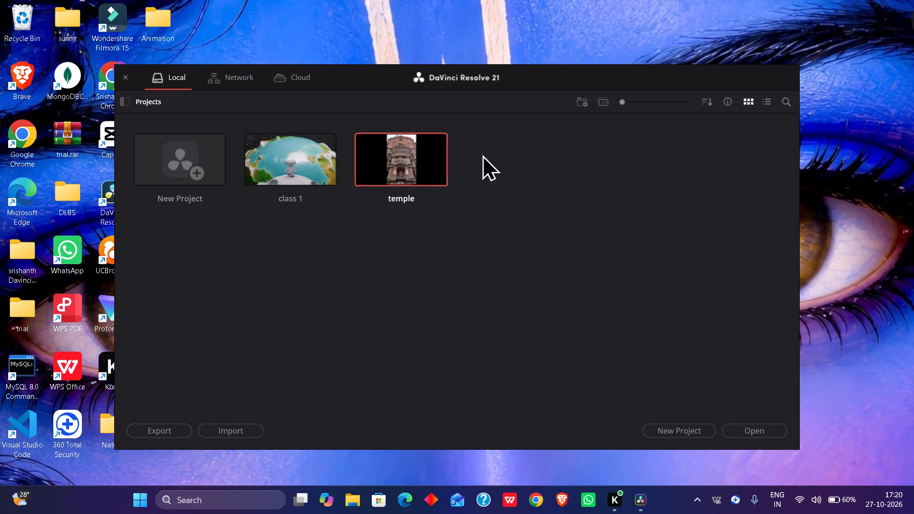
{"action": "double_click", "coordinate": [389, 162]}
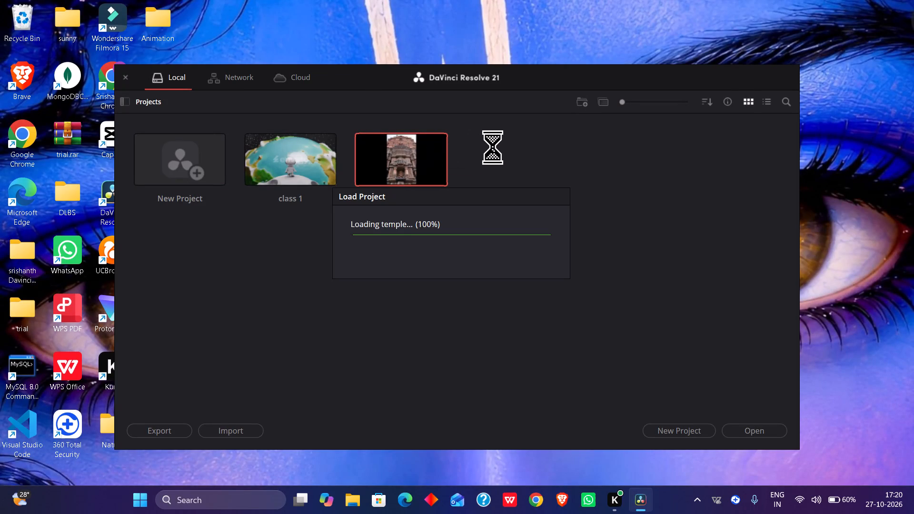
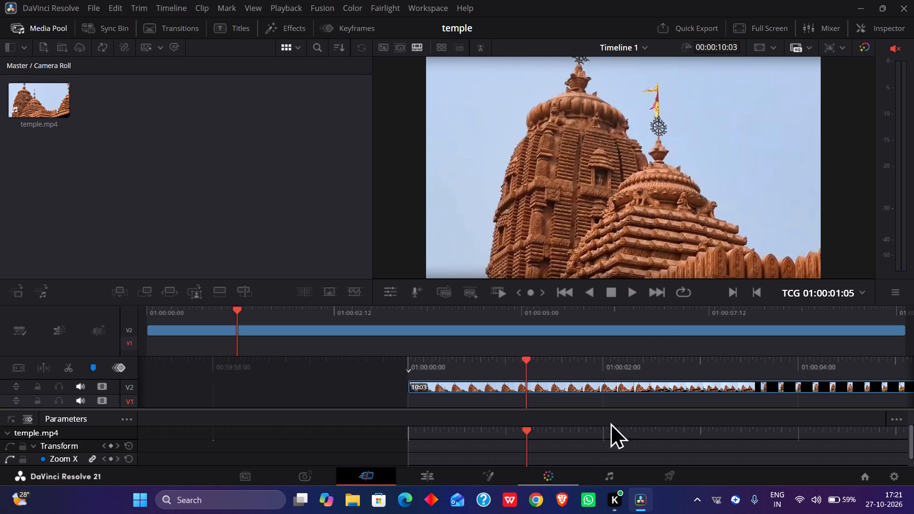
Show the clip's properties, unmute the timeline audio and play the temple clip from its beginning.
{"action": "left_click", "coordinate": [892, 29]}
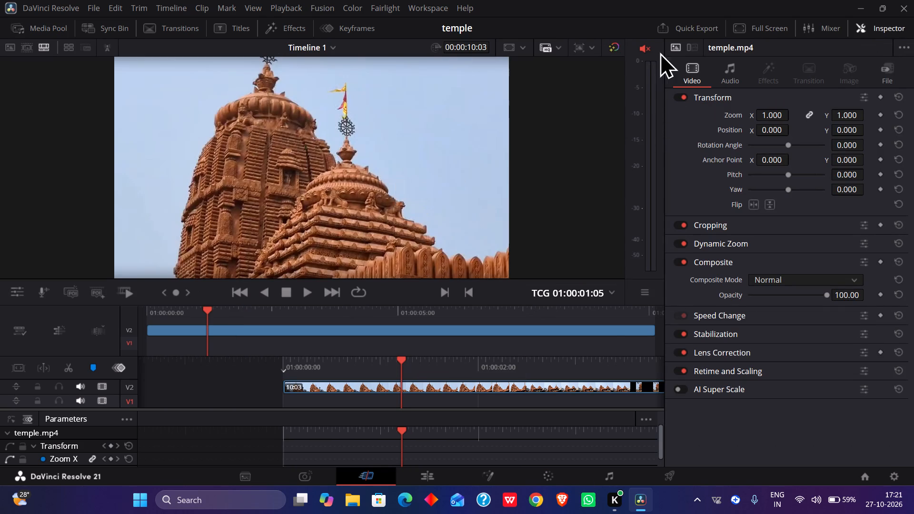
{"action": "left_click", "coordinate": [651, 46]}
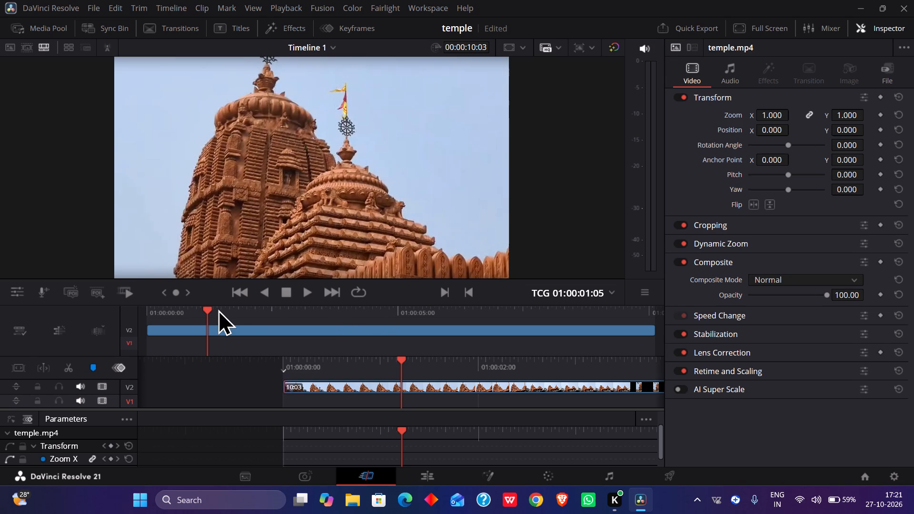
{"action": "left_click_drag", "start_coordinate": [208, 309], "coordinate": [119, 306]}
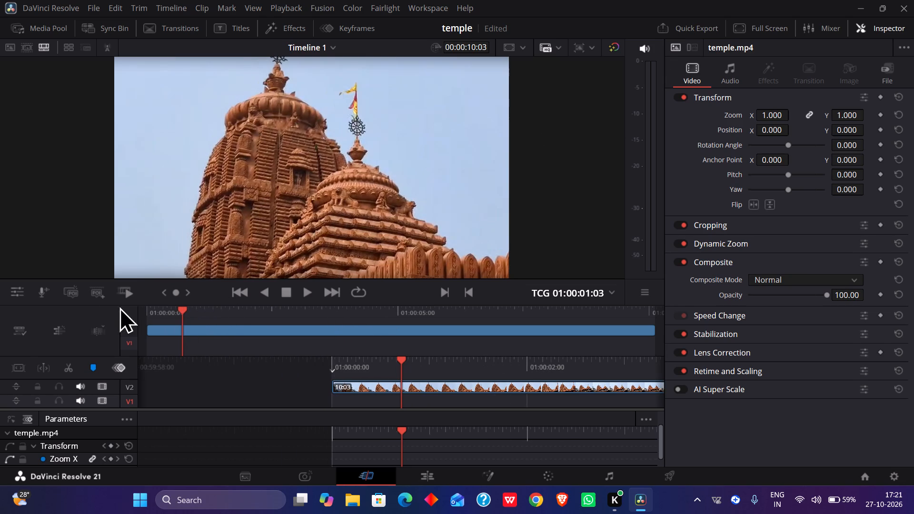
{"action": "left_click_drag", "start_coordinate": [119, 306], "coordinate": [91, 304]}
{"action": "left_click", "coordinate": [94, 299]}
{"action": "left_click", "coordinate": [180, 307]}
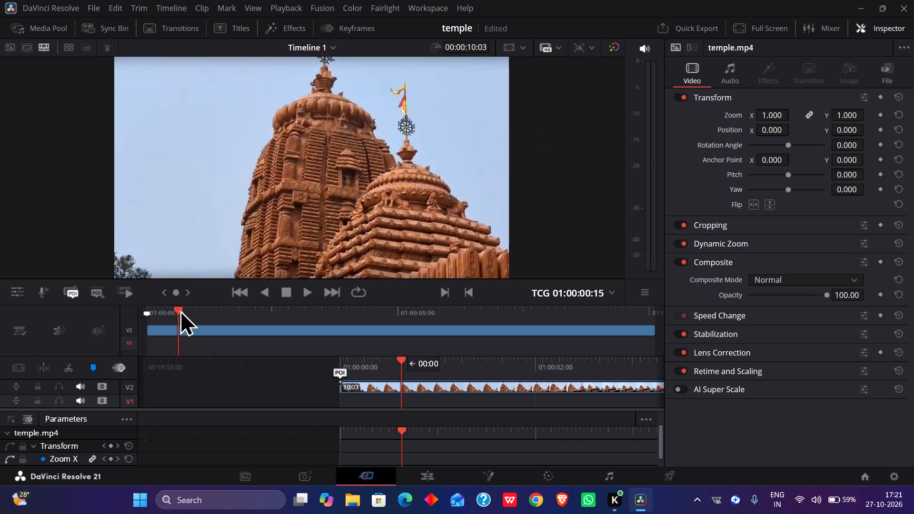
{"action": "left_click_drag", "start_coordinate": [177, 310], "coordinate": [123, 310]}
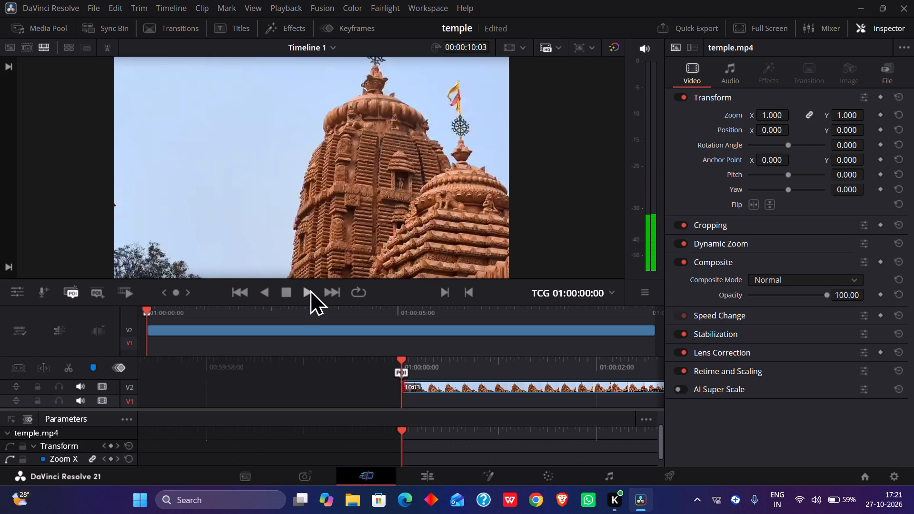
{"action": "key", "text": "l"}
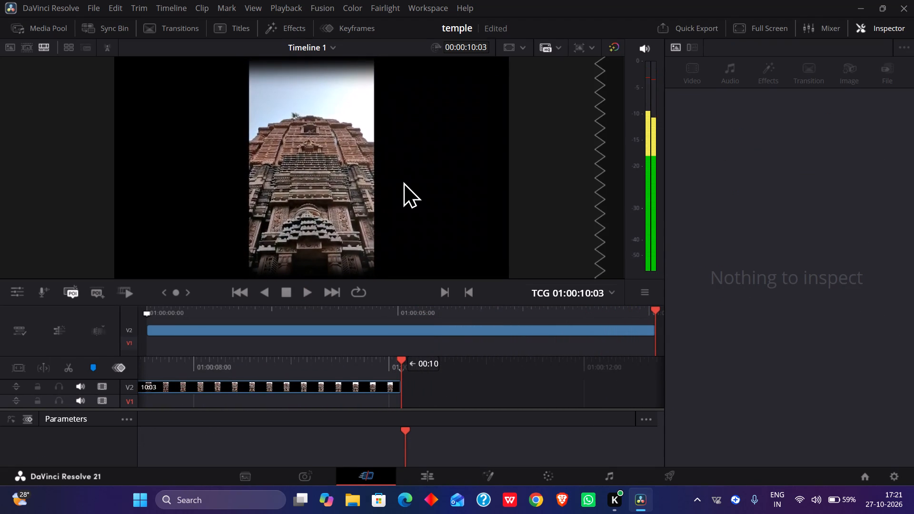
Step frame by frame around the end of the temple clip and return the playhead to its last frame.
{"action": "key", "text": "Right"}
{"action": "key", "text": "Right"}
{"action": "key", "text": "Right"}
{"action": "key", "text": "Right"}
{"action": "key", "text": "Right"}
{"action": "key", "text": "Right"}
{"action": "key", "text": "Right"}
{"action": "key", "text": "Right"}
{"action": "key", "text": "Right"}
{"action": "key", "text": "Right"}
{"action": "key", "text": "Right"}
{"action": "key", "text": "Right"}
{"action": "key", "text": "Right"}
{"action": "key", "text": "Right"}
{"action": "key", "text": "Right"}
{"action": "key", "text": "Right"}
{"action": "key", "text": "Right"}
{"action": "key", "text": "Right"}
{"action": "key", "text": "Right"}
{"action": "key", "text": "Right"}
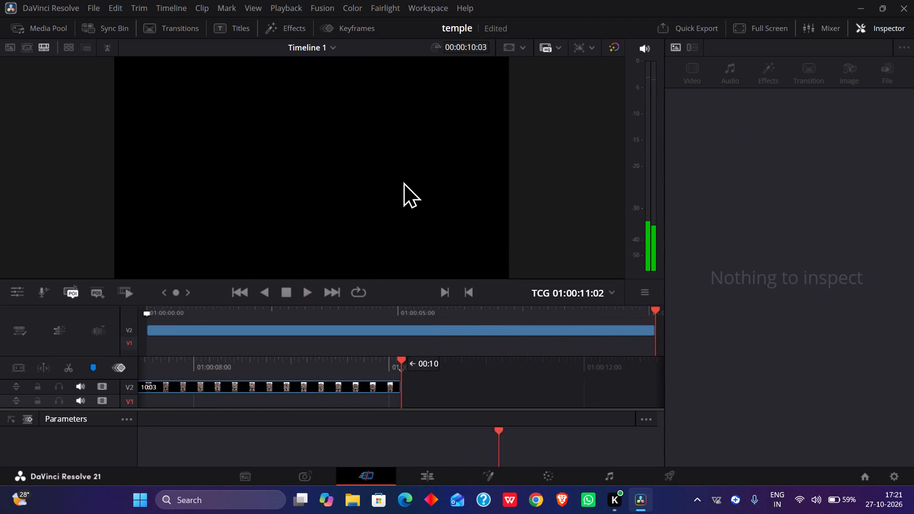
{"action": "key", "text": "Left"}
{"action": "key", "text": "Left"}
{"action": "key", "text": "Left"}
{"action": "key", "text": "Left"}
{"action": "key", "text": "Left"}
{"action": "key", "text": "Left"}
{"action": "key", "text": "Left"}
{"action": "key", "text": "Left"}
{"action": "key", "text": "Left"}
{"action": "key", "text": "Left"}
{"action": "key", "text": "Left"}
{"action": "key", "text": "Left"}
{"action": "key", "text": "Left"}
{"action": "key", "text": "Left"}
{"action": "key", "text": "Left"}
{"action": "key", "text": "Left"}
{"action": "key", "text": "Left"}
{"action": "key", "text": "Left"}
{"action": "key", "text": "Left"}
{"action": "key", "text": "Left"}
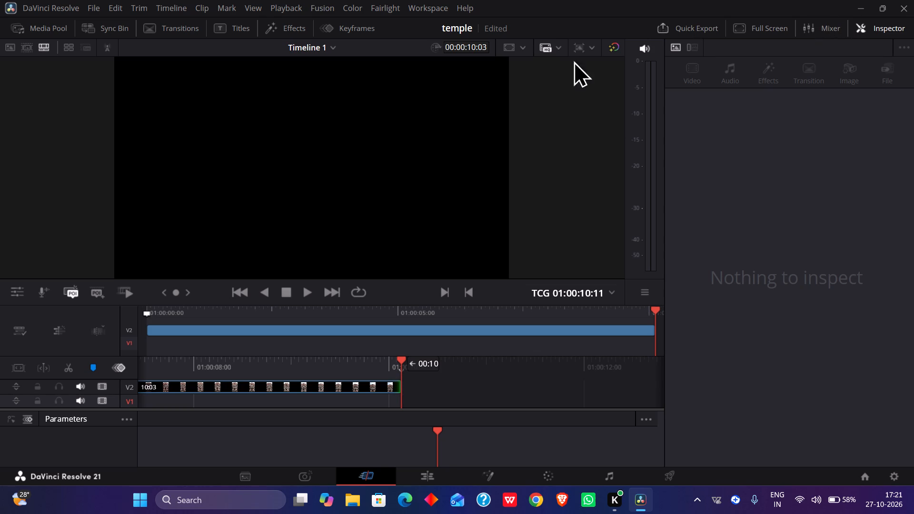
{"action": "left_click_drag", "start_coordinate": [403, 358], "coordinate": [402, 358]}
{"action": "left_click_drag", "start_coordinate": [402, 358], "coordinate": [332, 379]}
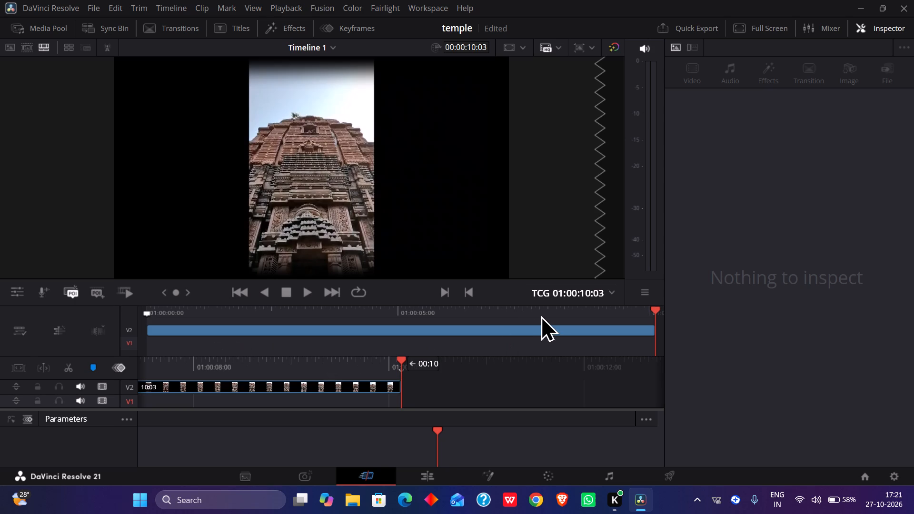
Mute the timeline audio and play the temple clip in reverse back to its start.
{"action": "left_click", "coordinate": [639, 47]}
{"action": "type", "text": "kj"}
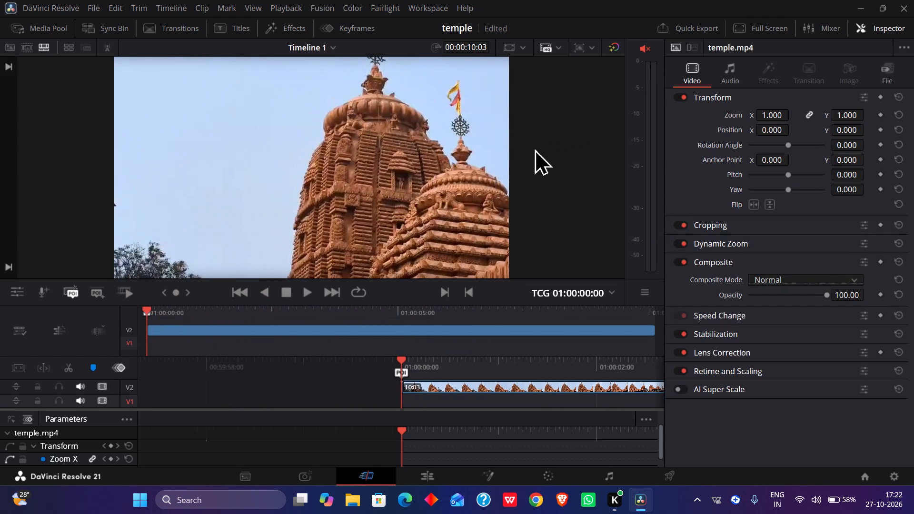
Scrub back and forth through the temple clip on the timeline to review its shots, hiding the clip's properties.
{"action": "left_click_drag", "start_coordinate": [205, 313], "coordinate": [235, 334]}
{"action": "left_click_drag", "start_coordinate": [283, 315], "coordinate": [285, 333]}
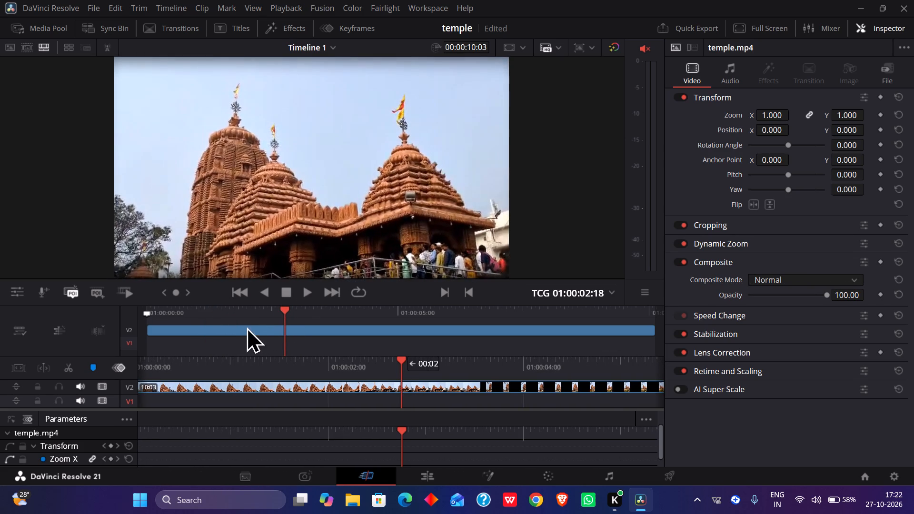
{"action": "left_click_drag", "start_coordinate": [316, 372], "coordinate": [329, 403]}
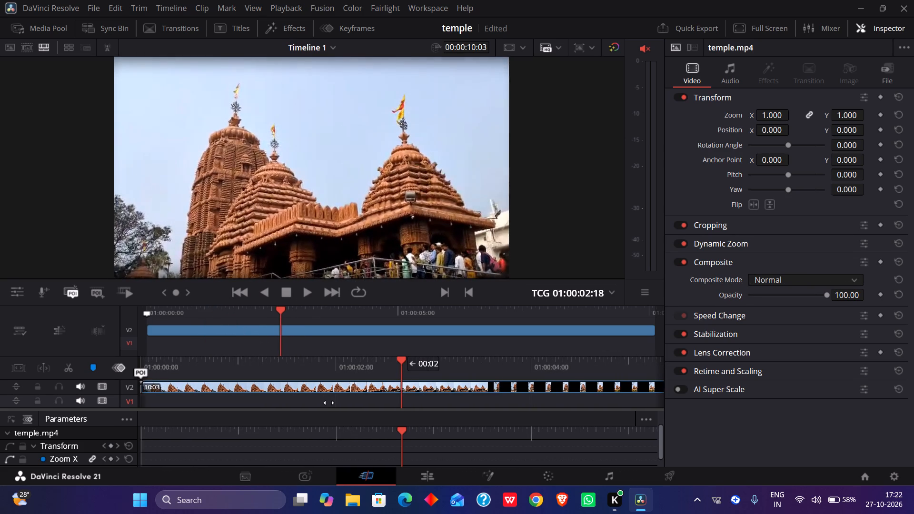
{"action": "left_click_drag", "start_coordinate": [329, 403], "coordinate": [336, 392]}
{"action": "left_click", "coordinate": [879, 22]}
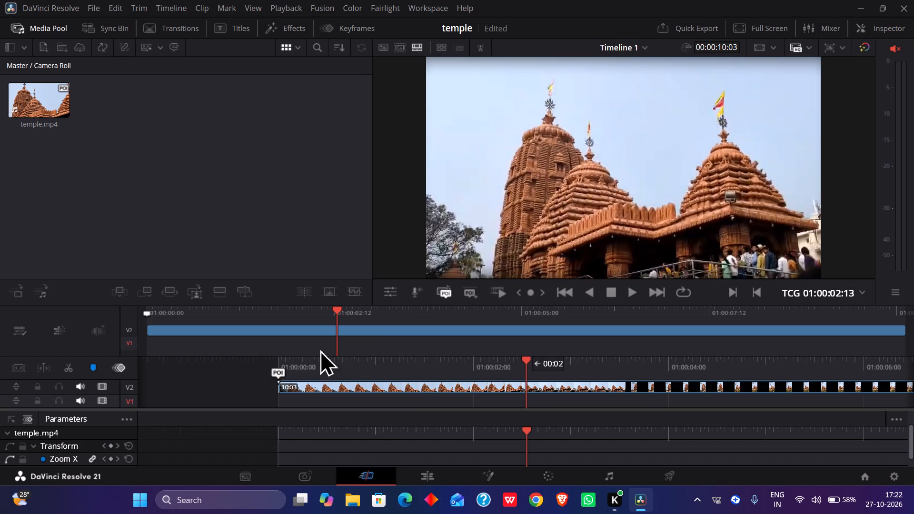
{"action": "left_click_drag", "start_coordinate": [253, 315], "coordinate": [286, 343]}
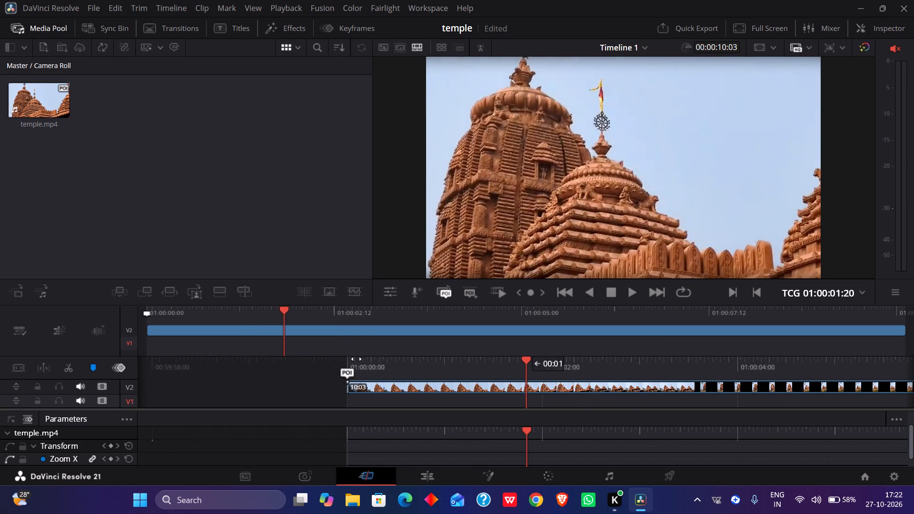
{"action": "left_click_drag", "start_coordinate": [364, 369], "coordinate": [403, 398]}
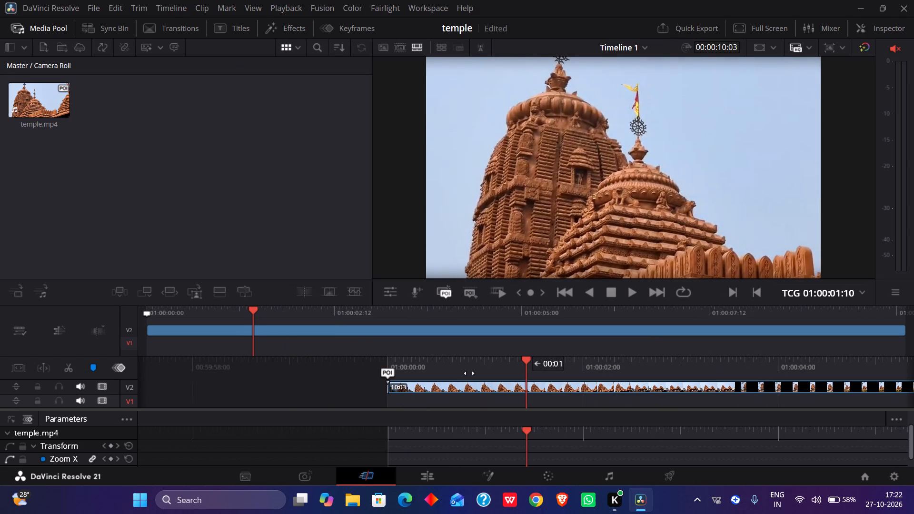
{"action": "left_click_drag", "start_coordinate": [469, 374], "coordinate": [454, 395]}
{"action": "left_click_drag", "start_coordinate": [322, 372], "coordinate": [420, 385]}
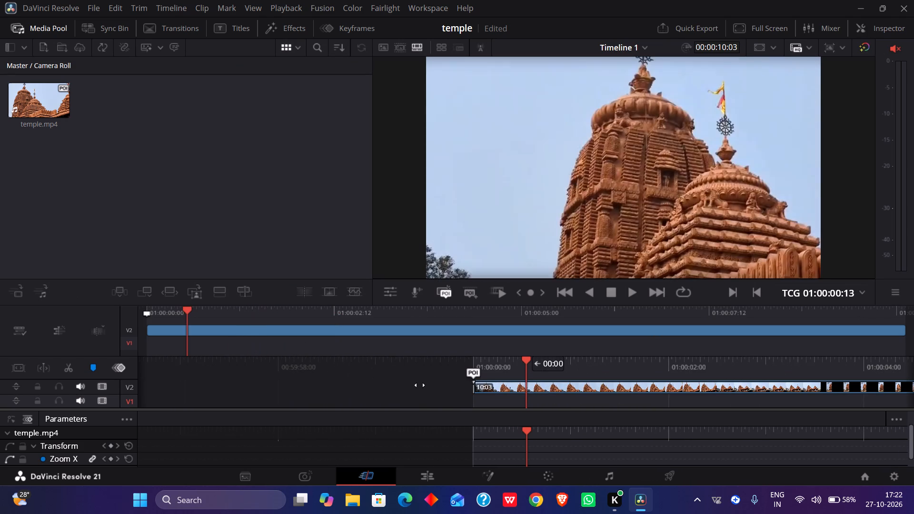
{"action": "left_click_drag", "start_coordinate": [420, 385], "coordinate": [411, 388]}
{"action": "left_click_drag", "start_coordinate": [441, 313], "coordinate": [453, 337]}
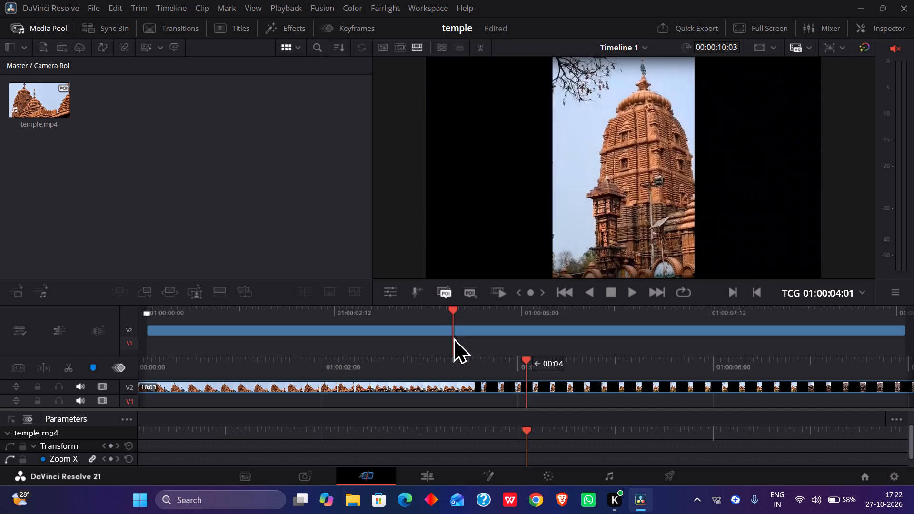
{"action": "left_click_drag", "start_coordinate": [453, 337], "coordinate": [131, 388]}
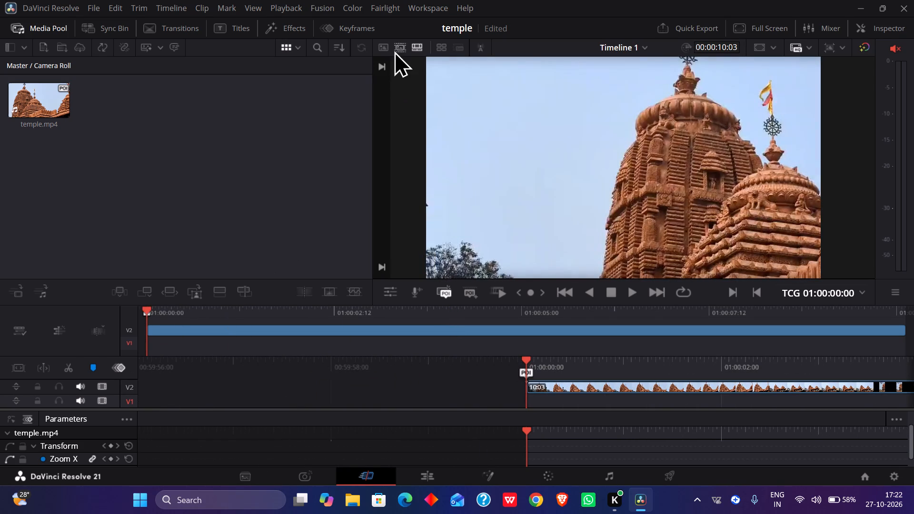
{"action": "left_click", "coordinate": [387, 46]}
{"action": "left_click_drag", "start_coordinate": [260, 312], "coordinate": [266, 345]}
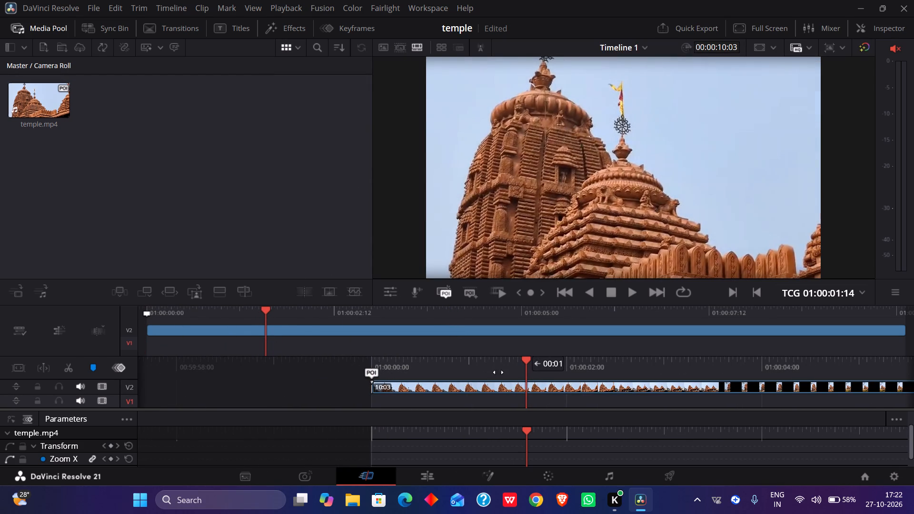
{"action": "left_click_drag", "start_coordinate": [531, 361], "coordinate": [913, 397]}
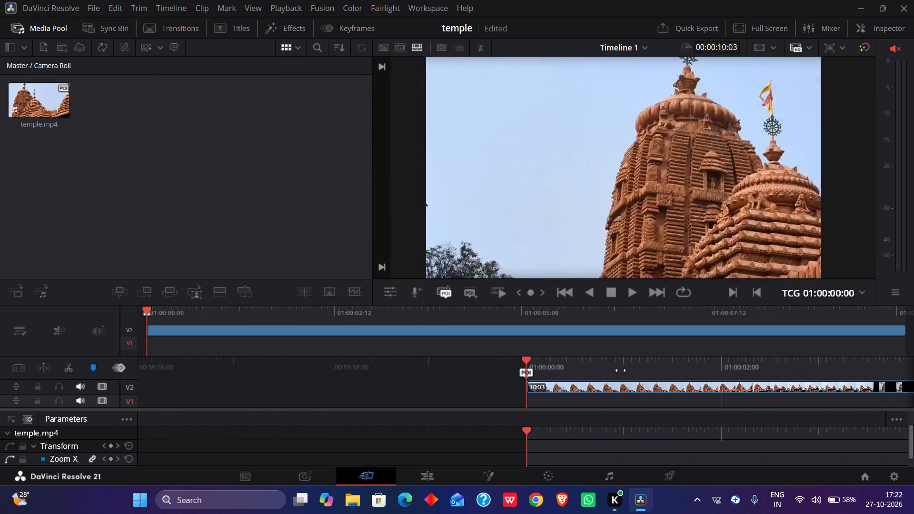
Delete the temple clip from the timeline.
{"action": "left_click", "coordinate": [313, 329]}
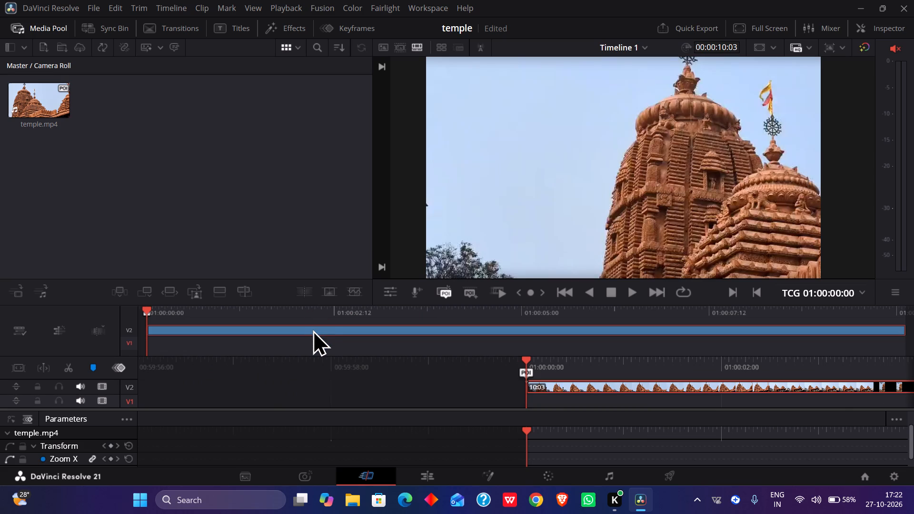
{"action": "key", "text": "BackSpace"}
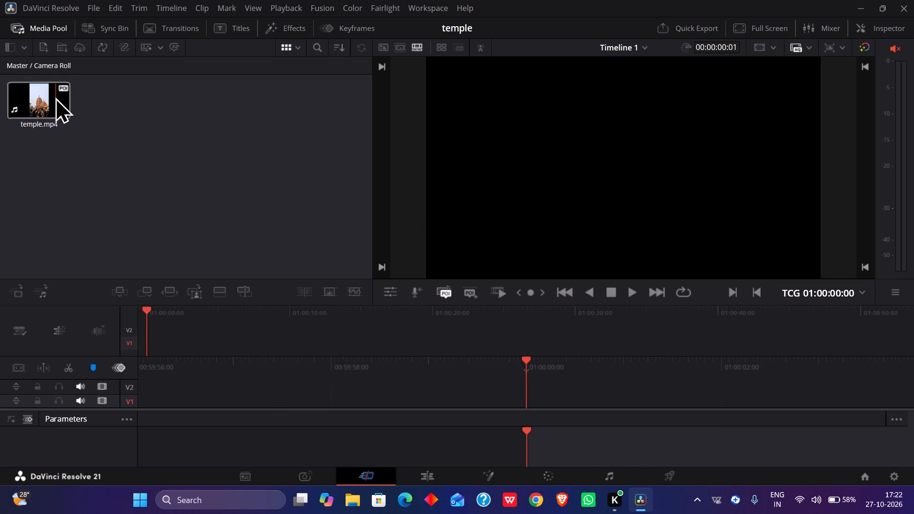
Remove all clips from the Camera Roll bin, deleting temple.mp4 from the media pool.
{"action": "left_click_drag", "start_coordinate": [86, 100], "coordinate": [0, 108]}
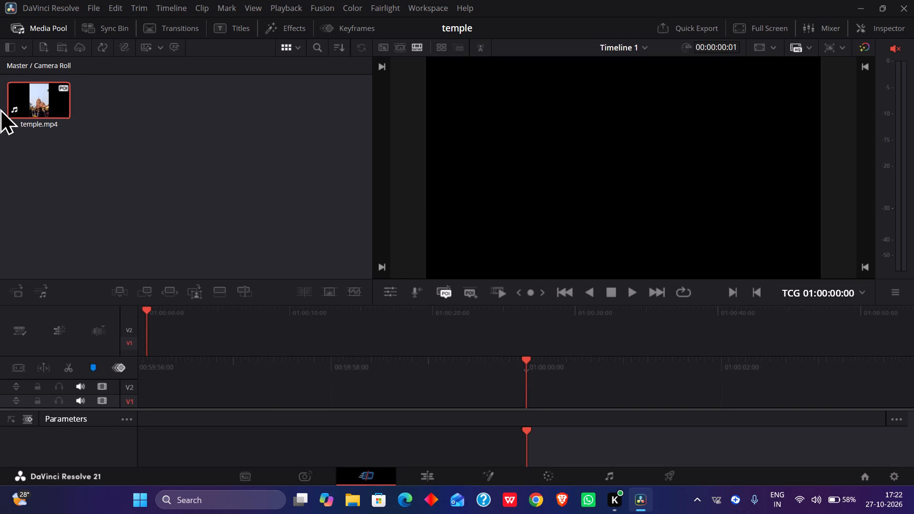
{"action": "right_click", "coordinate": [148, 131]}
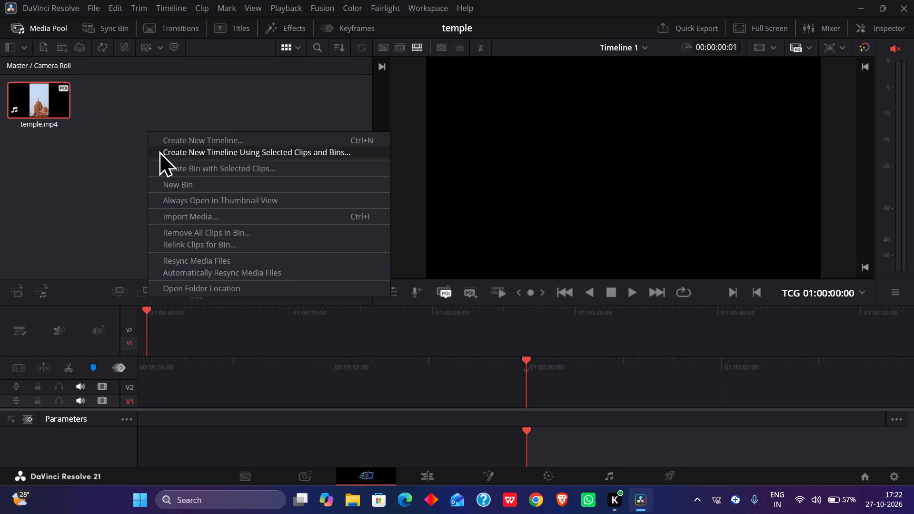
{"action": "left_click", "coordinate": [199, 229]}
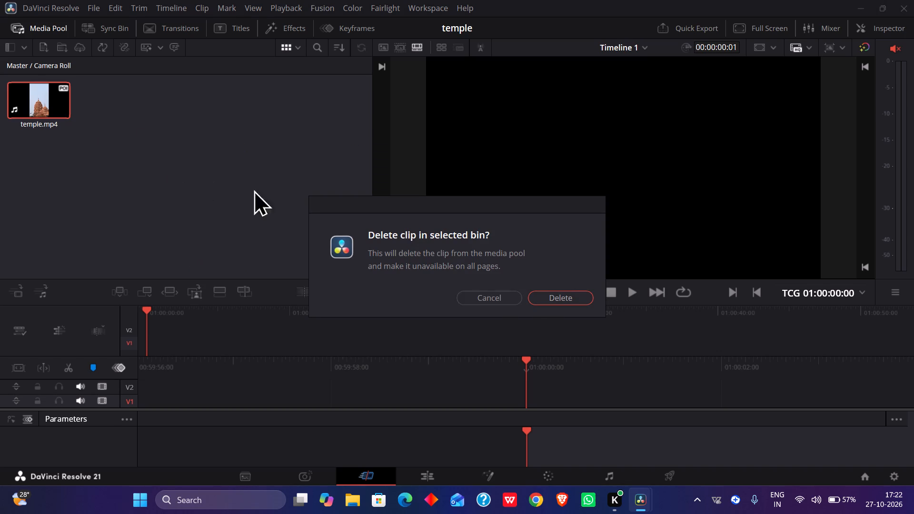
{"action": "left_click", "coordinate": [538, 298]}
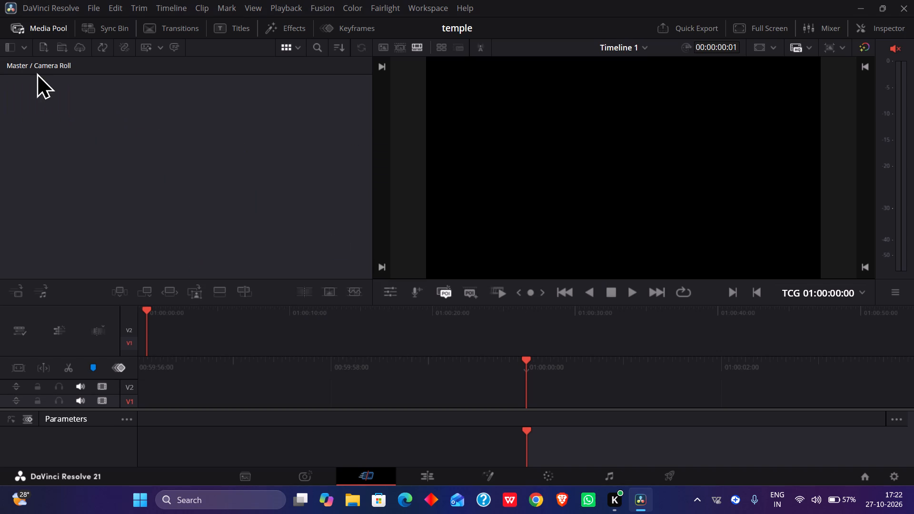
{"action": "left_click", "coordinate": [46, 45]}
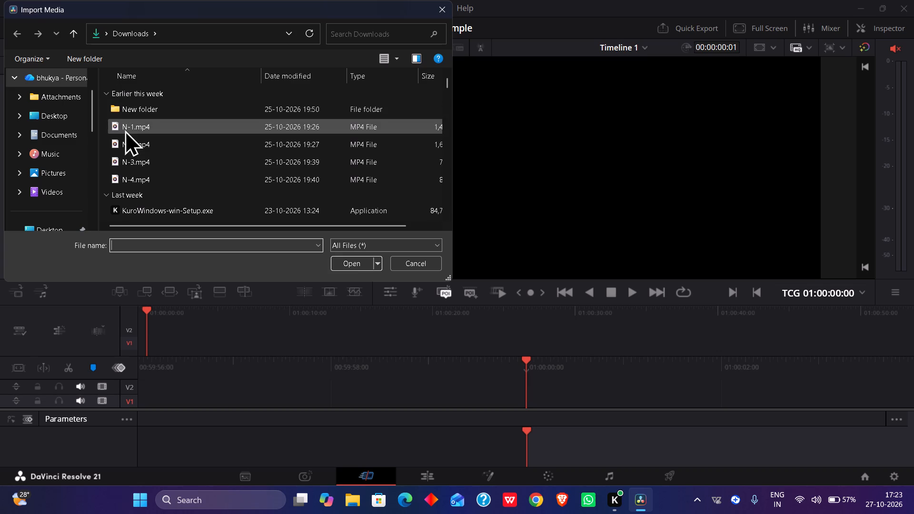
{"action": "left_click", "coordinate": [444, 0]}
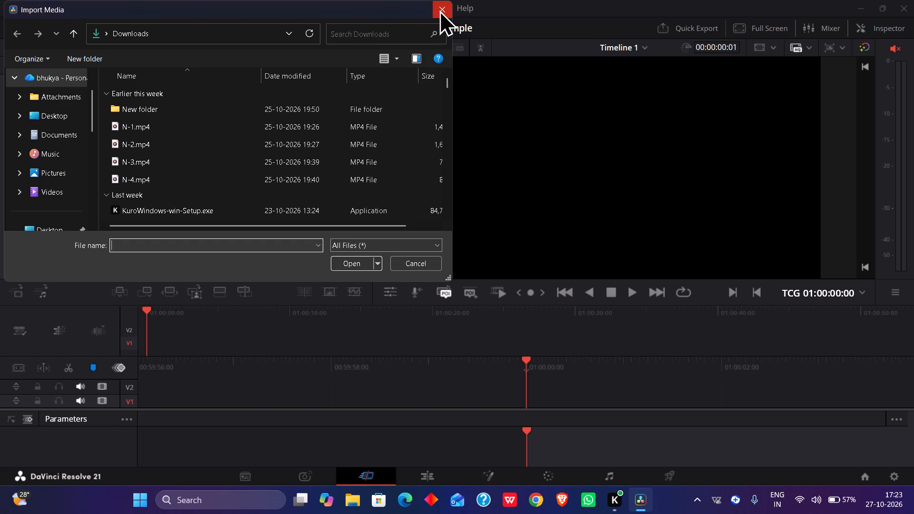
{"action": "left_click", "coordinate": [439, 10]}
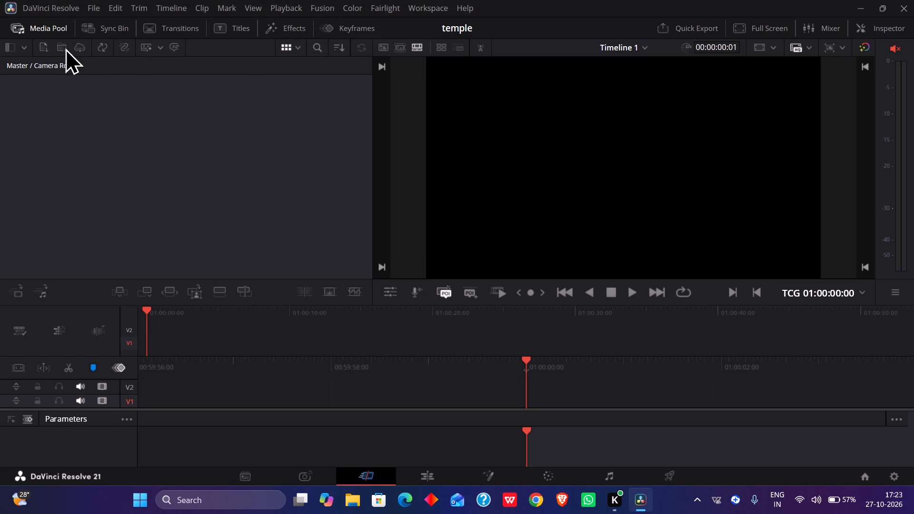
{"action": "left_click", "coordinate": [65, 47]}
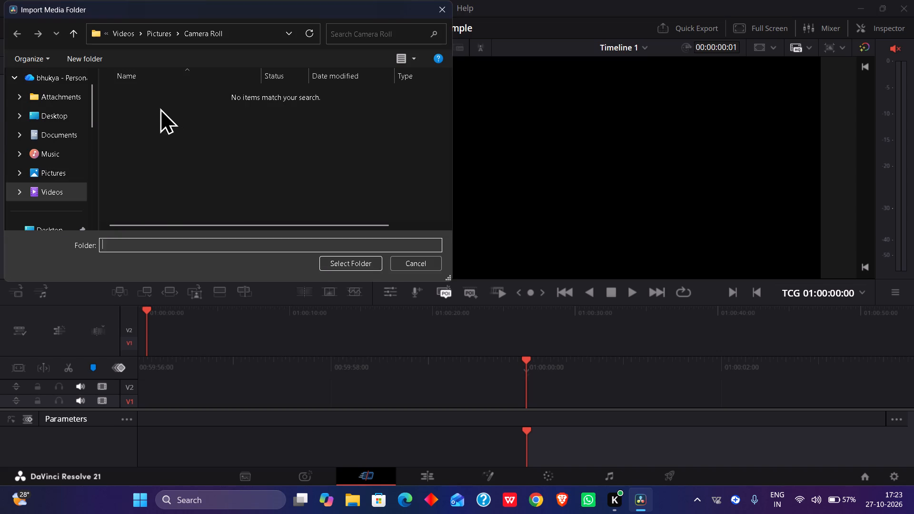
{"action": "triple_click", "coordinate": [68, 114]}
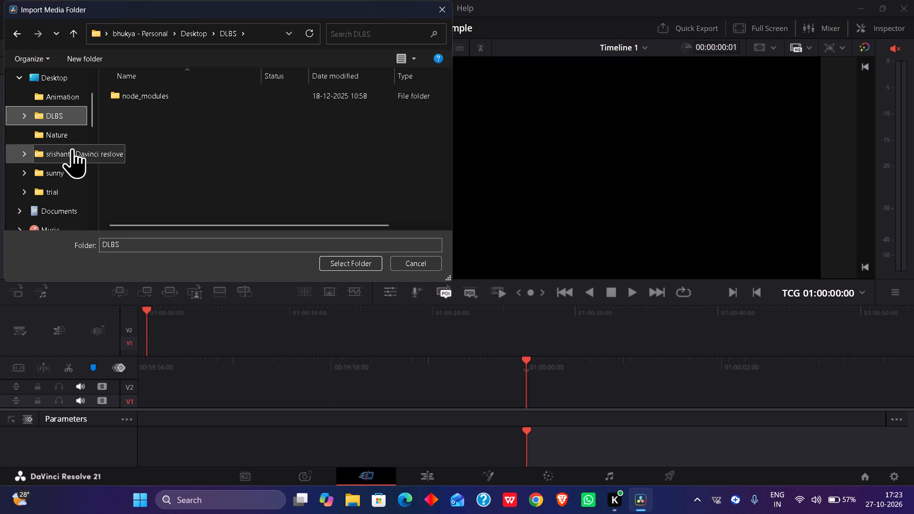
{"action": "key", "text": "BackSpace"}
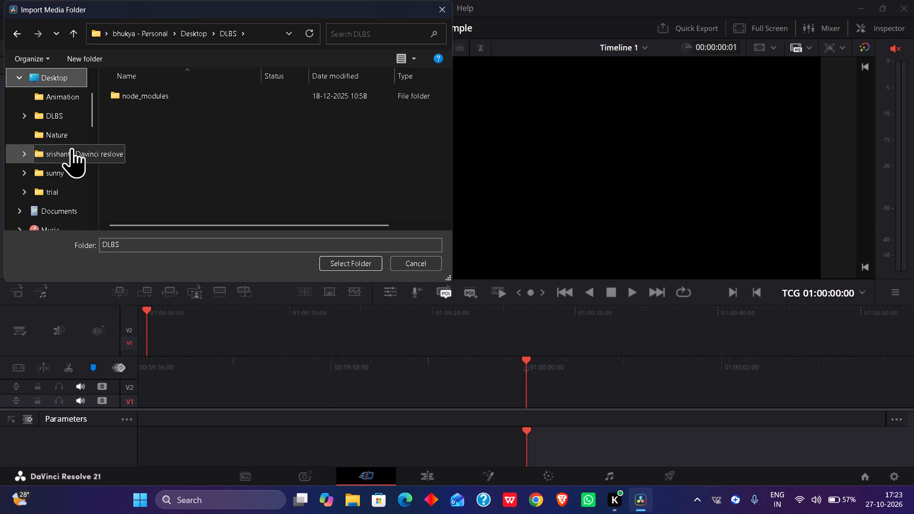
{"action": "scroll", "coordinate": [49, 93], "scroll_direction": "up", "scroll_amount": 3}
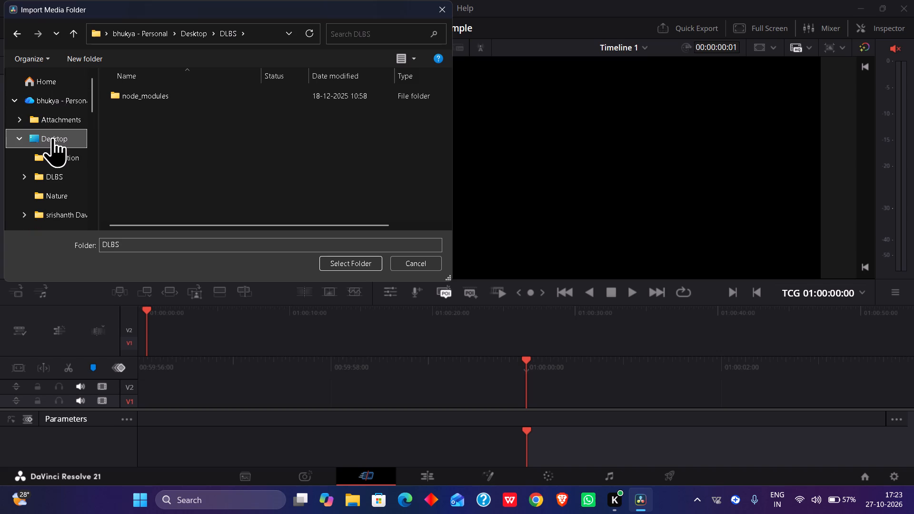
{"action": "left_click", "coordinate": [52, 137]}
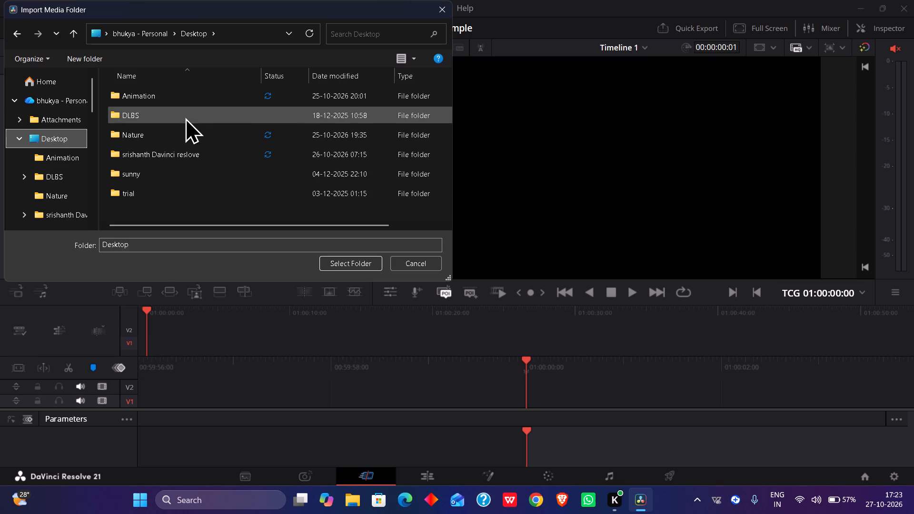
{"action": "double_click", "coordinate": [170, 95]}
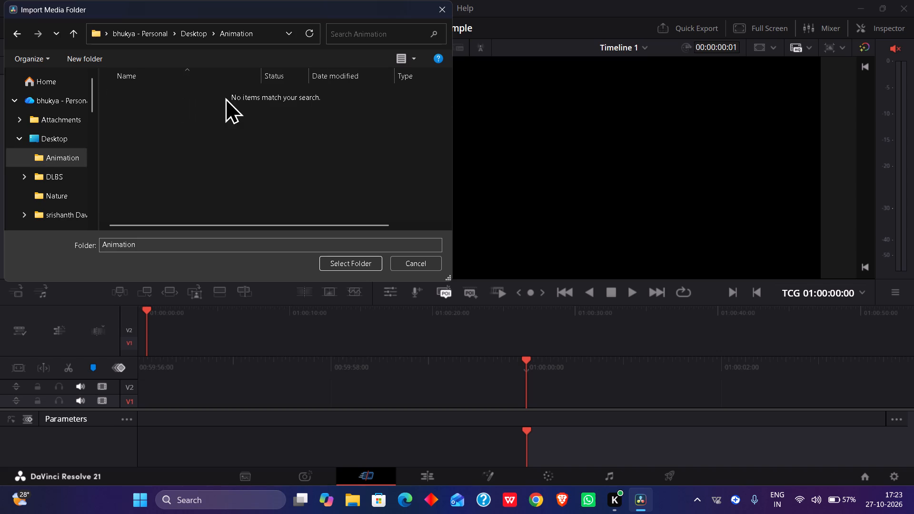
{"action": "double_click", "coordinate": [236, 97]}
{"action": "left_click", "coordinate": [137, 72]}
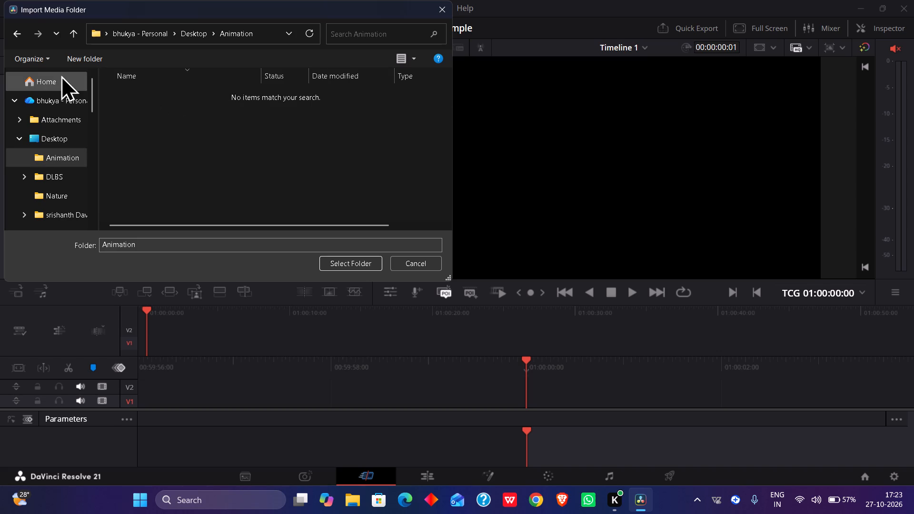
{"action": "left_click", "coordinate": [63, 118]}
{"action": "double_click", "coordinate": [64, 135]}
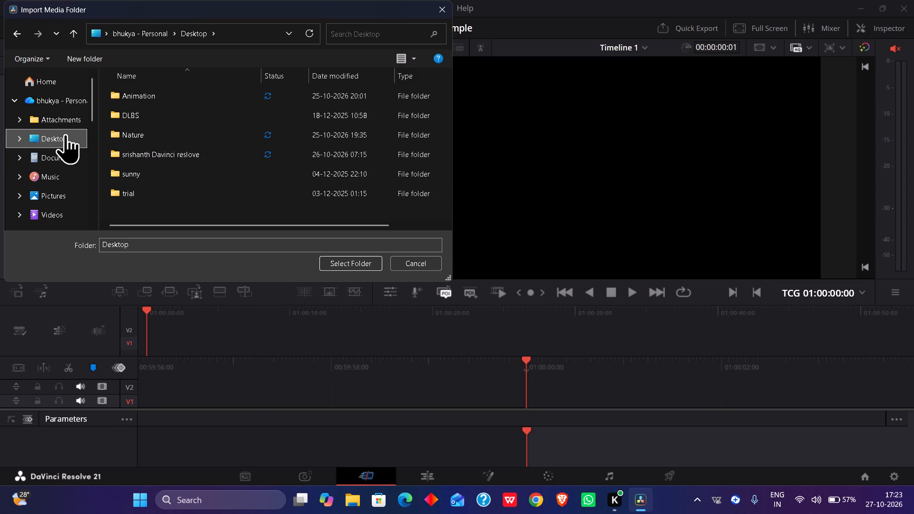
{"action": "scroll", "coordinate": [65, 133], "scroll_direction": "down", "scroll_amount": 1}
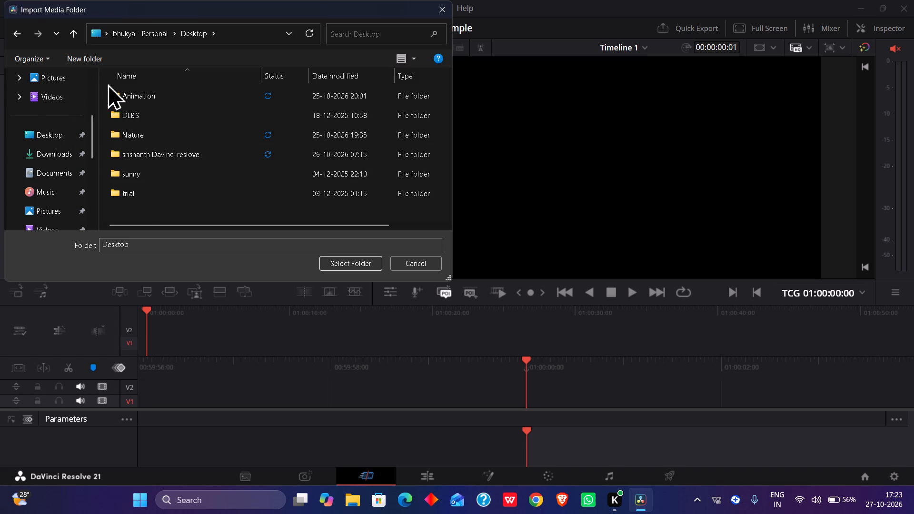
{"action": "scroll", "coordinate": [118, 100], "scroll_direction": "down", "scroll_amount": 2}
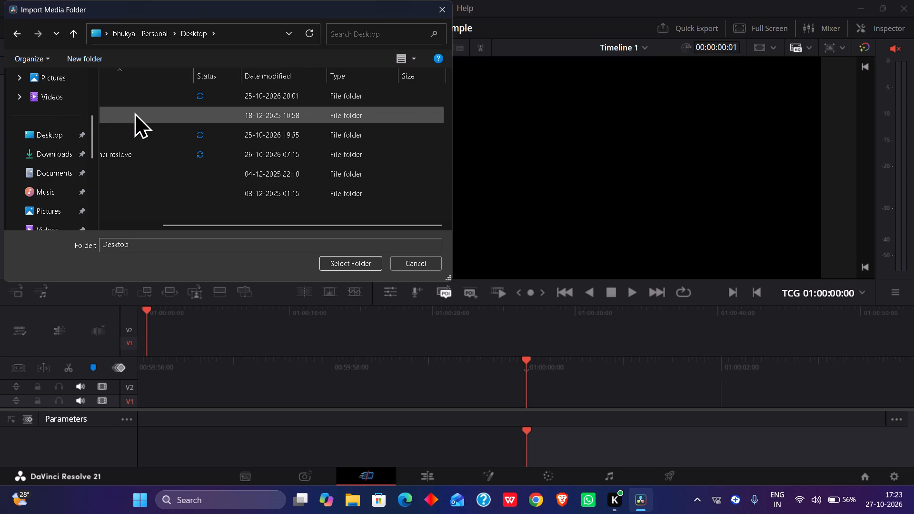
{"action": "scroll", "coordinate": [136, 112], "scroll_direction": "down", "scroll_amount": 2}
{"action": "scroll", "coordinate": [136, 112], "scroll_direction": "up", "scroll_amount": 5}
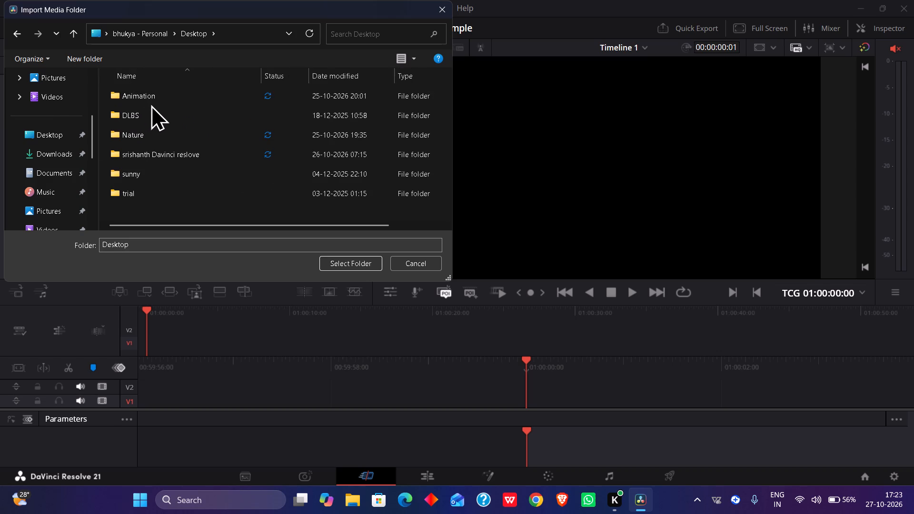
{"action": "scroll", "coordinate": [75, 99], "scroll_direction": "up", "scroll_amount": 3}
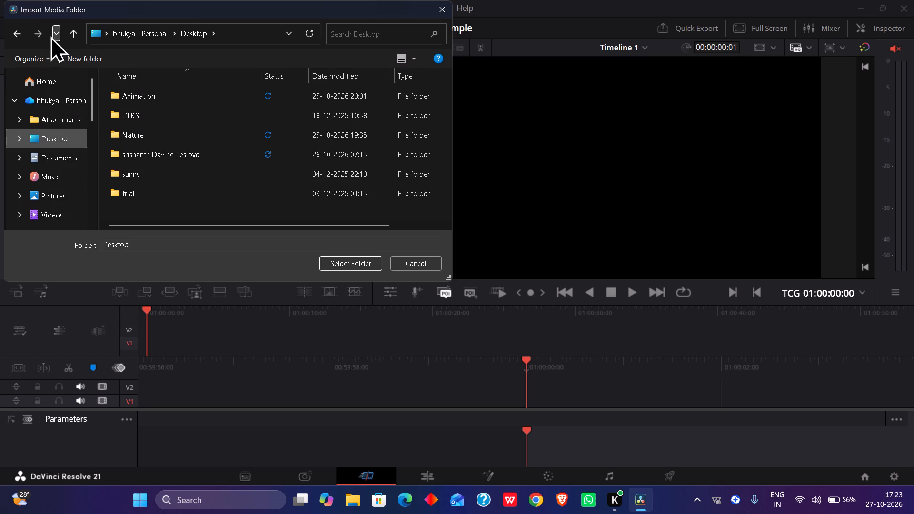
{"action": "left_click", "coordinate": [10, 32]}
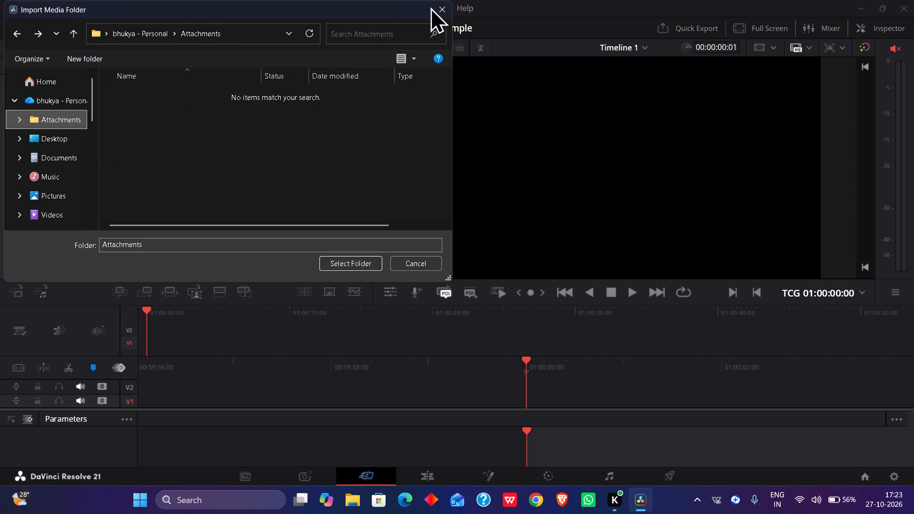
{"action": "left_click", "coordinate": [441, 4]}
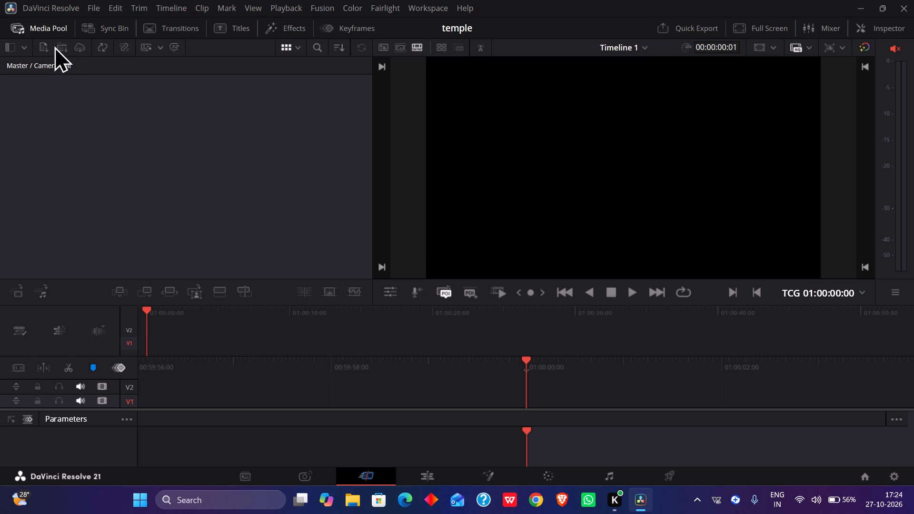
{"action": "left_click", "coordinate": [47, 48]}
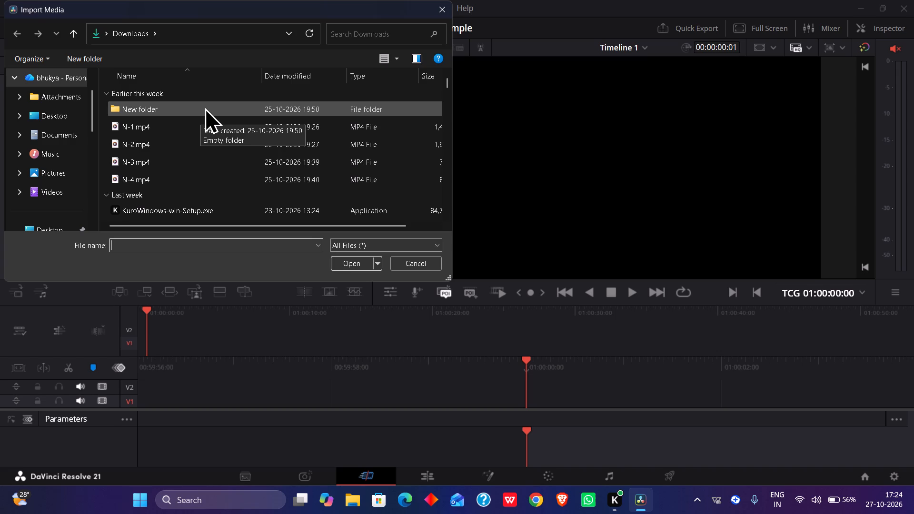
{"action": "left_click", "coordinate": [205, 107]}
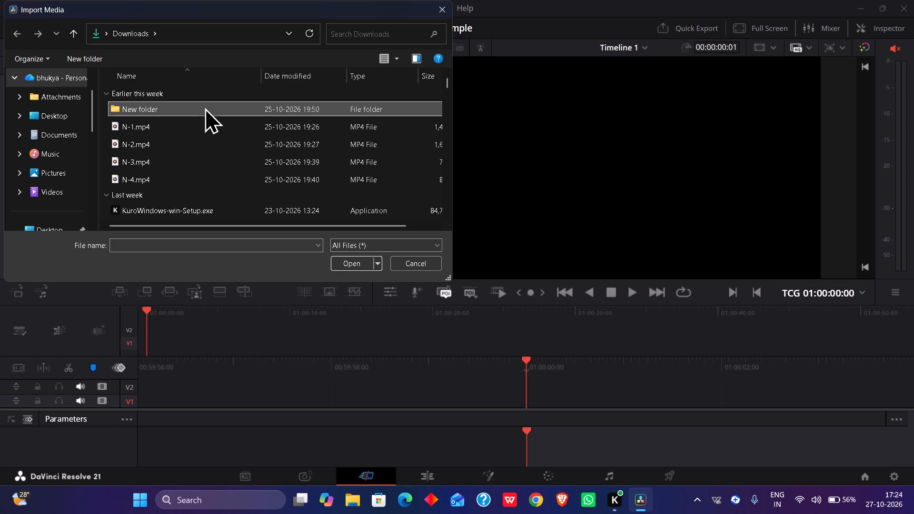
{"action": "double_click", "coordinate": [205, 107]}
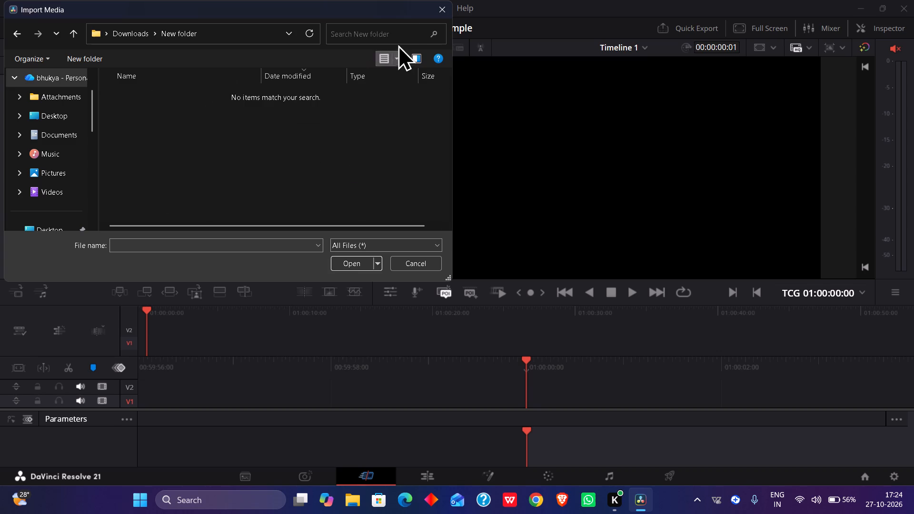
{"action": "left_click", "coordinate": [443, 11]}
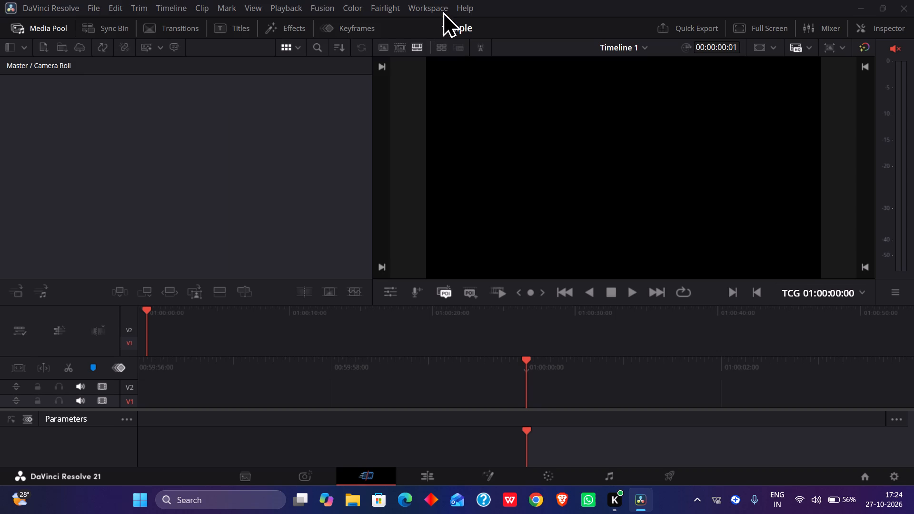
Start a media import and look through the Downloads and Desktop folders for footage to use.
{"action": "left_click", "coordinate": [46, 45]}
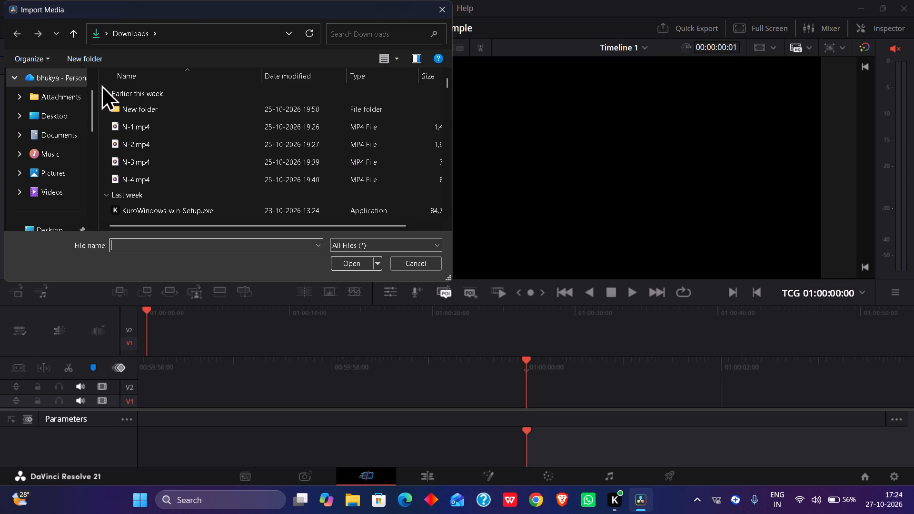
{"action": "scroll", "coordinate": [163, 153], "scroll_direction": "down", "scroll_amount": 2}
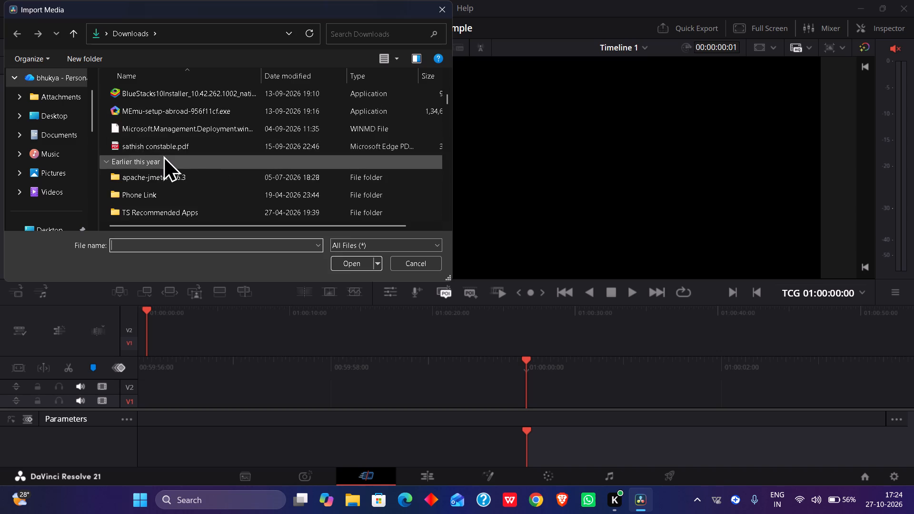
{"action": "scroll", "coordinate": [163, 155], "scroll_direction": "up", "scroll_amount": 2}
{"action": "scroll", "coordinate": [169, 150], "scroll_direction": "down", "scroll_amount": 1}
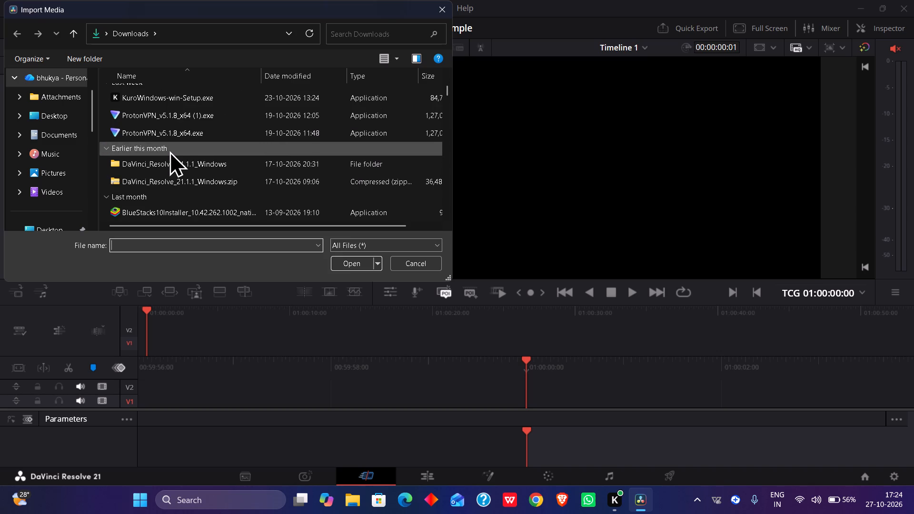
{"action": "scroll", "coordinate": [175, 145], "scroll_direction": "up", "scroll_amount": 3}
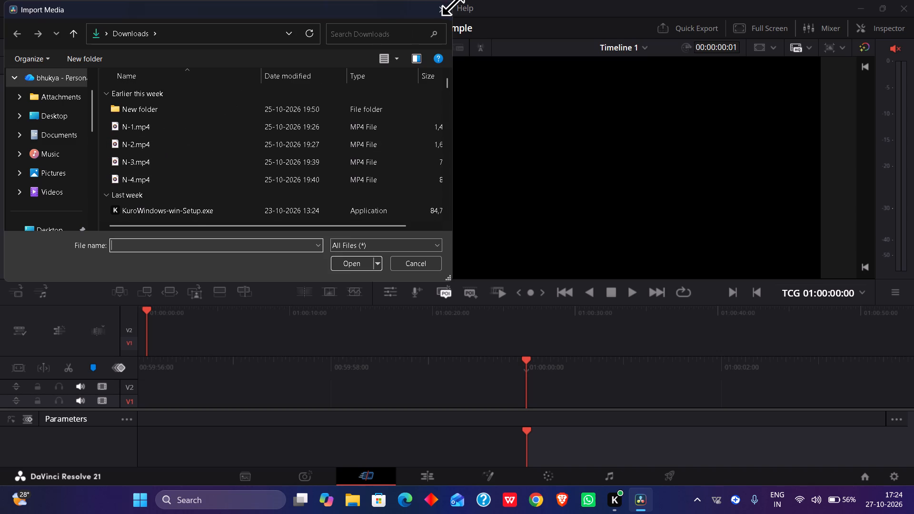
{"action": "scroll", "coordinate": [42, 135], "scroll_direction": "down", "scroll_amount": 2}
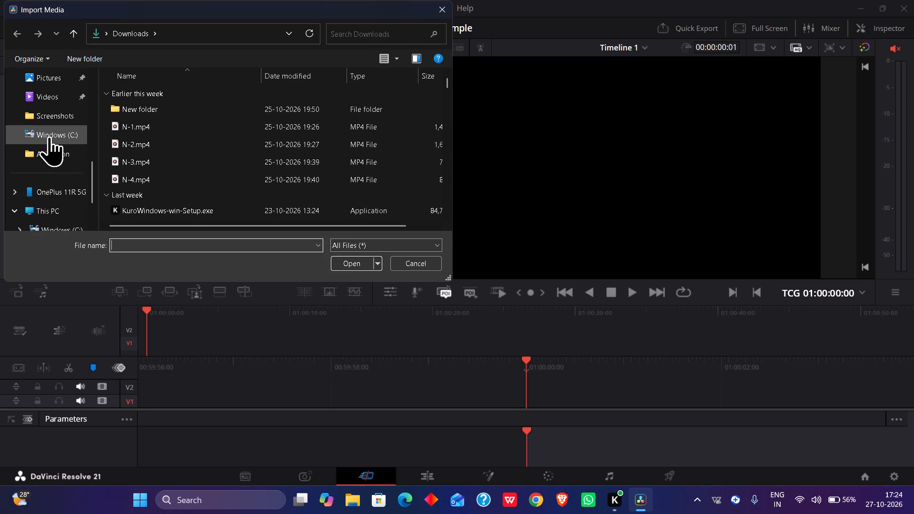
{"action": "scroll", "coordinate": [49, 136], "scroll_direction": "up", "scroll_amount": 1}
{"action": "double_click", "coordinate": [66, 116]}
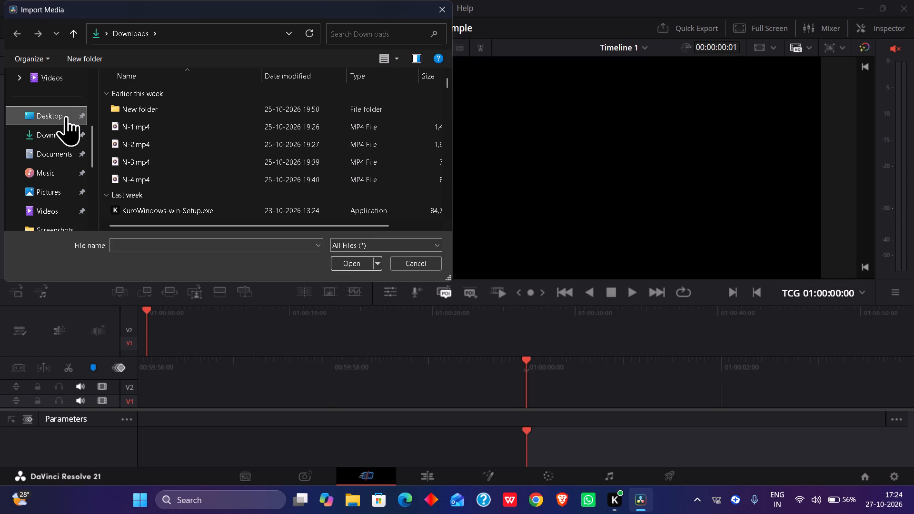
{"action": "scroll", "coordinate": [159, 92], "scroll_direction": "down", "scroll_amount": 2}
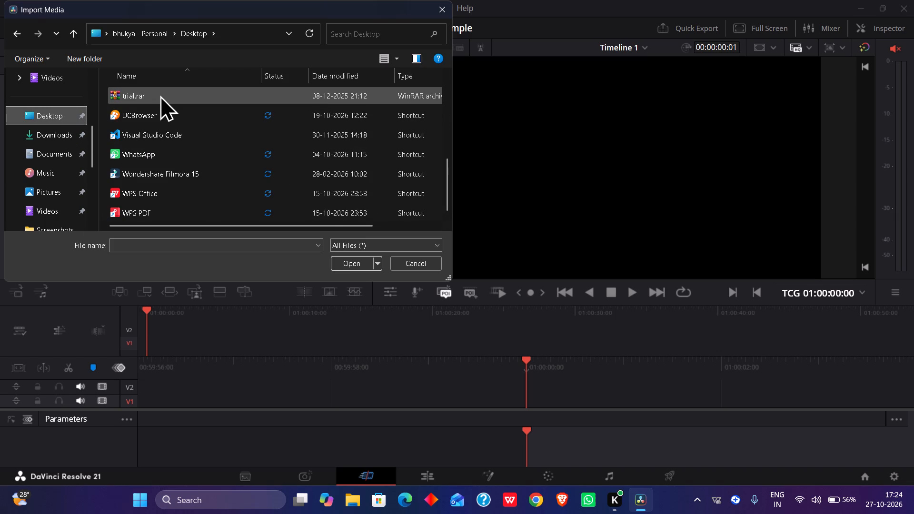
{"action": "double_click", "coordinate": [63, 140]}
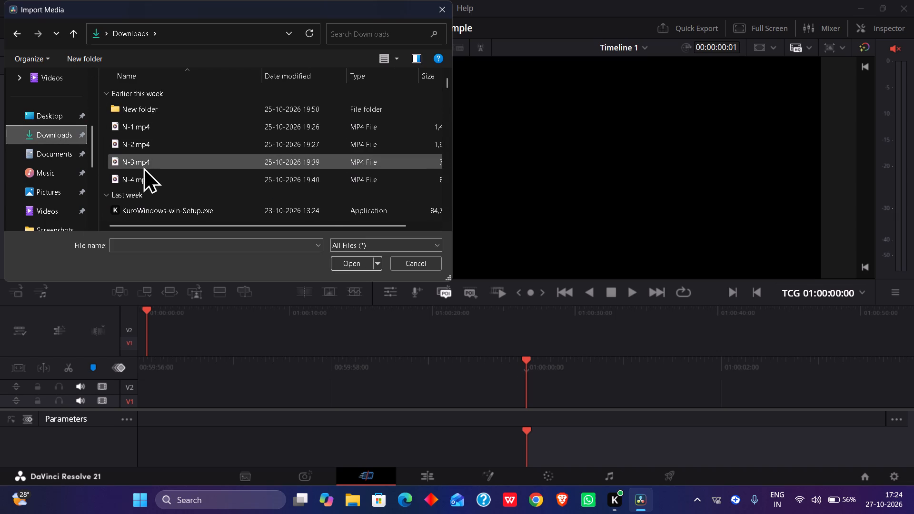
Look through the Documents, Music, Pictures and Videos folders, including BlueStacks-Pie64, for media to import.
{"action": "double_click", "coordinate": [70, 158]}
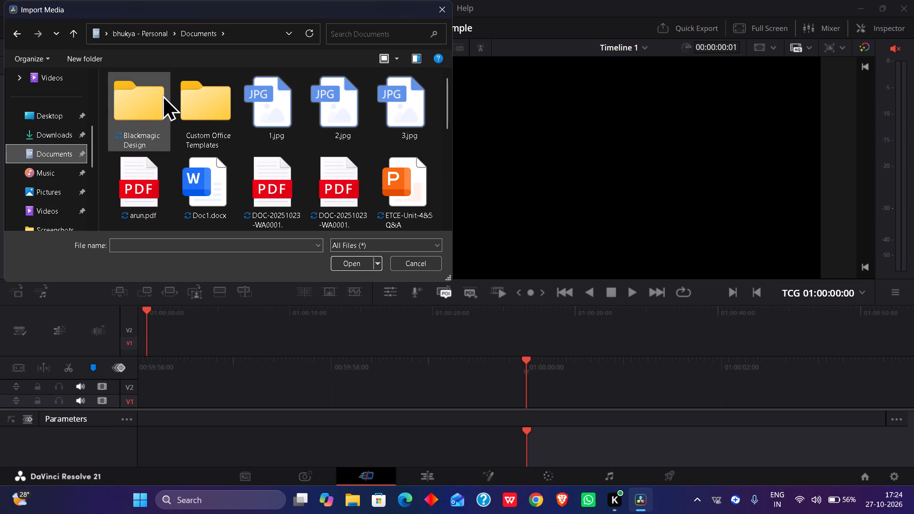
{"action": "scroll", "coordinate": [244, 87], "scroll_direction": "down", "scroll_amount": 5}
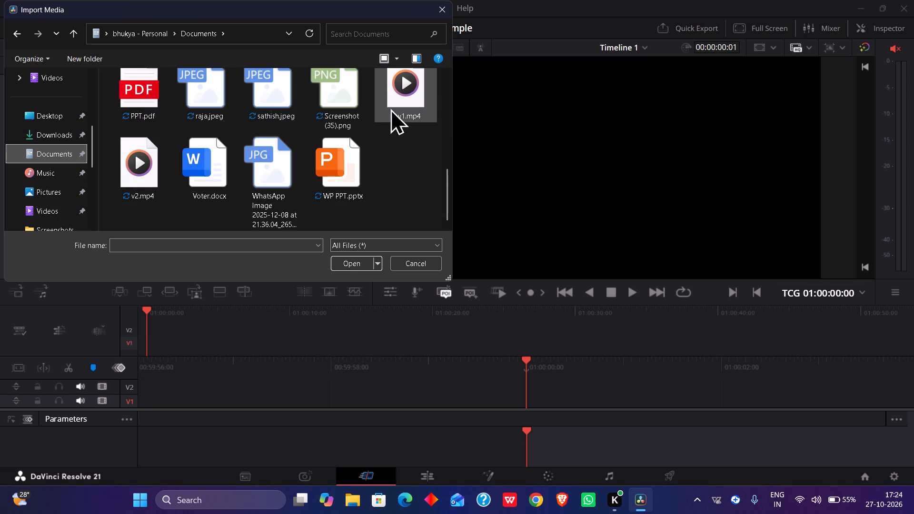
{"action": "scroll", "coordinate": [252, 138], "scroll_direction": "up", "scroll_amount": 4}
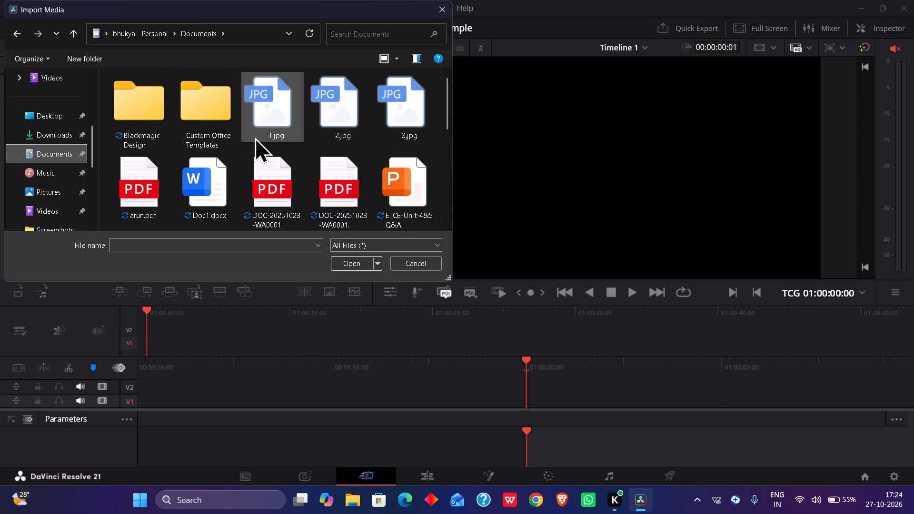
{"action": "scroll", "coordinate": [256, 134], "scroll_direction": "up", "scroll_amount": 3}
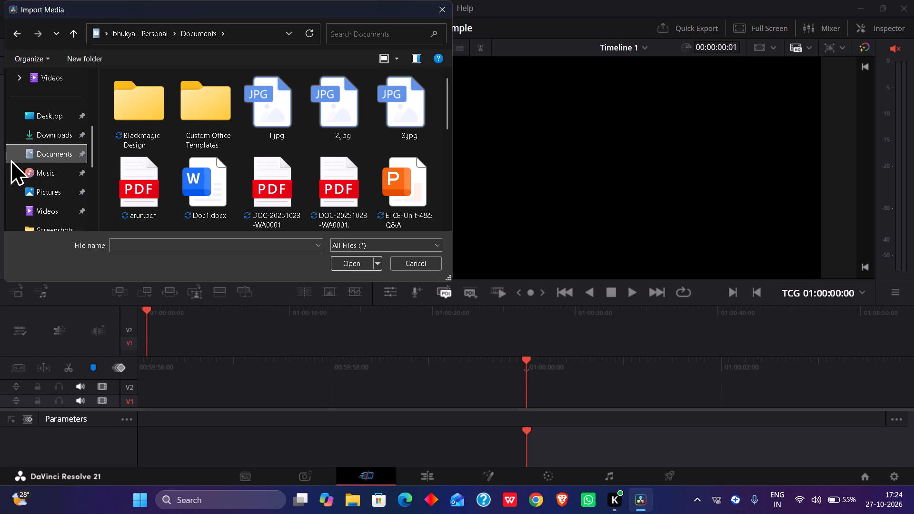
{"action": "left_click", "coordinate": [53, 166]}
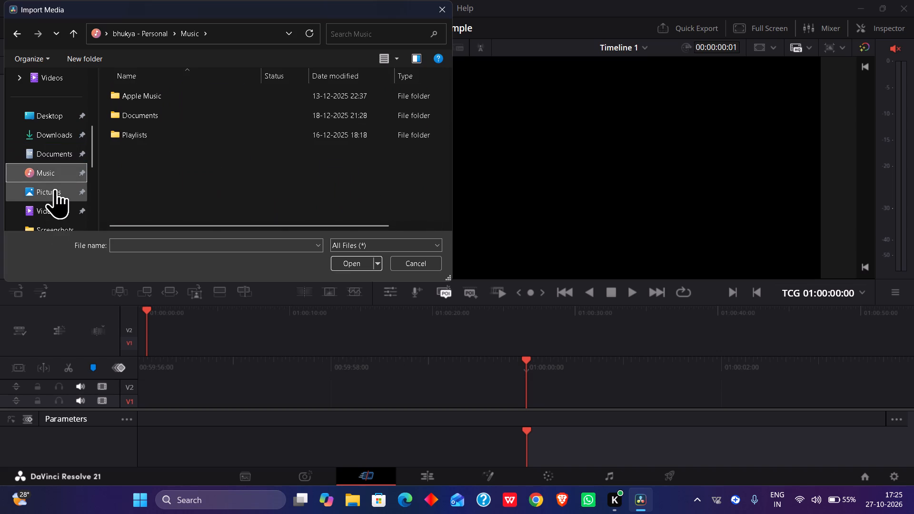
{"action": "double_click", "coordinate": [55, 188]}
{"action": "scroll", "coordinate": [198, 119], "scroll_direction": "down", "scroll_amount": 2}
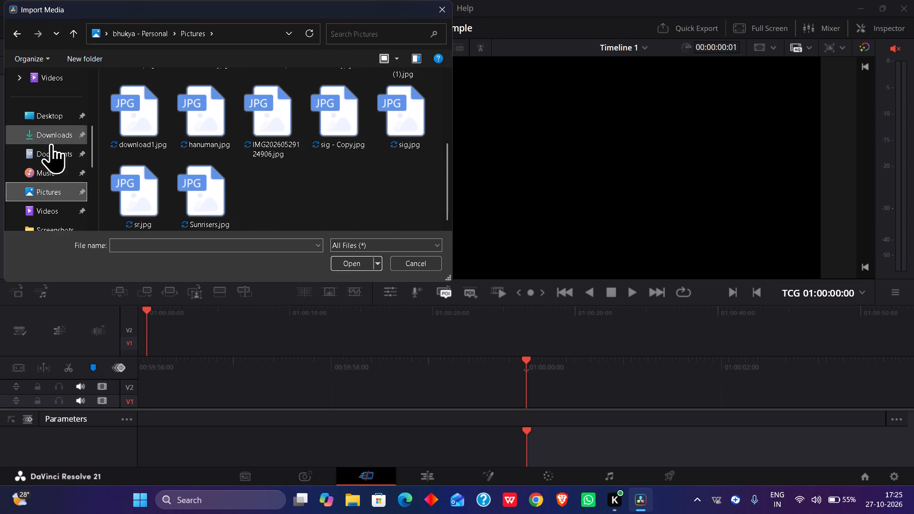
{"action": "double_click", "coordinate": [56, 207]}
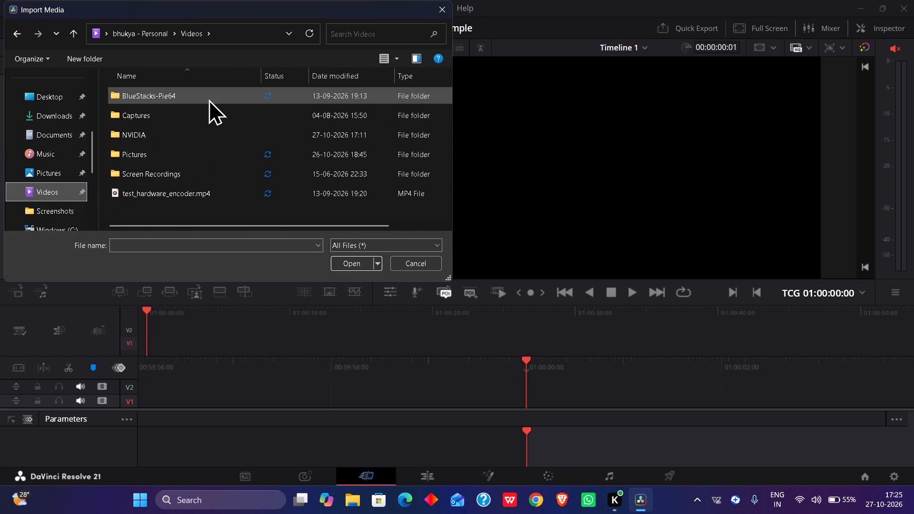
{"action": "double_click", "coordinate": [209, 99]}
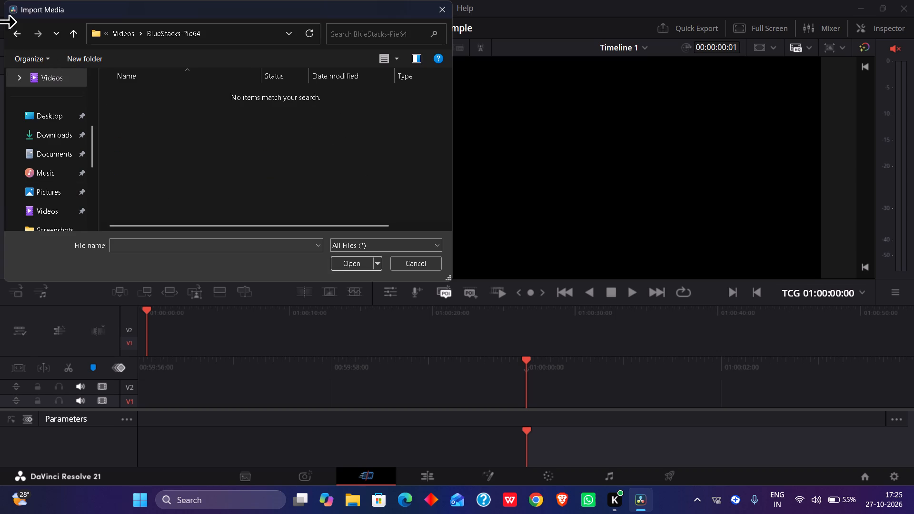
{"action": "left_click", "coordinate": [0, 20]}
{"action": "left_click", "coordinate": [17, 32]}
{"action": "scroll", "coordinate": [60, 137], "scroll_direction": "down", "scroll_amount": 1}
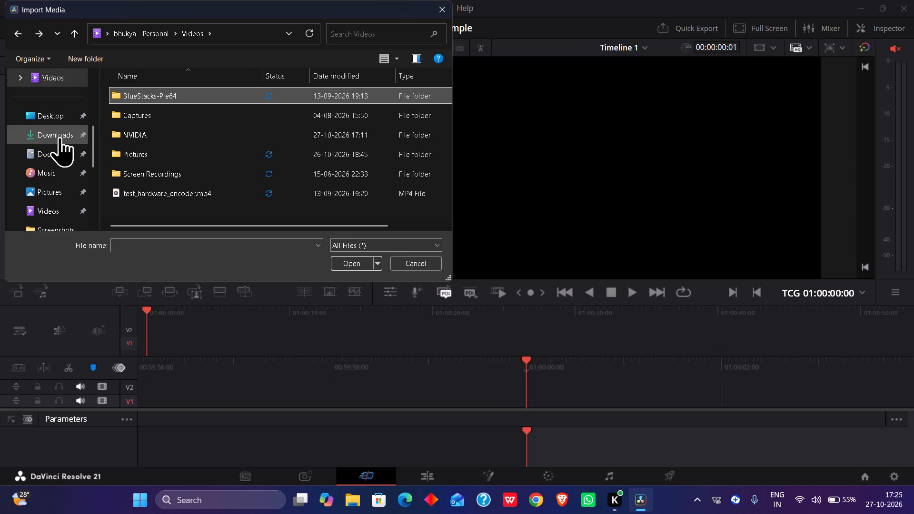
{"action": "scroll", "coordinate": [61, 138], "scroll_direction": "down", "scroll_amount": 2}
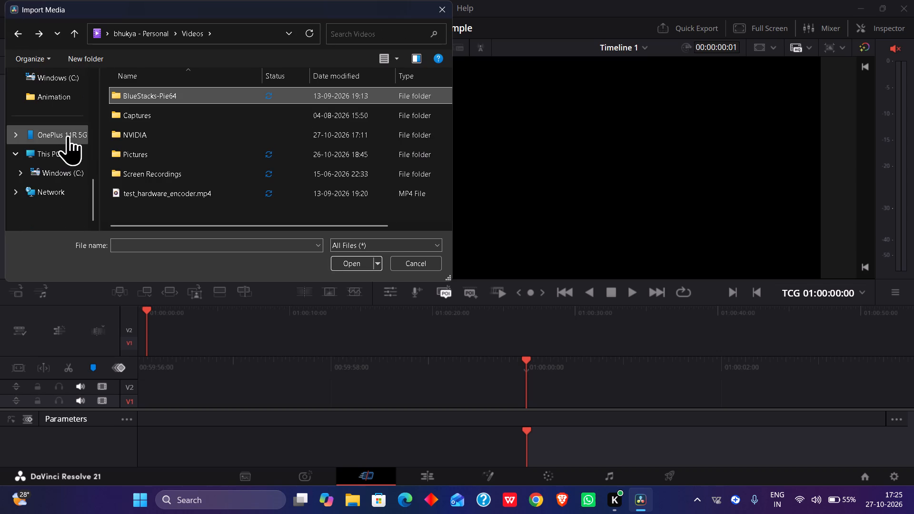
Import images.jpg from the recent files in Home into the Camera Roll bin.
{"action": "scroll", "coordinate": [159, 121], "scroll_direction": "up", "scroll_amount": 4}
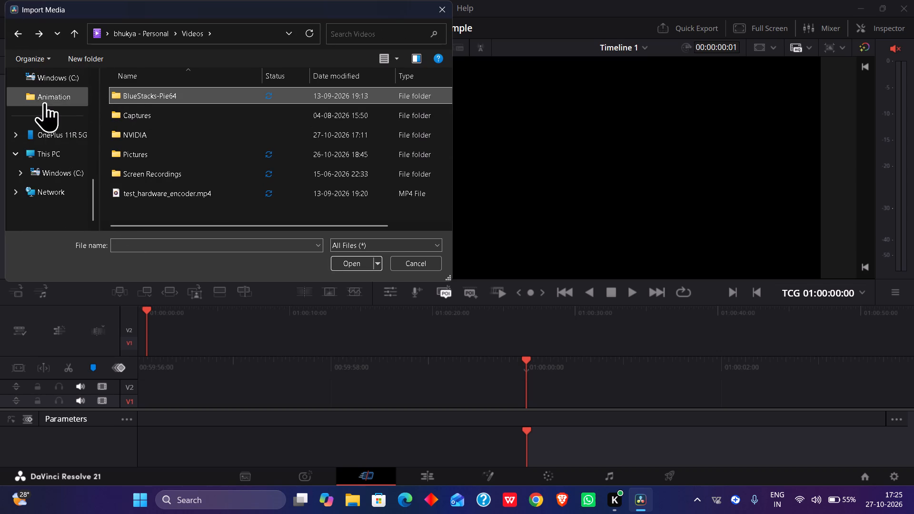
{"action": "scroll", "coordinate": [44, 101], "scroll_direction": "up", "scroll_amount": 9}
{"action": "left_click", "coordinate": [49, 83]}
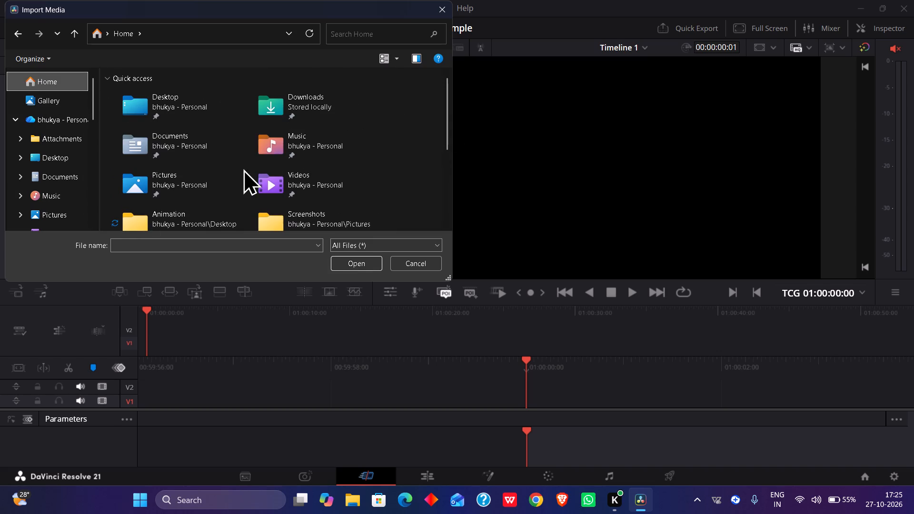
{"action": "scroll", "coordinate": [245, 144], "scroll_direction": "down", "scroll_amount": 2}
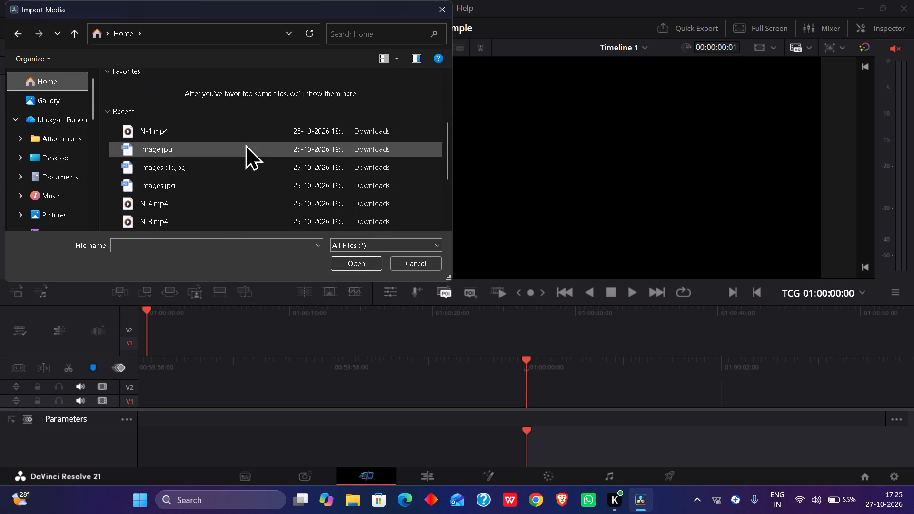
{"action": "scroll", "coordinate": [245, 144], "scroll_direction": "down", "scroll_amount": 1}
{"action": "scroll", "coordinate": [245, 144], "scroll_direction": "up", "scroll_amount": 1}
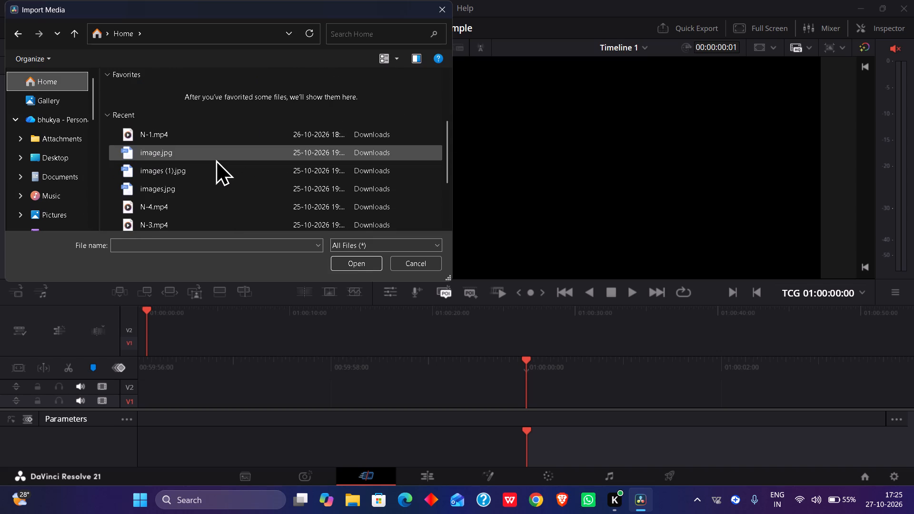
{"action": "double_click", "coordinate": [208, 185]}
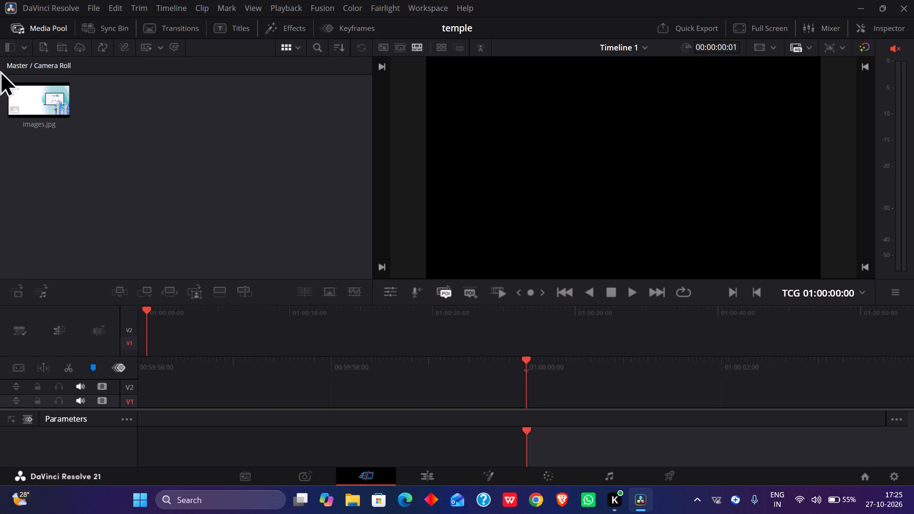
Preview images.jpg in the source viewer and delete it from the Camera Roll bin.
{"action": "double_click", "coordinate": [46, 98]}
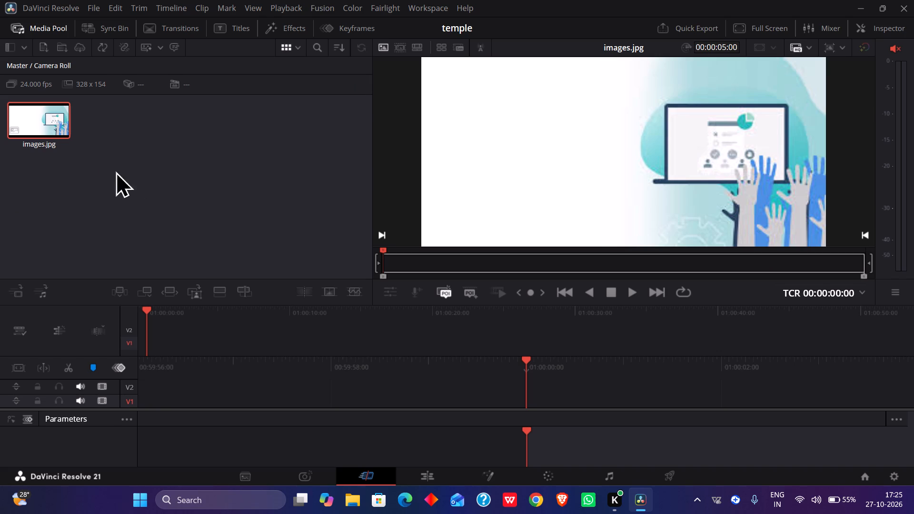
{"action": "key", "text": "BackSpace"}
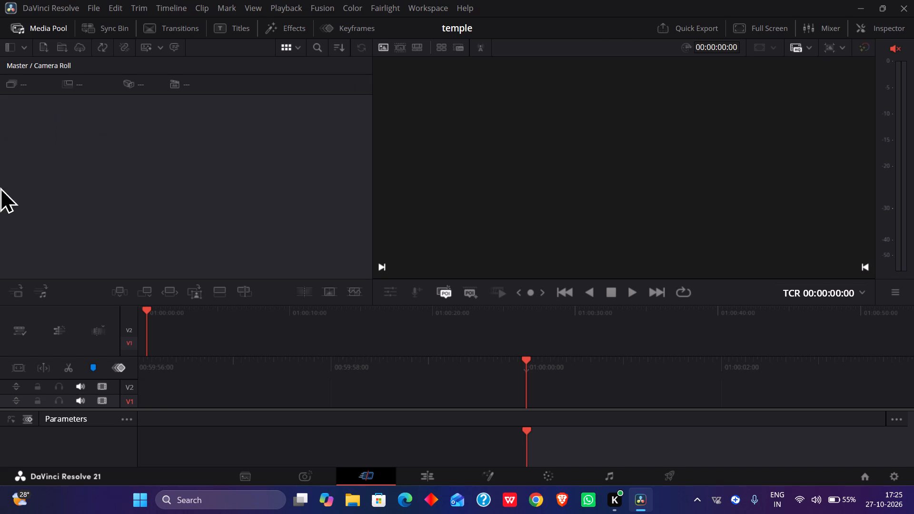
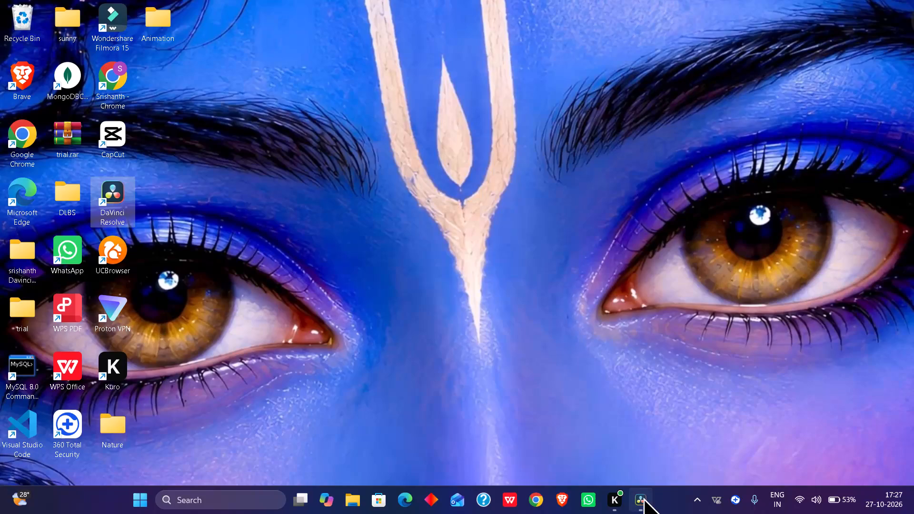
Return to DaVinci Resolve, start a media folder import, and look through Attachments and the Desktop's Animation and DLBS folders, including node_modules, for footage.
{"action": "left_click", "coordinate": [643, 497]}
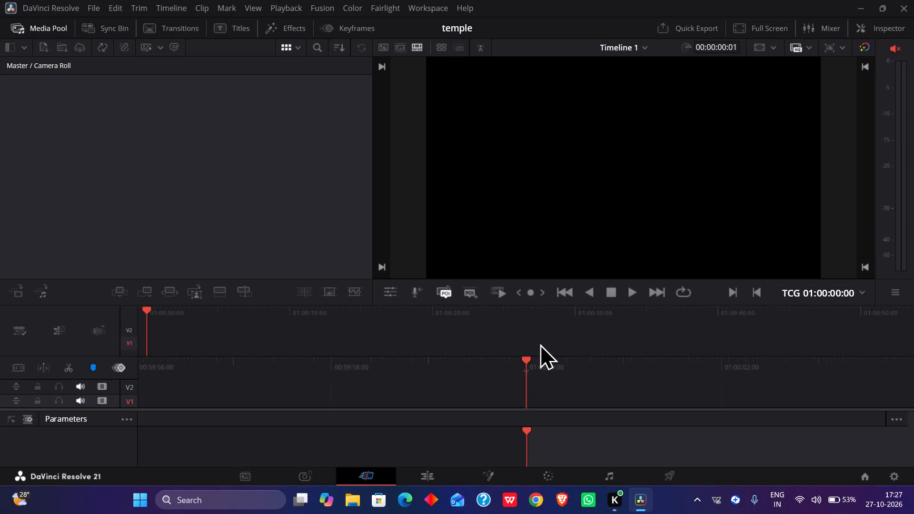
{"action": "left_click", "coordinate": [61, 47]}
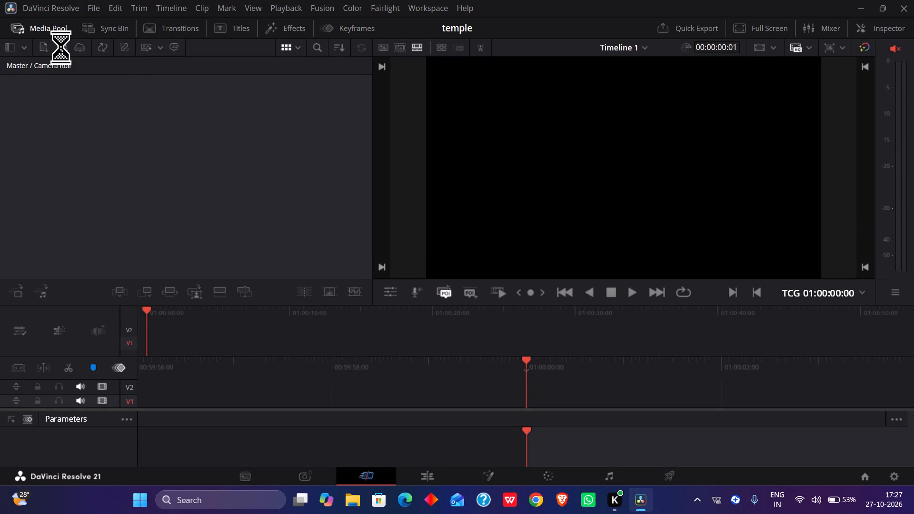
{"action": "double_click", "coordinate": [74, 97]}
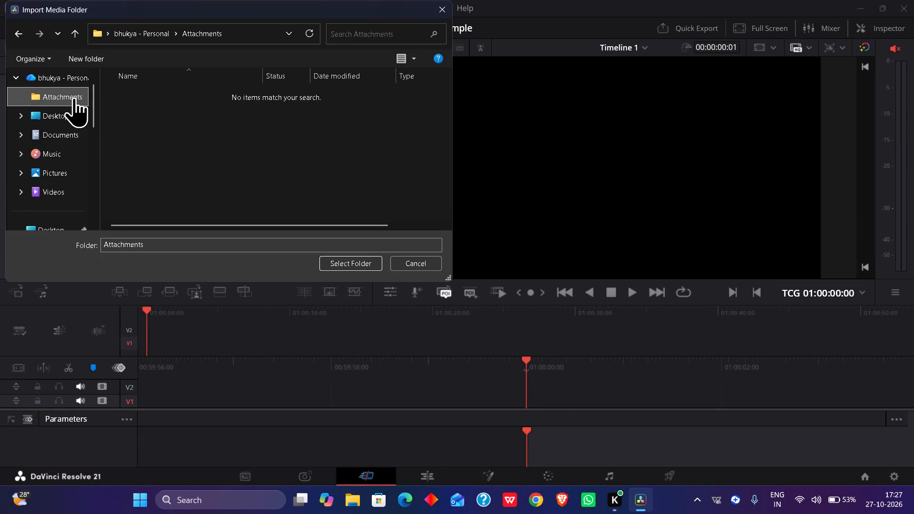
{"action": "double_click", "coordinate": [77, 97]}
{"action": "double_click", "coordinate": [67, 119]}
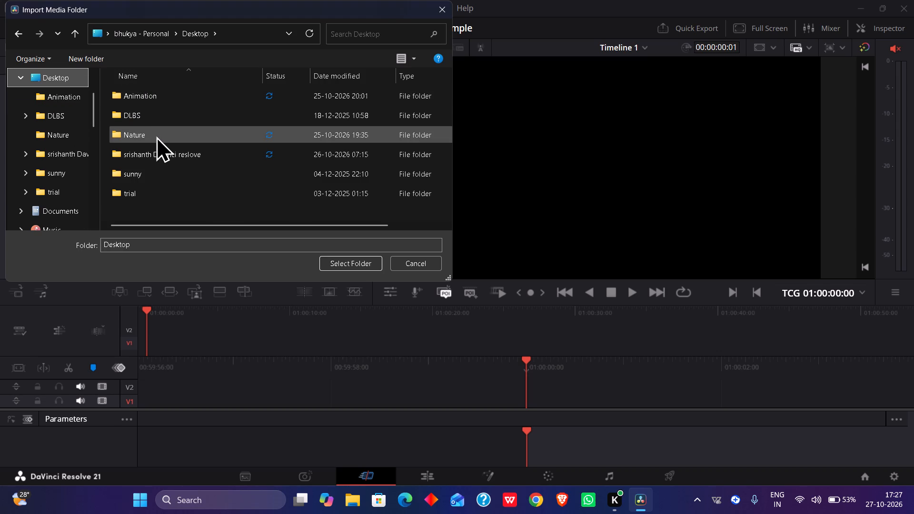
{"action": "left_click", "coordinate": [78, 94]}
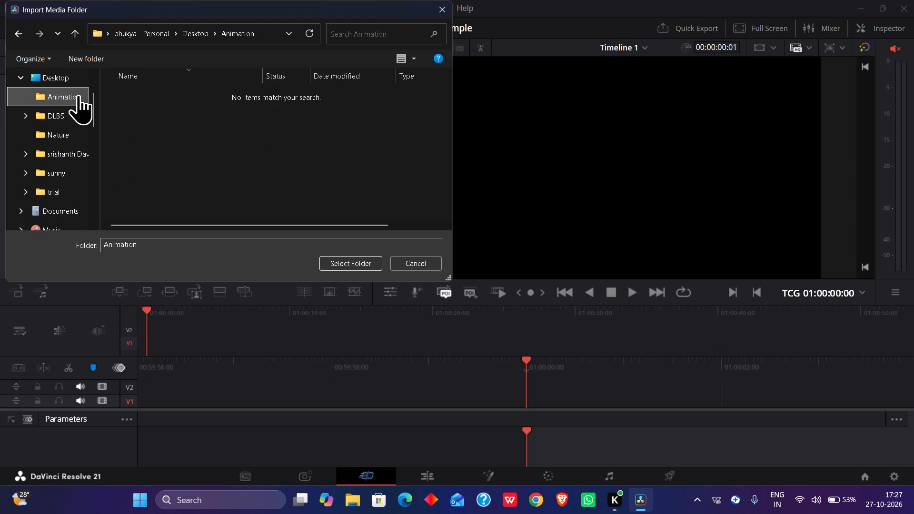
{"action": "left_click", "coordinate": [47, 113]}
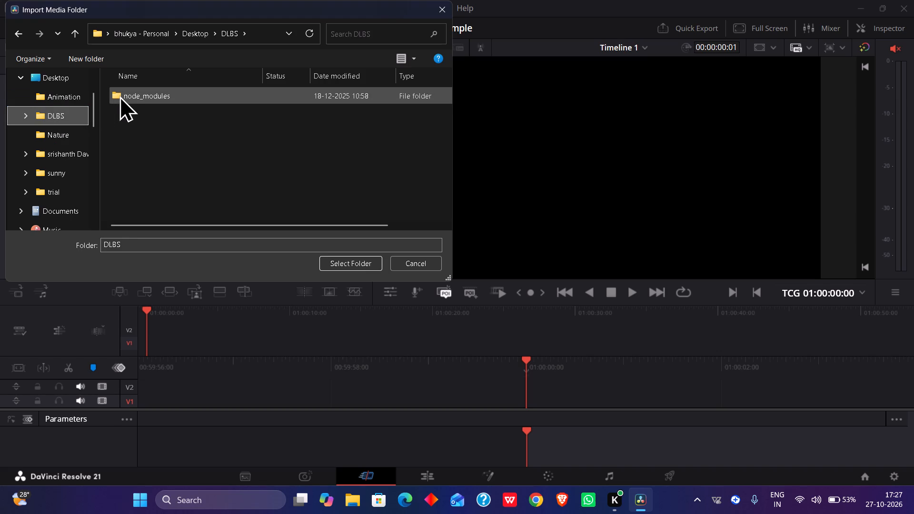
{"action": "double_click", "coordinate": [119, 95]}
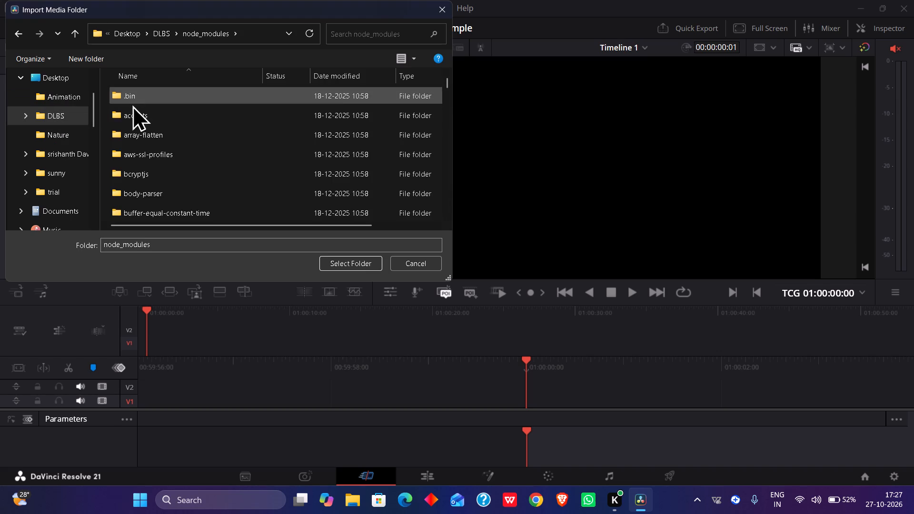
{"action": "scroll", "coordinate": [162, 106], "scroll_direction": "down", "scroll_amount": 3}
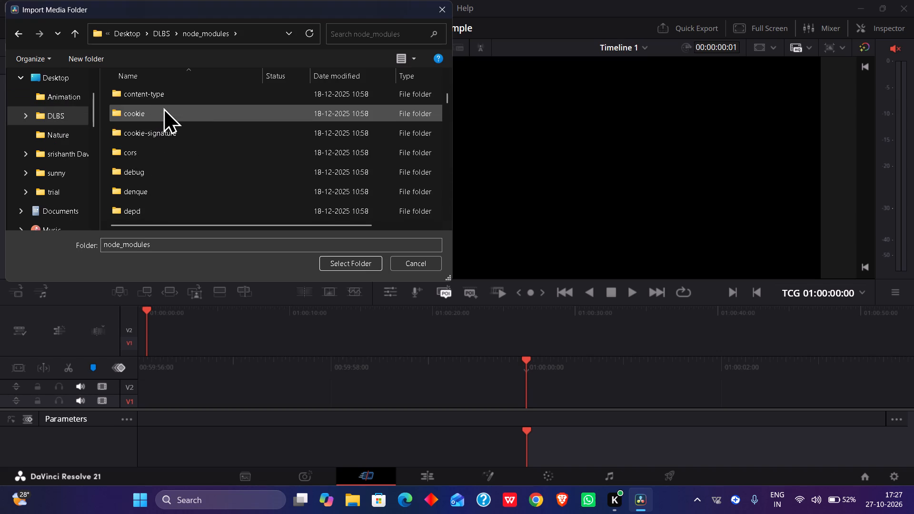
{"action": "scroll", "coordinate": [163, 107], "scroll_direction": "down", "scroll_amount": 1}
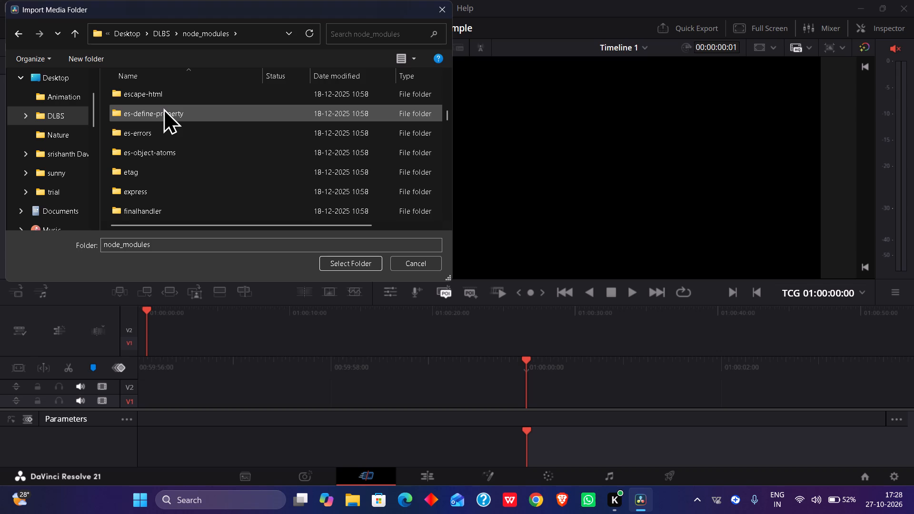
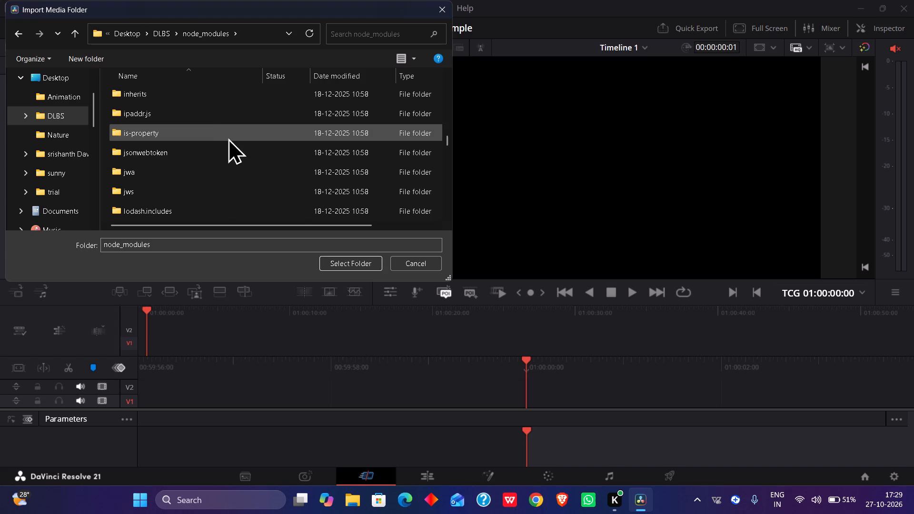
Look through the subfolders of the DLBS node_modules folder for usable media.
{"action": "scroll", "coordinate": [213, 159], "scroll_direction": "down", "scroll_amount": 2}
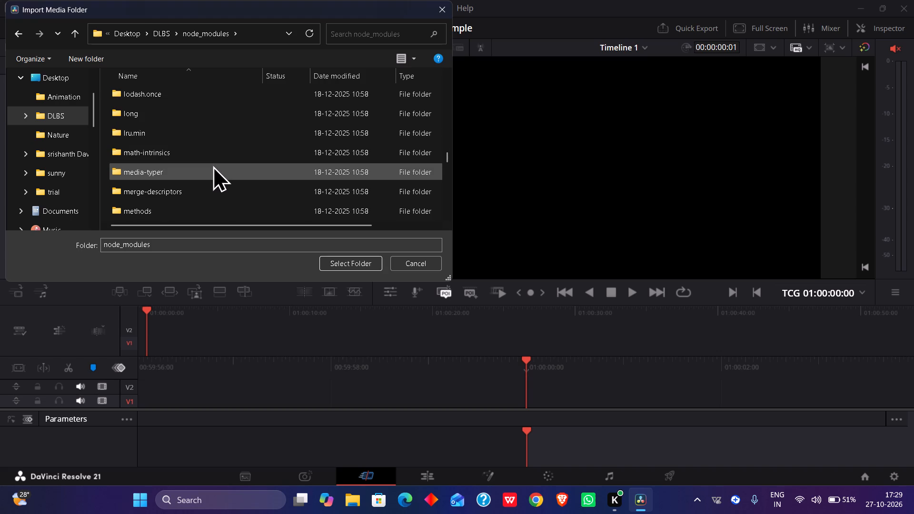
{"action": "scroll", "coordinate": [213, 165], "scroll_direction": "down", "scroll_amount": 2}
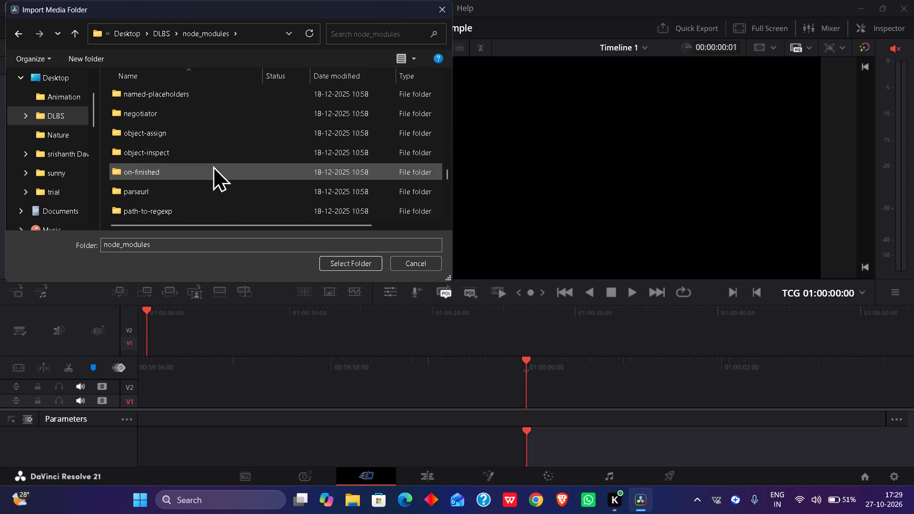
{"action": "scroll", "coordinate": [213, 165], "scroll_direction": "down", "scroll_amount": 2}
{"action": "scroll", "coordinate": [213, 165], "scroll_direction": "up", "scroll_amount": 1}
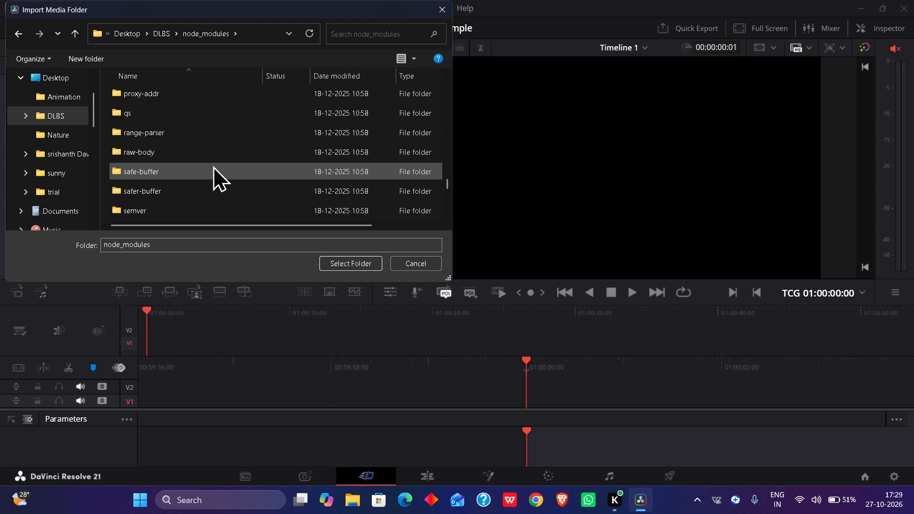
{"action": "scroll", "coordinate": [213, 165], "scroll_direction": "up", "scroll_amount": 3}
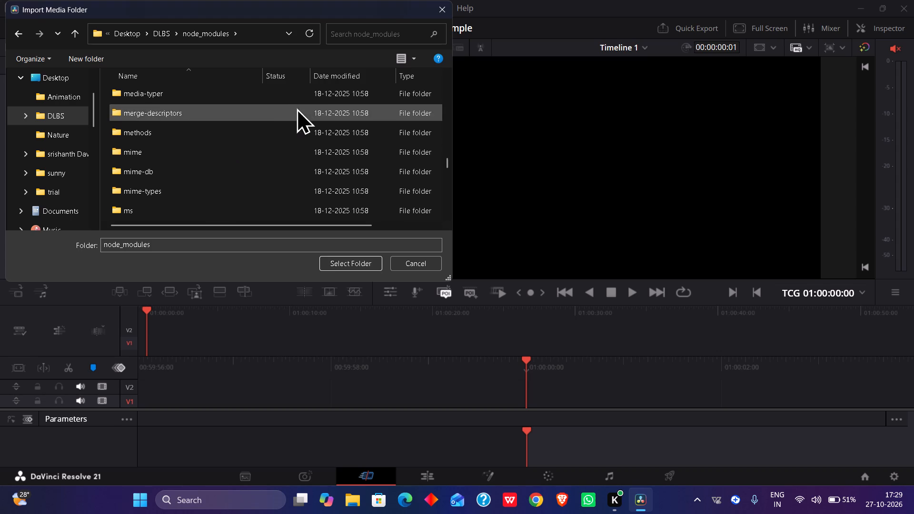
{"action": "scroll", "coordinate": [159, 183], "scroll_direction": "up", "scroll_amount": 6}
{"action": "scroll", "coordinate": [160, 182], "scroll_direction": "down", "scroll_amount": 8}
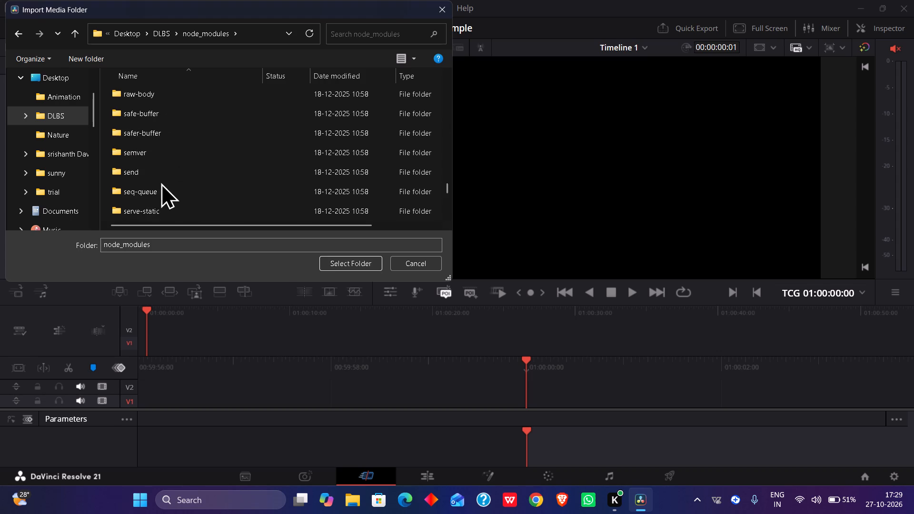
{"action": "scroll", "coordinate": [161, 182], "scroll_direction": "down", "scroll_amount": 14}
Check the Desktop's Nature folder and the DaVinci Resolve folder with its .gallery subfolder for footage, and cancel the media folder import.
{"action": "left_click", "coordinate": [72, 136]}
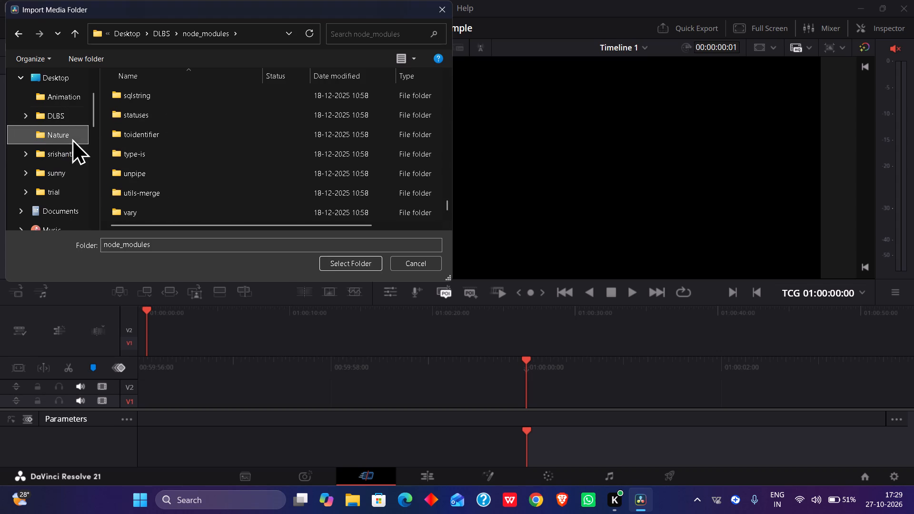
{"action": "left_click", "coordinate": [67, 153]}
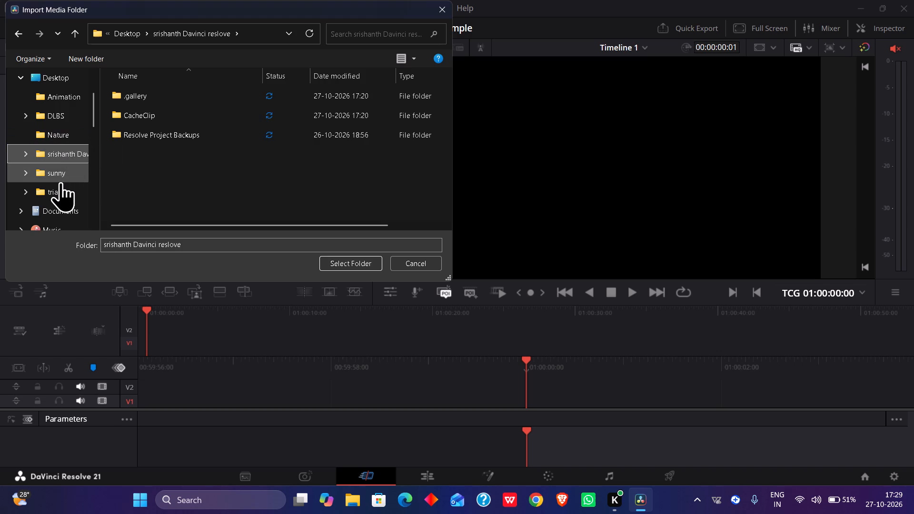
{"action": "double_click", "coordinate": [135, 98]}
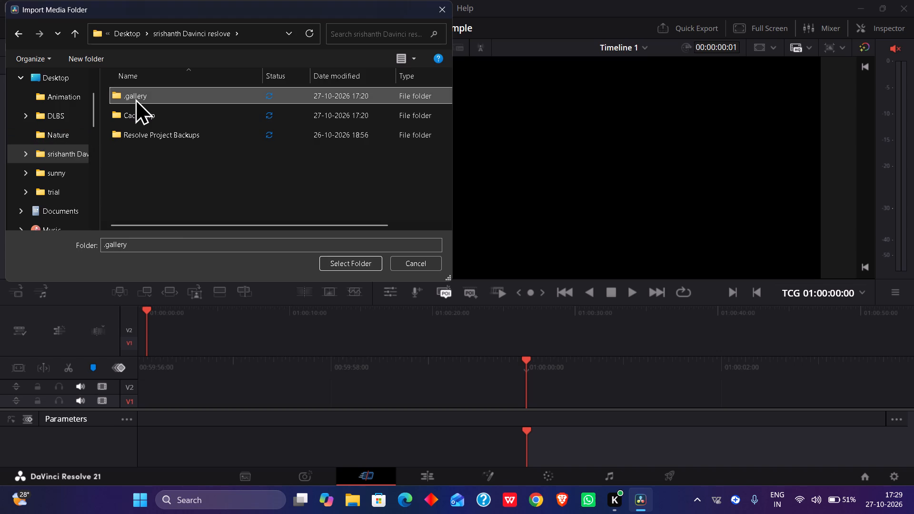
{"action": "left_click", "coordinate": [441, 15]}
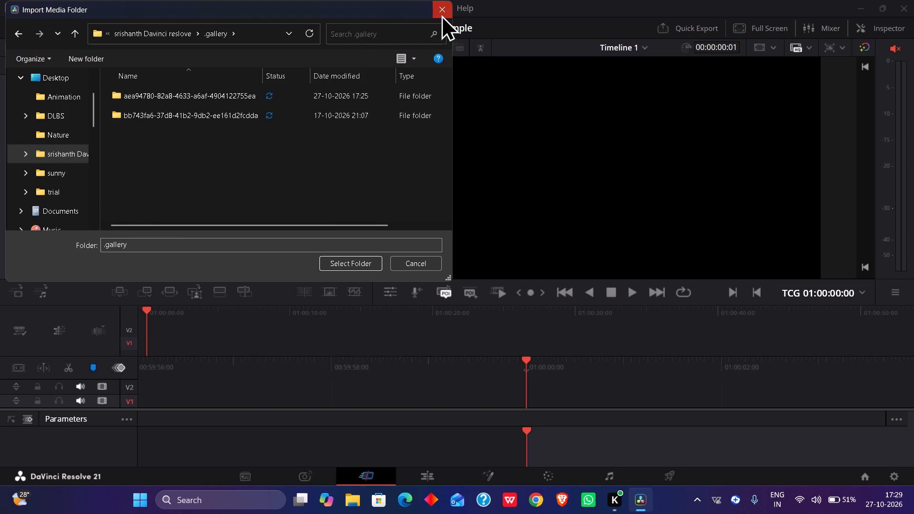
Switch to File Explorer in a new Home window to look for media files.
{"action": "double_click", "coordinate": [356, 498]}
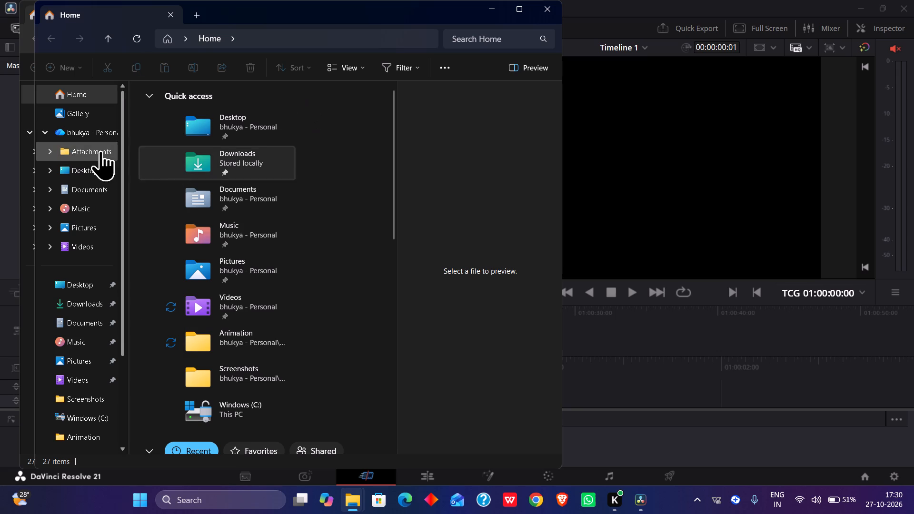
Look through the Gallery and the personal OneDrive folder for media, and minimise both File Explorer windows to return to DaVinci Resolve.
{"action": "left_click", "coordinate": [93, 116]}
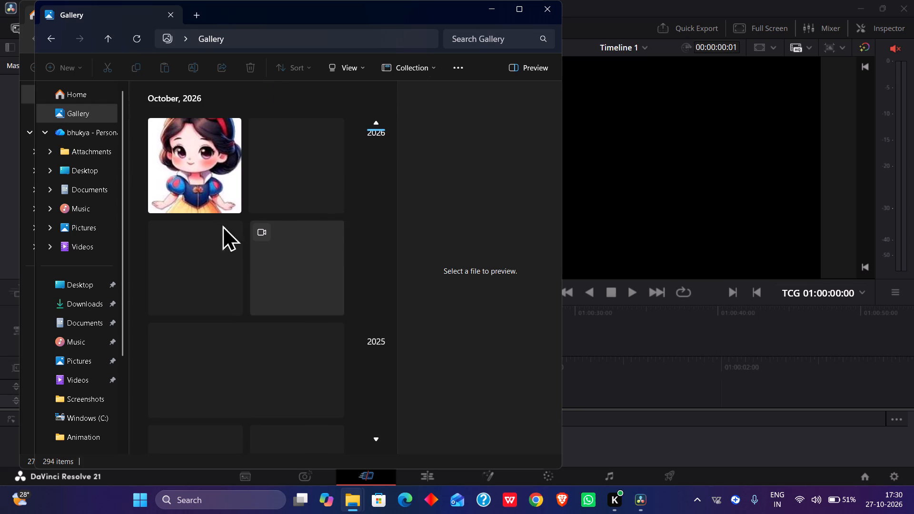
{"action": "left_click", "coordinate": [105, 135]}
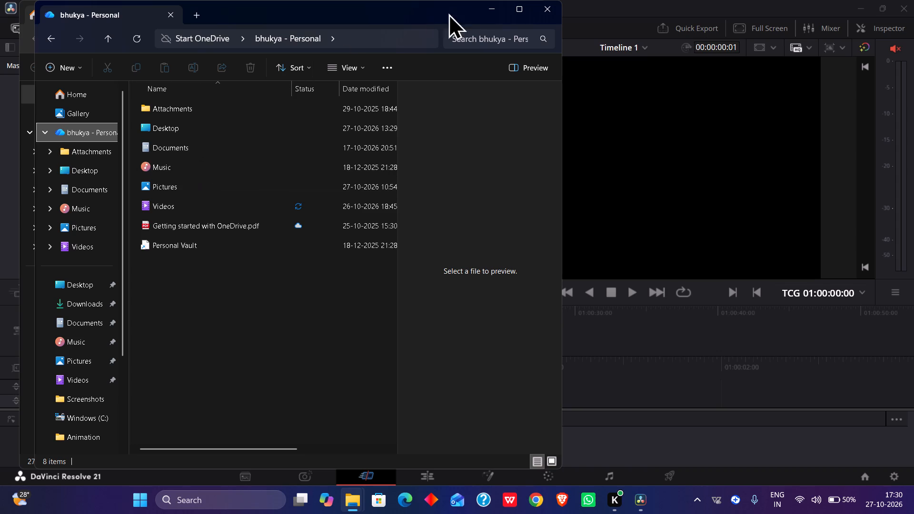
{"action": "left_click", "coordinate": [484, 10]}
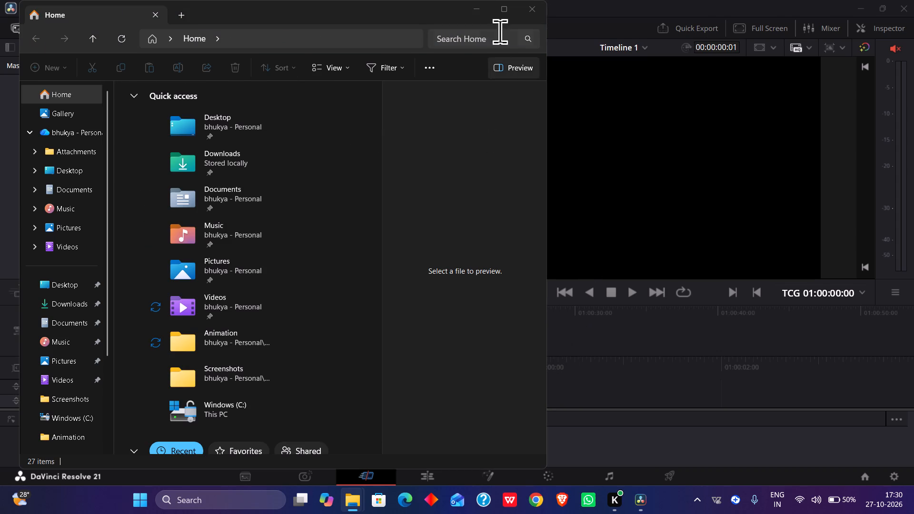
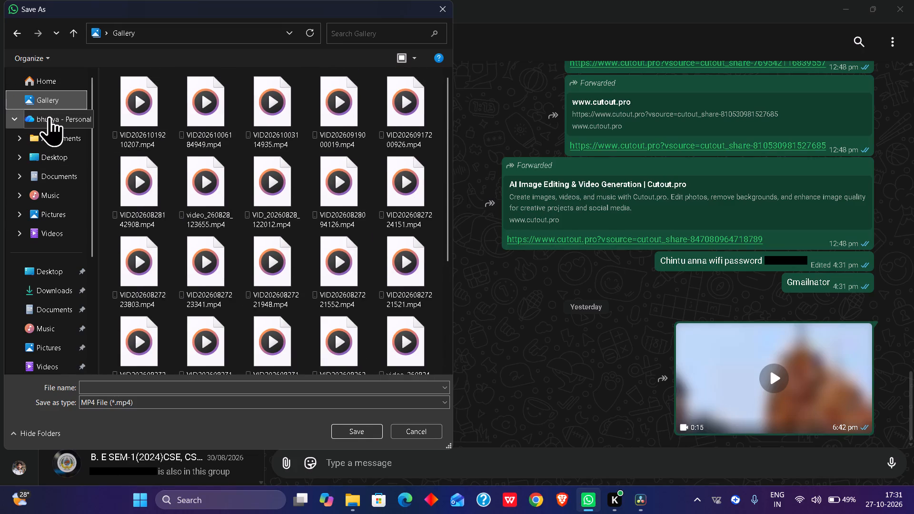
Open the Nature folder on the Desktop as the save location for the WhatsApp chat's MP4 video.
{"action": "double_click", "coordinate": [49, 116]}
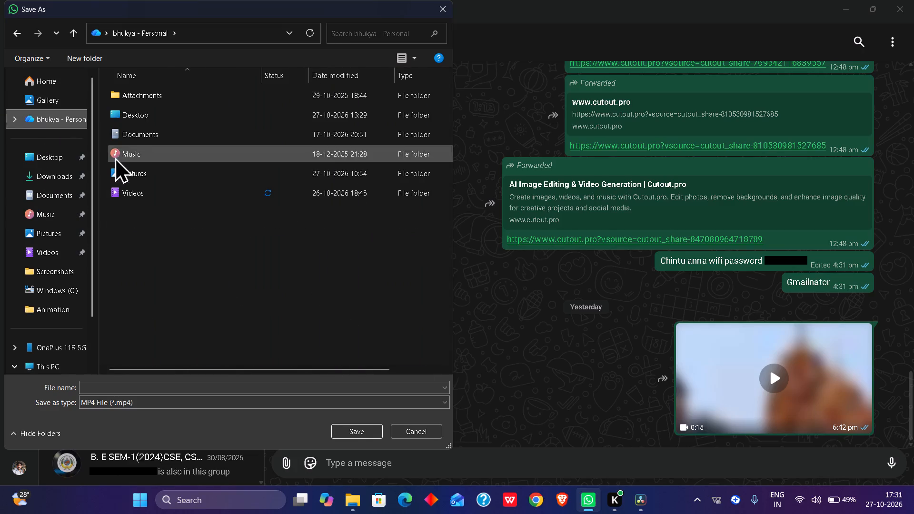
{"action": "double_click", "coordinate": [60, 155]}
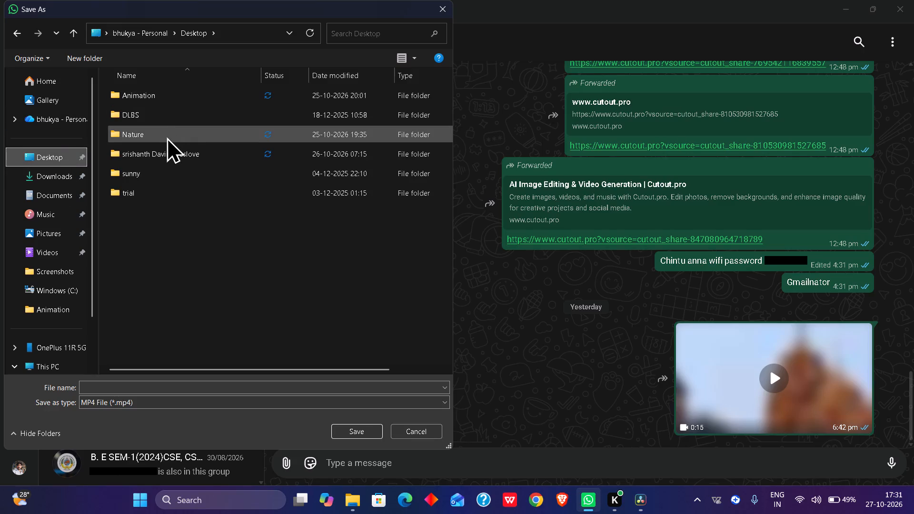
{"action": "double_click", "coordinate": [167, 137]}
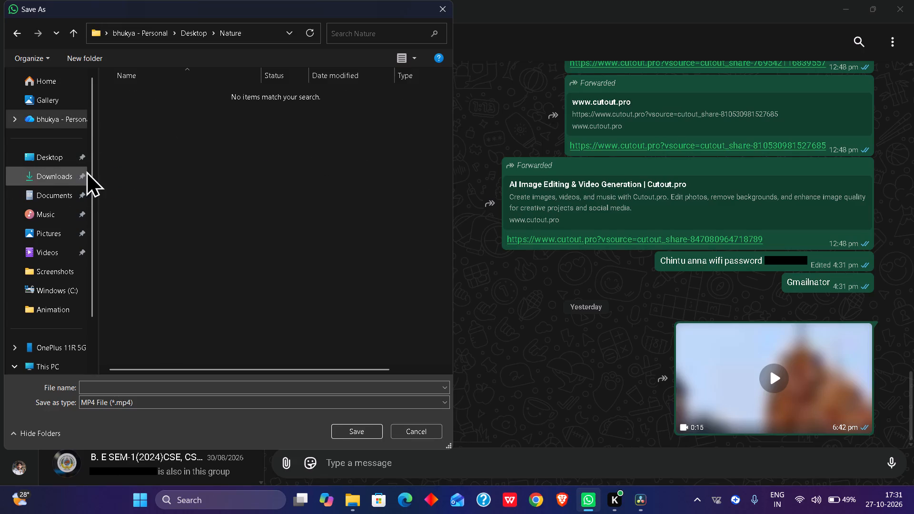
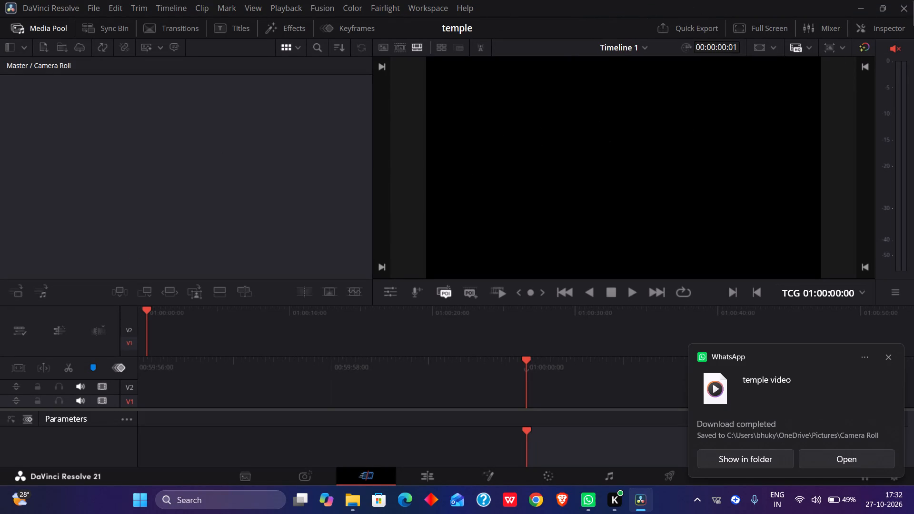
Dismiss the WhatsApp download notification and open the media folder import for the temple project's Camera Roll bin.
{"action": "left_click", "coordinate": [887, 360]}
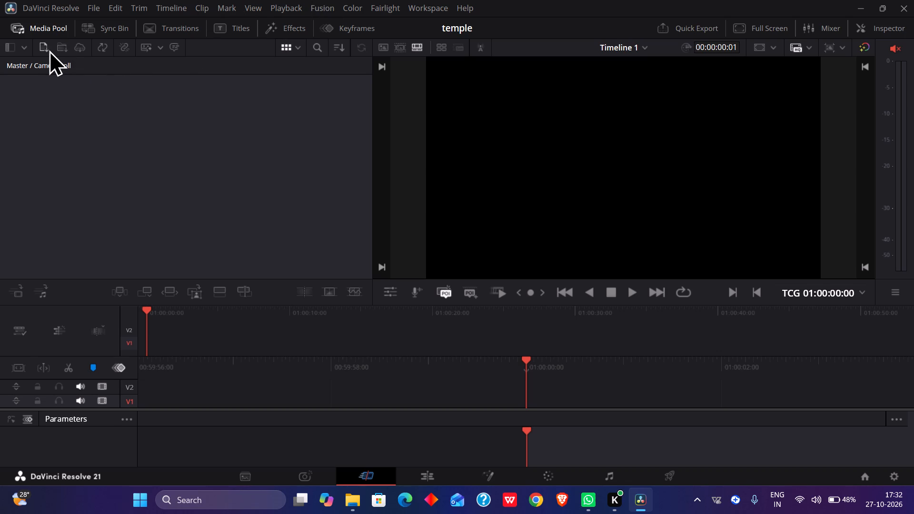
{"action": "double_click", "coordinate": [56, 47]}
{"action": "double_click", "coordinate": [61, 47]}
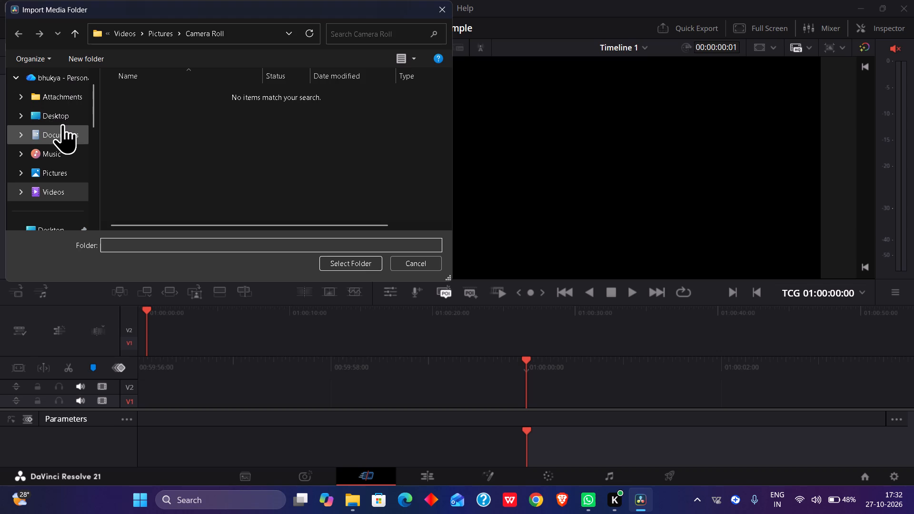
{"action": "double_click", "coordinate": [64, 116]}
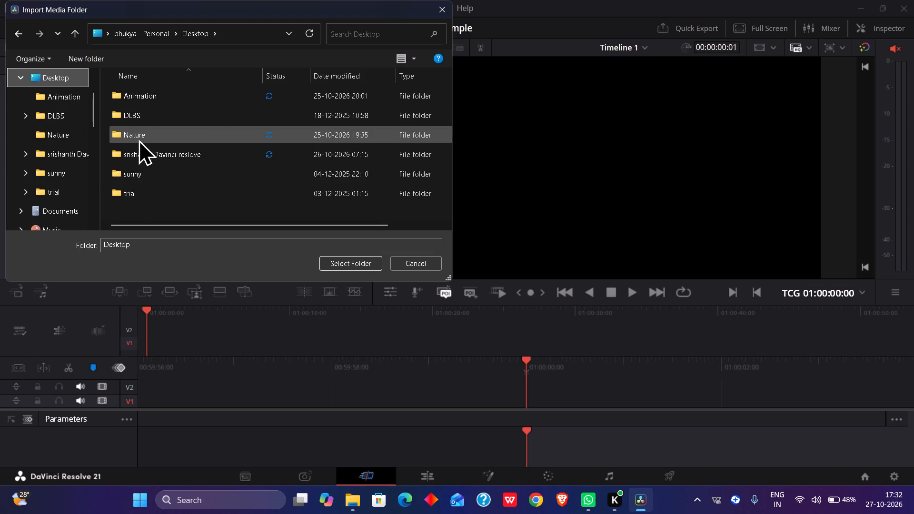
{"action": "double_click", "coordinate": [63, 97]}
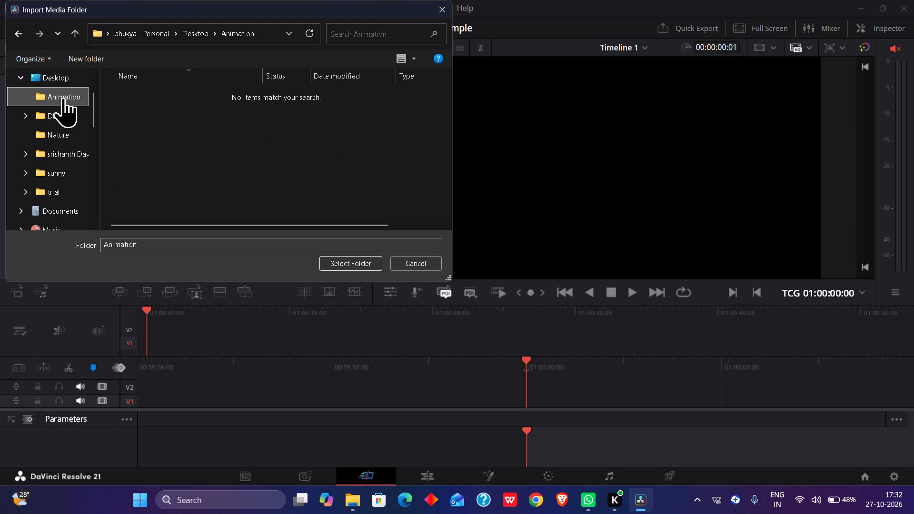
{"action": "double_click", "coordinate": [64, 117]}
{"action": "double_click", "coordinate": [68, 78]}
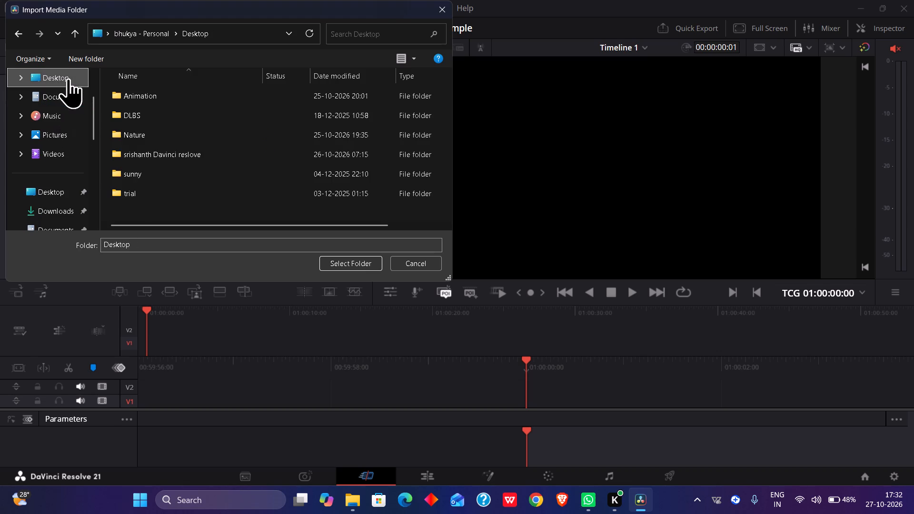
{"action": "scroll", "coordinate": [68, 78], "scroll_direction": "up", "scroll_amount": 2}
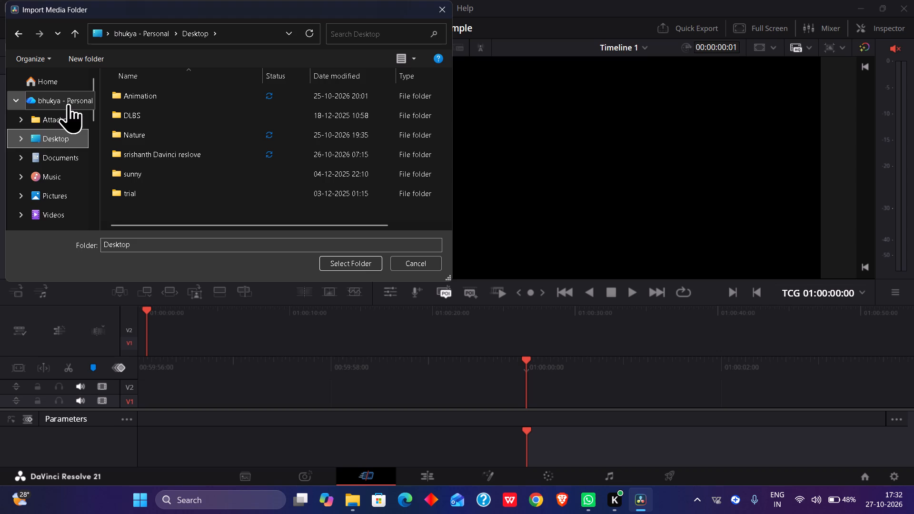
Import the Camera Roll folder from the personal cloud drive's Pictures folder into the media pool.
{"action": "double_click", "coordinate": [70, 103]}
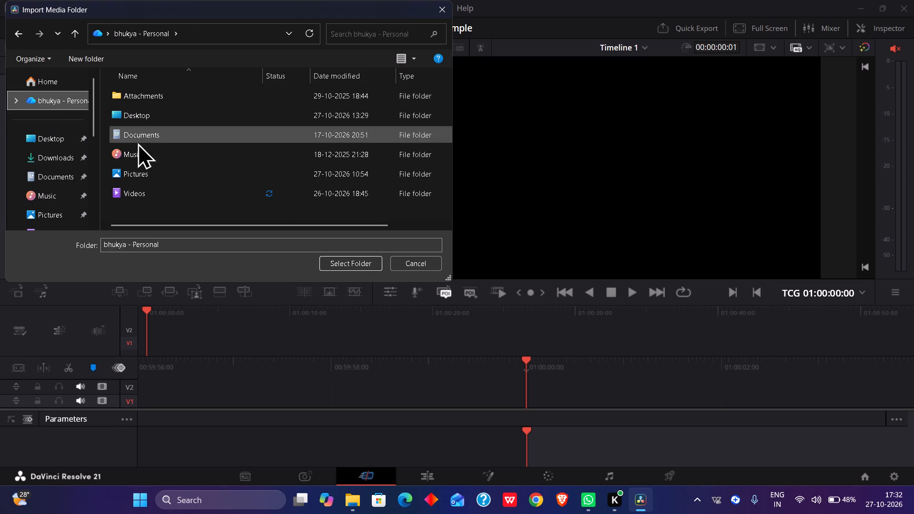
{"action": "double_click", "coordinate": [139, 173]}
{"action": "double_click", "coordinate": [153, 99]}
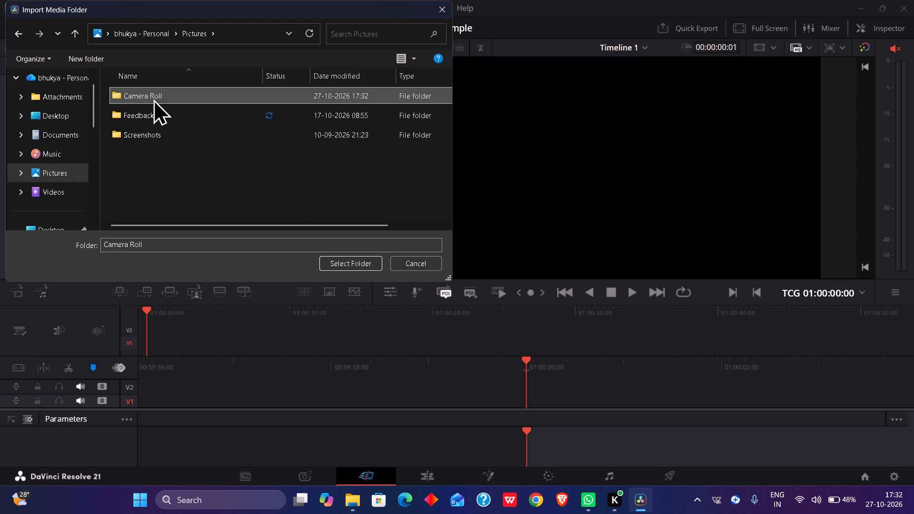
{"action": "left_click", "coordinate": [417, 56]}
{"action": "left_click", "coordinate": [350, 115]}
{"action": "double_click", "coordinate": [251, 120]}
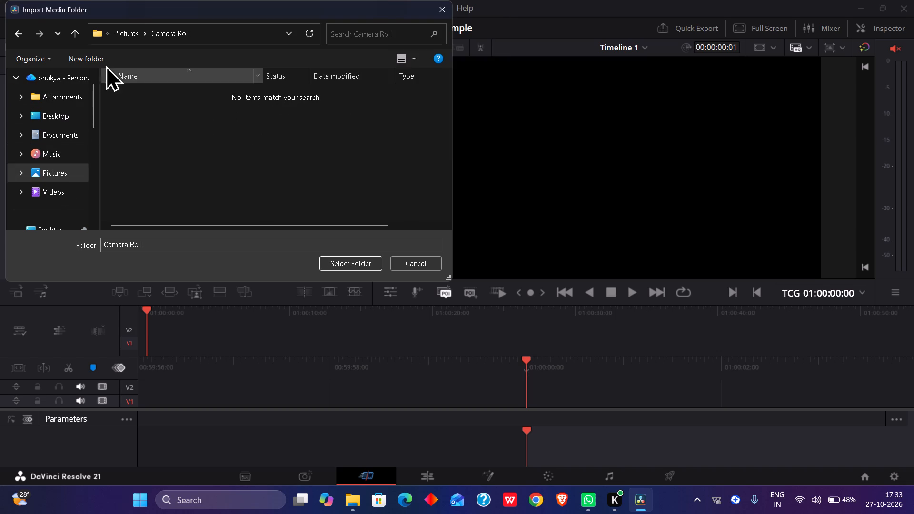
{"action": "left_click", "coordinate": [20, 36]}
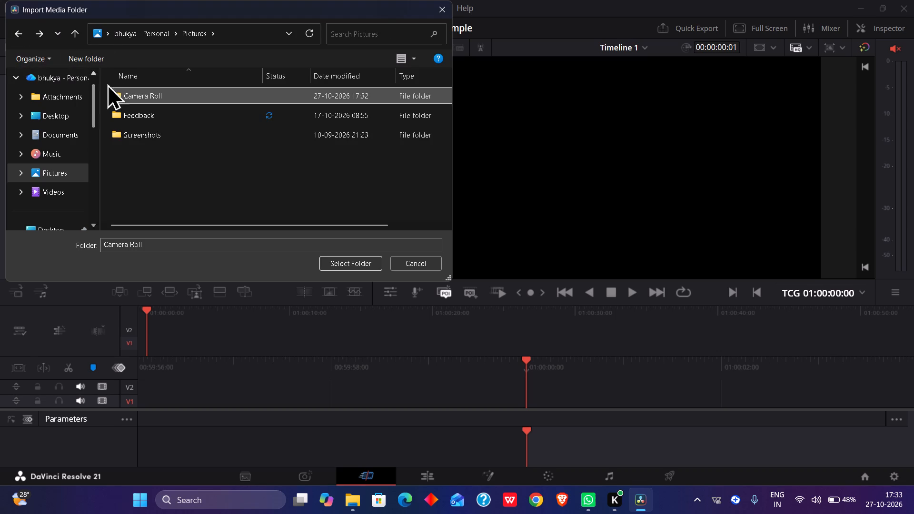
{"action": "left_click", "coordinate": [357, 260]}
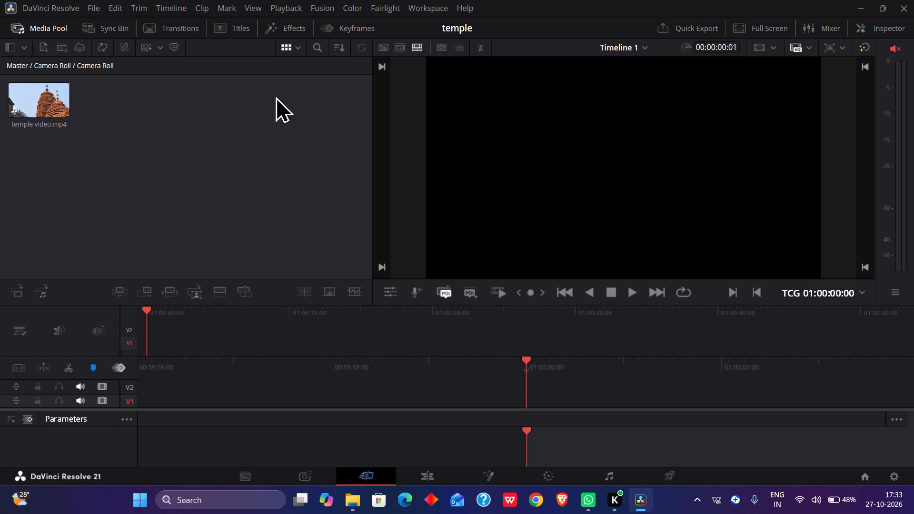
Load temple video.mp4 in the source viewer, unmute the audio and play the clip through.
{"action": "double_click", "coordinate": [50, 101]}
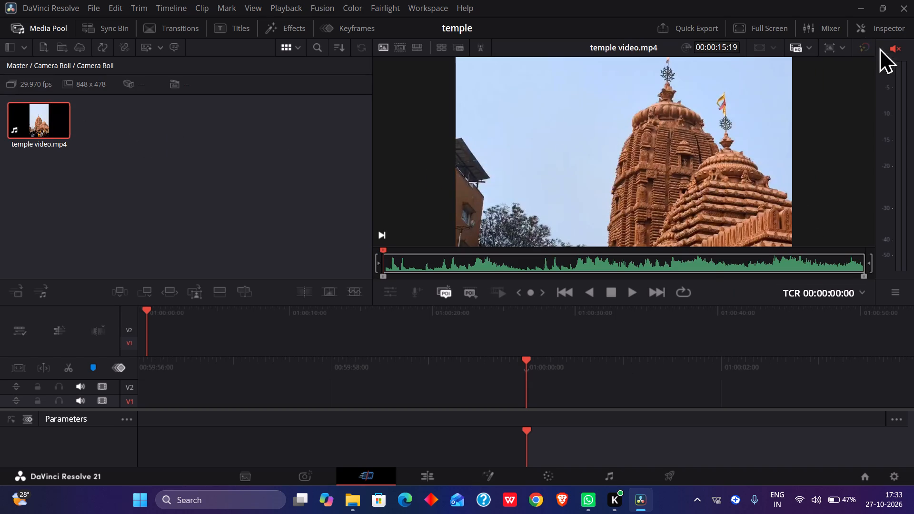
{"action": "left_click", "coordinate": [897, 41]}
{"action": "key", "text": "l"}
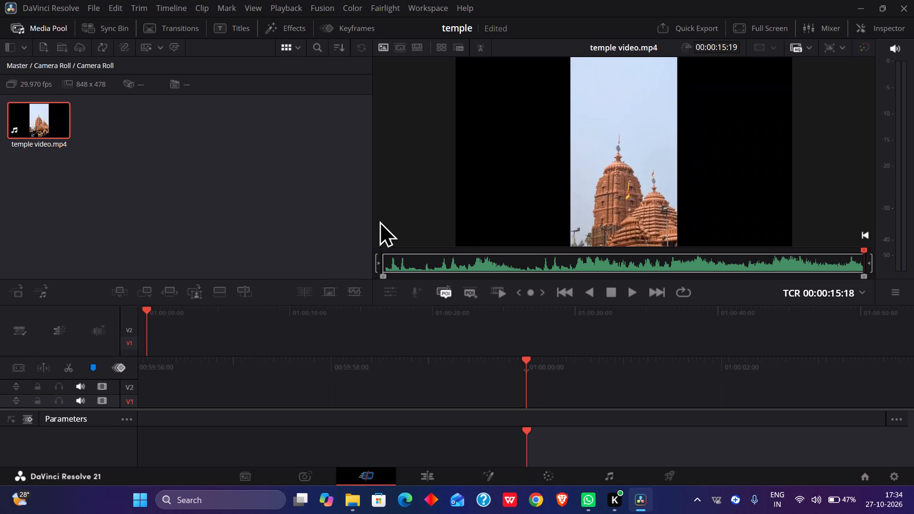
Place temple video.mp4 on track V1 of Timeline 1, starting at 01:00:00:00.
{"action": "scroll", "coordinate": [671, 199], "scroll_direction": "down", "scroll_amount": 4}
{"action": "scroll", "coordinate": [666, 202], "scroll_direction": "up", "scroll_amount": 1}
{"action": "left_click_drag", "start_coordinate": [621, 164], "coordinate": [455, 419]}
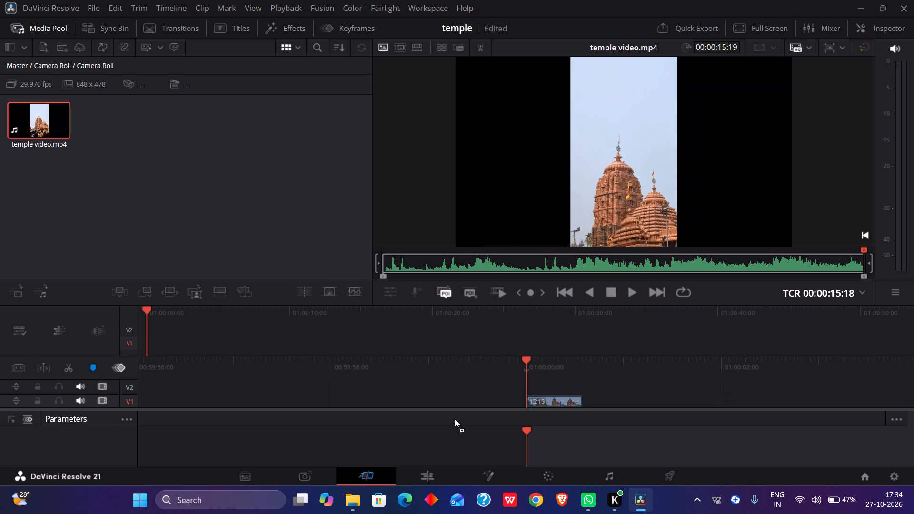
{"action": "left_click_drag", "start_coordinate": [455, 419], "coordinate": [530, 399]}
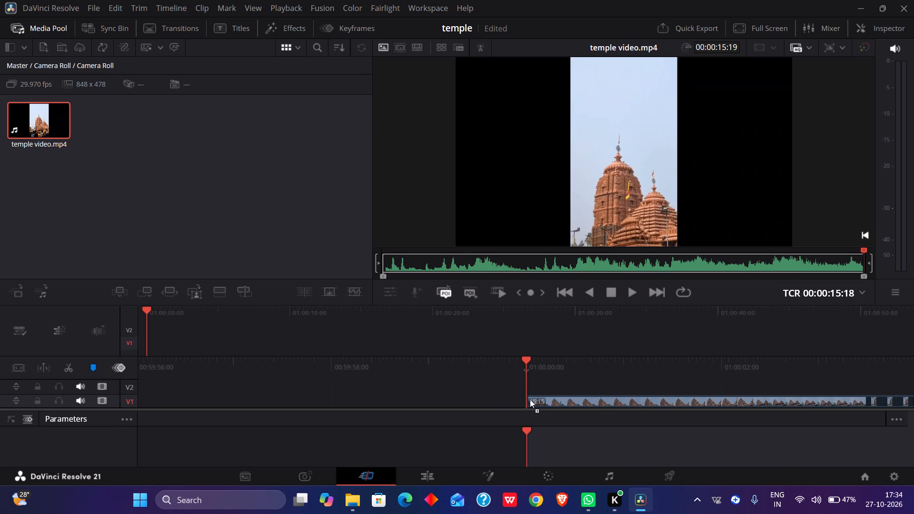
{"action": "left_click_drag", "start_coordinate": [530, 399], "coordinate": [528, 395]}
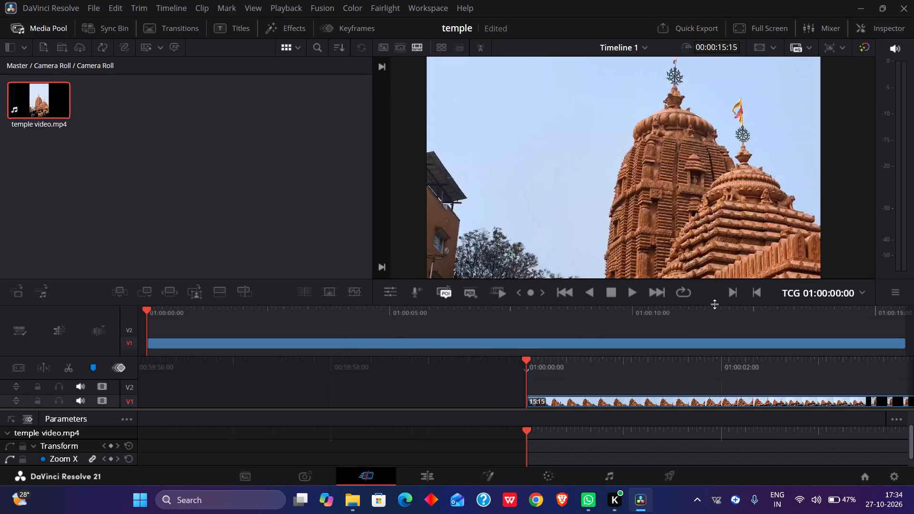
Play Timeline 1 from the start to review the temple clip, stopping at about 01:00:13:15.
{"action": "key", "text": "l"}
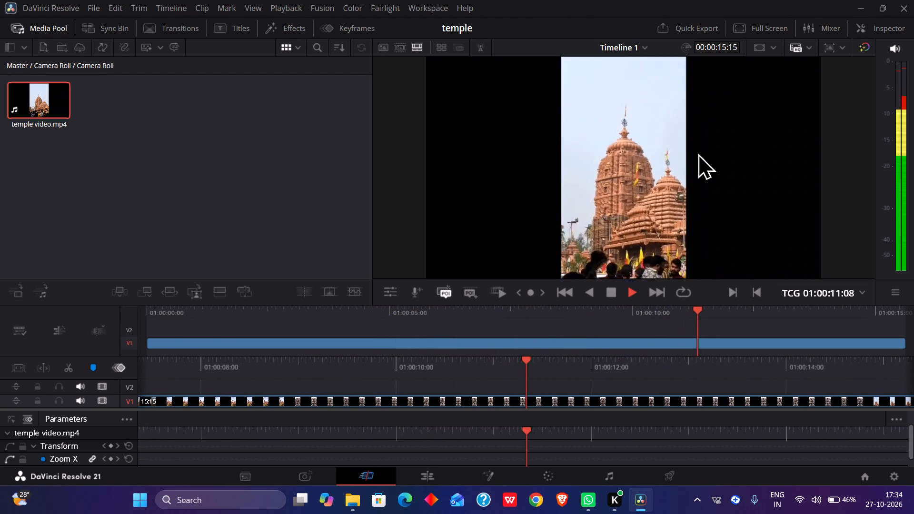
{"action": "key", "text": "l"}
{"action": "key", "text": "k"}
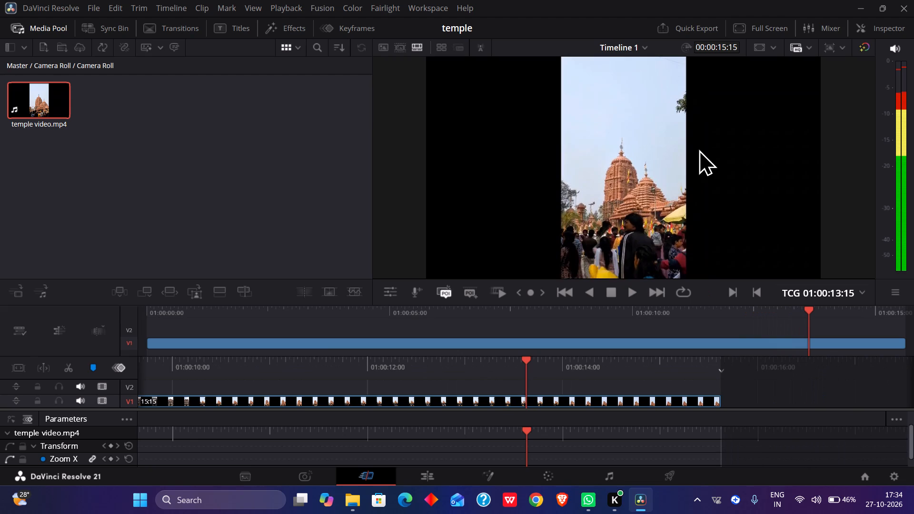
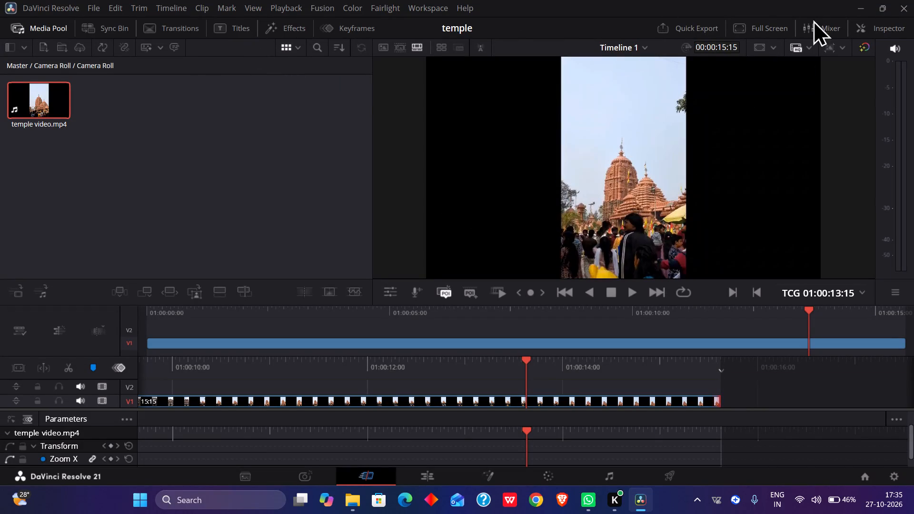
Open the Inspector for the temple clip to view its video properties.
{"action": "left_click", "coordinate": [885, 29]}
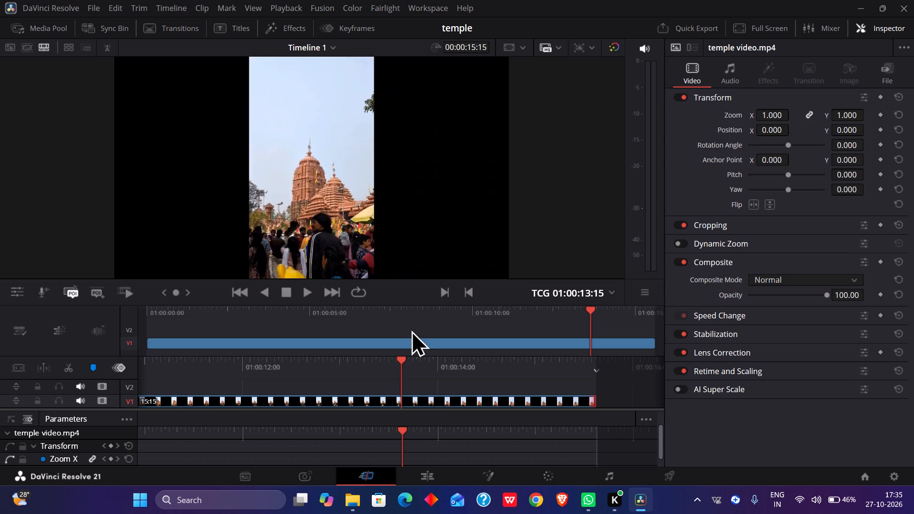
Return the Timeline 1 playhead to 01:00:00:00 and mute the audio monitoring.
{"action": "left_click_drag", "start_coordinate": [590, 308], "coordinate": [332, 367]}
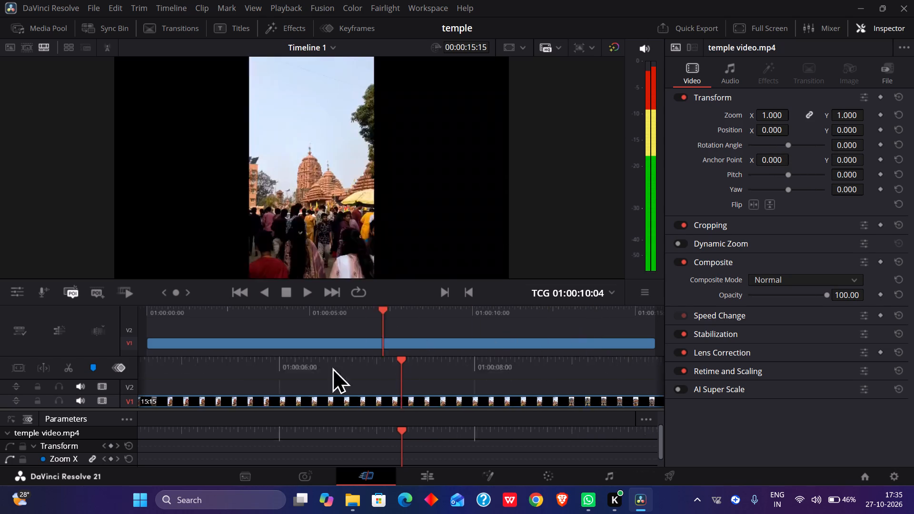
{"action": "left_click_drag", "start_coordinate": [332, 367], "coordinate": [109, 397]}
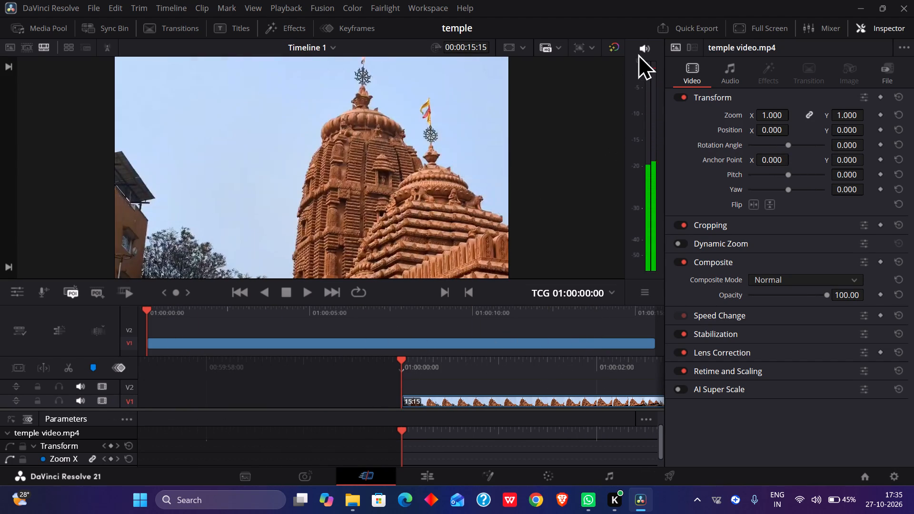
{"action": "left_click", "coordinate": [641, 49]}
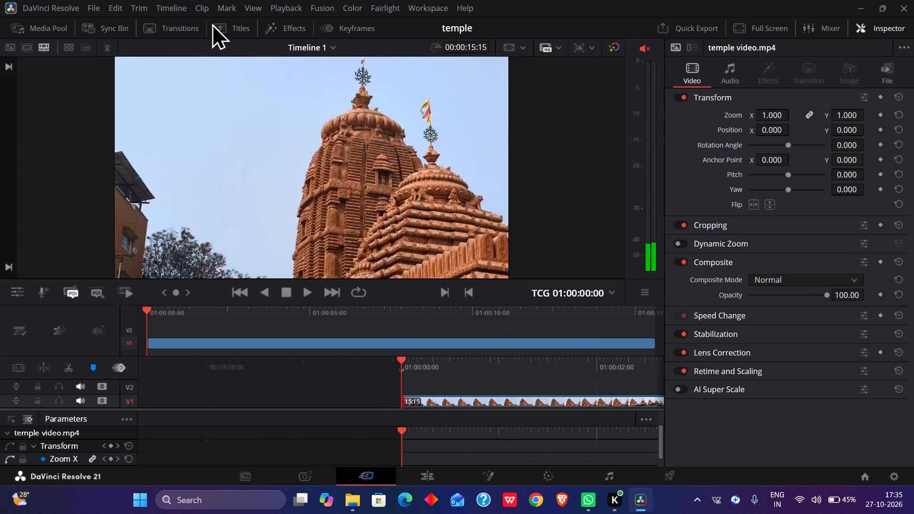
Browse the title templates, previewing the basic Text title and the Fusion titles, with the timeline playhead moved to 01:00:00:21.
{"action": "left_click", "coordinate": [229, 25]}
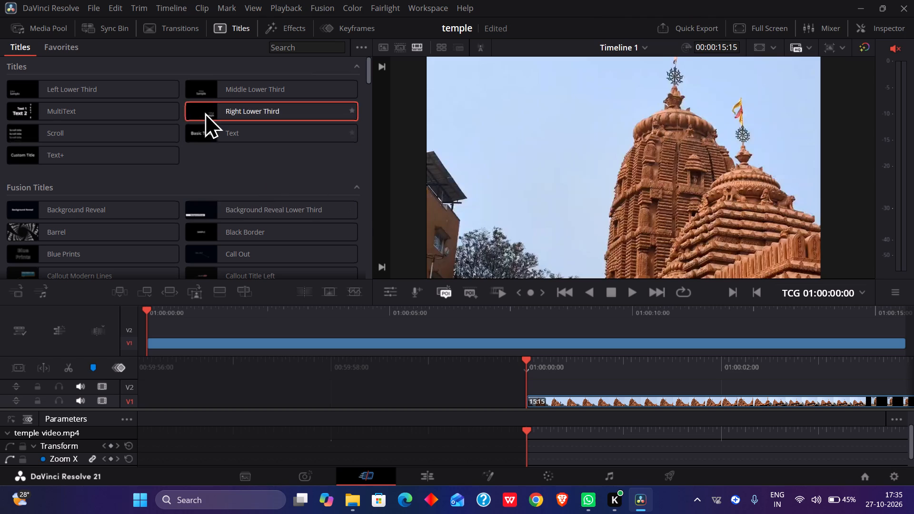
{"action": "left_click_drag", "start_coordinate": [206, 132], "coordinate": [210, 132]}
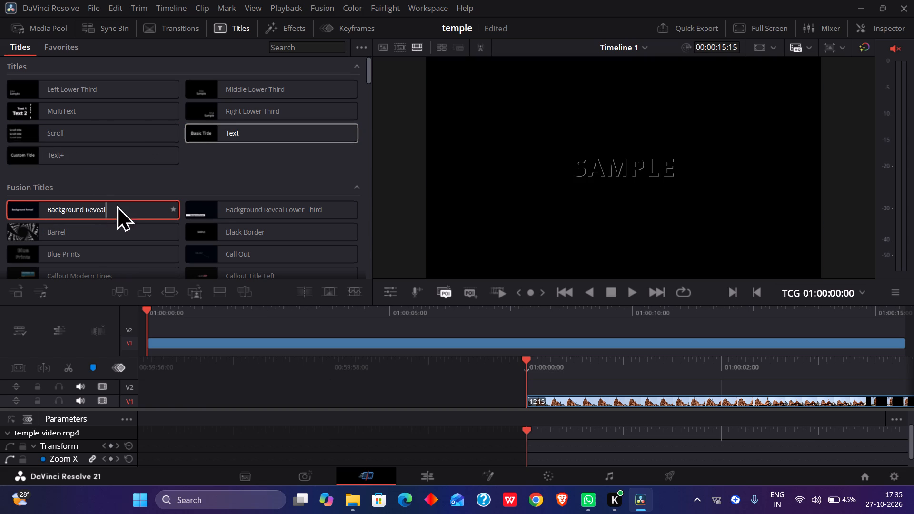
{"action": "scroll", "coordinate": [119, 218], "scroll_direction": "down", "scroll_amount": 2}
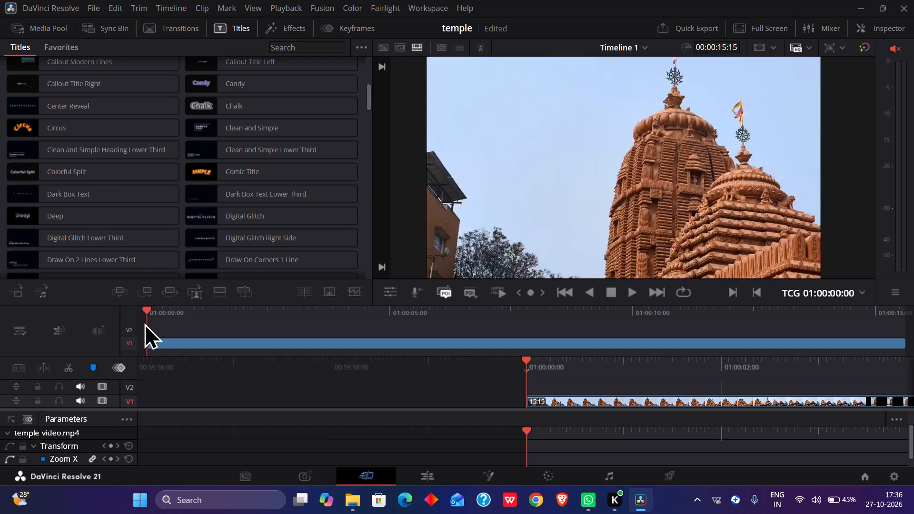
{"action": "left_click_drag", "start_coordinate": [145, 307], "coordinate": [189, 321]}
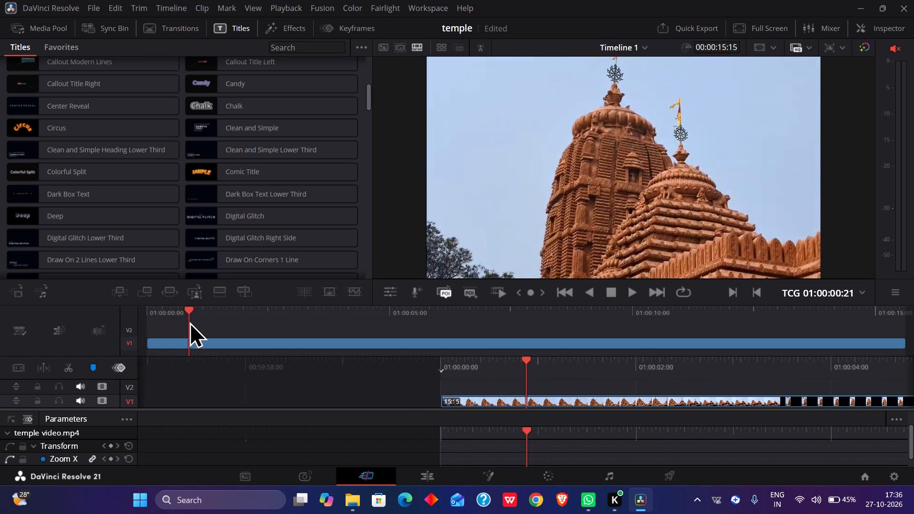
{"action": "left_click_drag", "start_coordinate": [189, 321], "coordinate": [189, 323]}
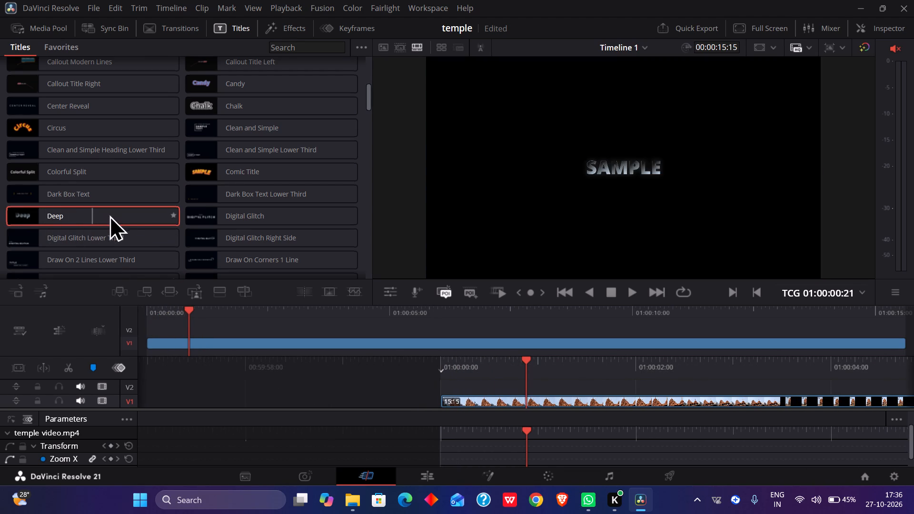
{"action": "scroll", "coordinate": [118, 221], "scroll_direction": "down", "scroll_amount": 3}
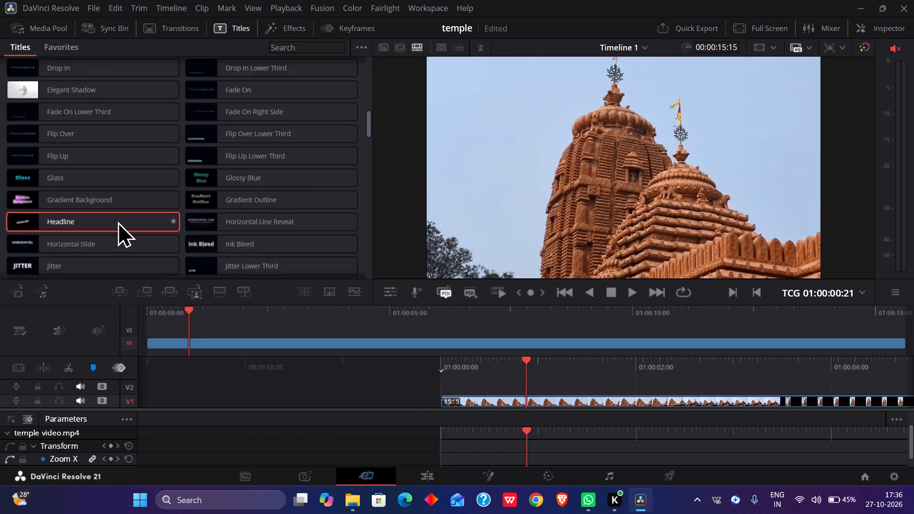
Examine the available video effects, video transitions and titles, ending with the Fusion and Resolve FX effects, for use on the temple clip.
{"action": "left_click", "coordinate": [293, 29]}
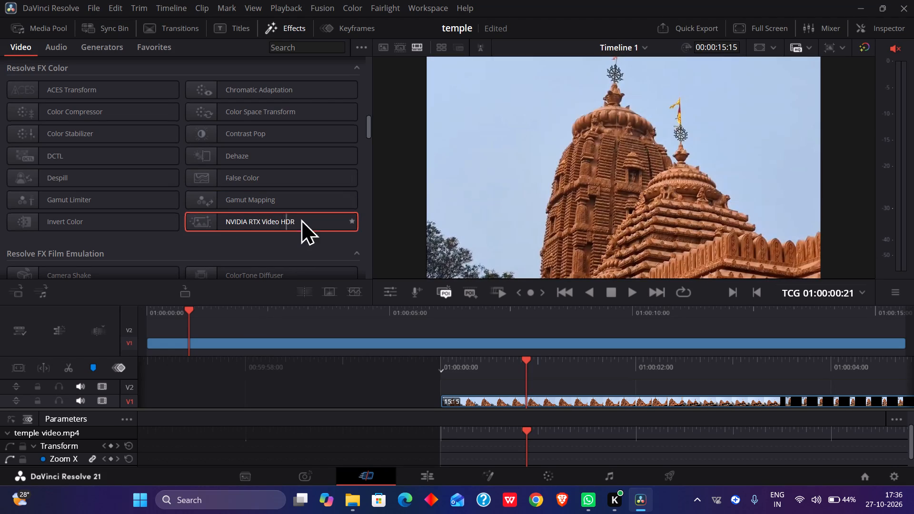
{"action": "scroll", "coordinate": [275, 204], "scroll_direction": "down", "scroll_amount": 5}
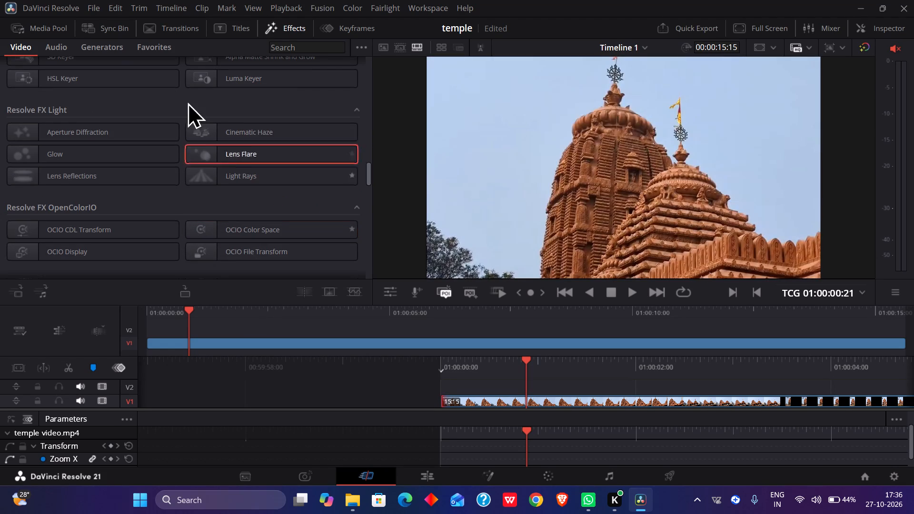
{"action": "left_click", "coordinate": [174, 25]}
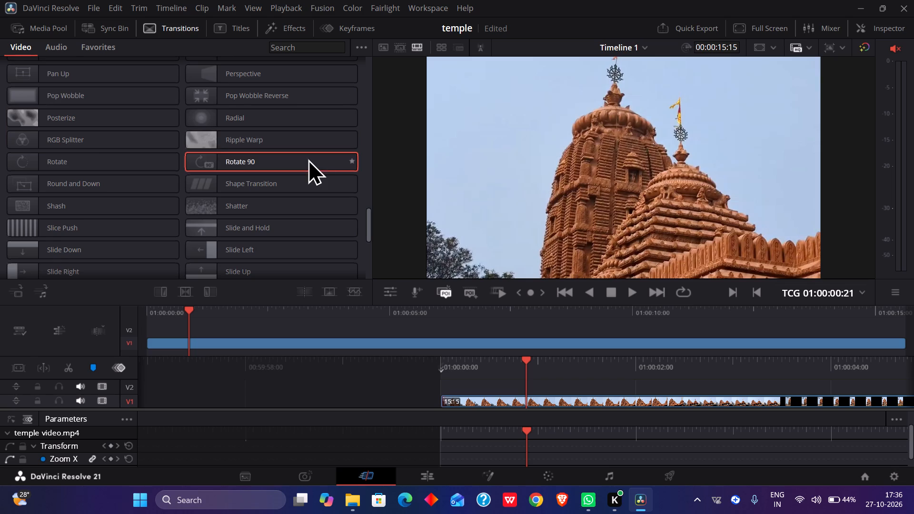
{"action": "scroll", "coordinate": [316, 160], "scroll_direction": "down", "scroll_amount": 2}
{"action": "scroll", "coordinate": [319, 161], "scroll_direction": "up", "scroll_amount": 2}
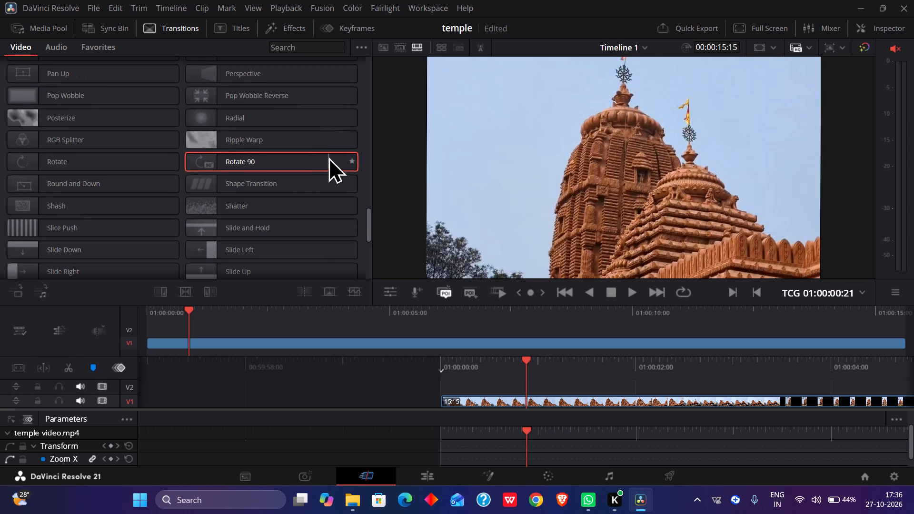
{"action": "left_click", "coordinate": [227, 25]}
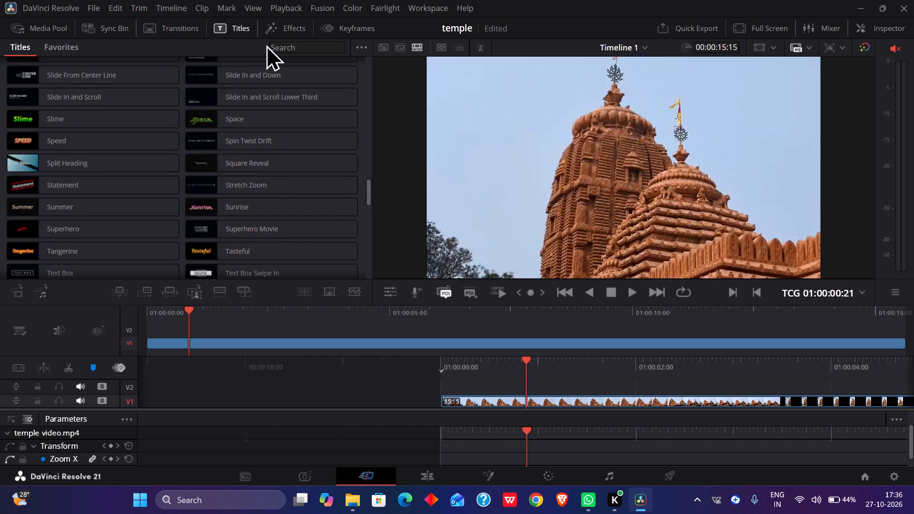
{"action": "left_click", "coordinate": [277, 31]}
{"action": "scroll", "coordinate": [258, 133], "scroll_direction": "down", "scroll_amount": 7}
{"action": "scroll", "coordinate": [257, 137], "scroll_direction": "up", "scroll_amount": 3}
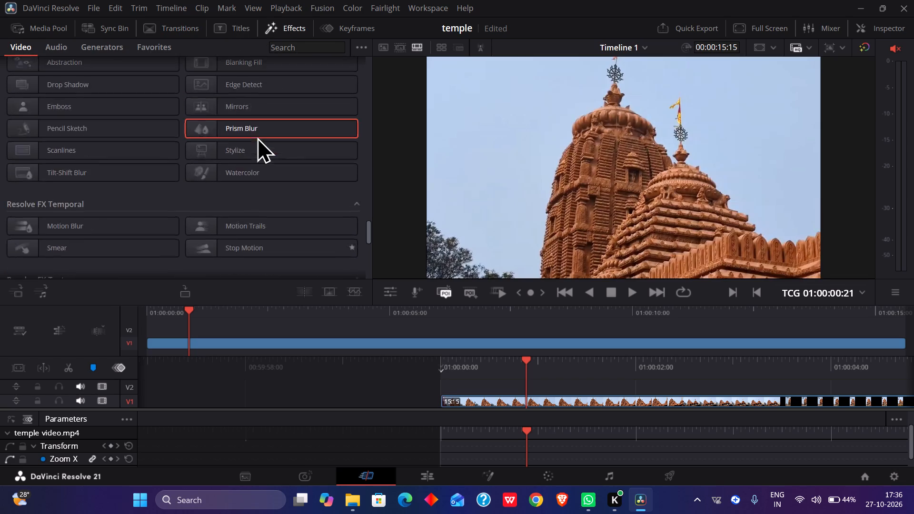
{"action": "scroll", "coordinate": [257, 137], "scroll_direction": "up", "scroll_amount": 16}
{"action": "scroll", "coordinate": [257, 122], "scroll_direction": "up", "scroll_amount": 7}
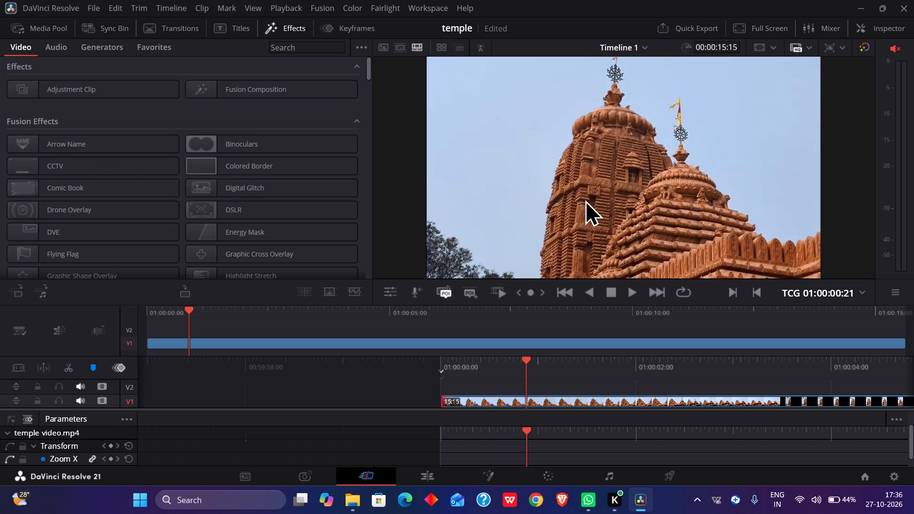
{"action": "scroll", "coordinate": [115, 205], "scroll_direction": "down", "scroll_amount": 3}
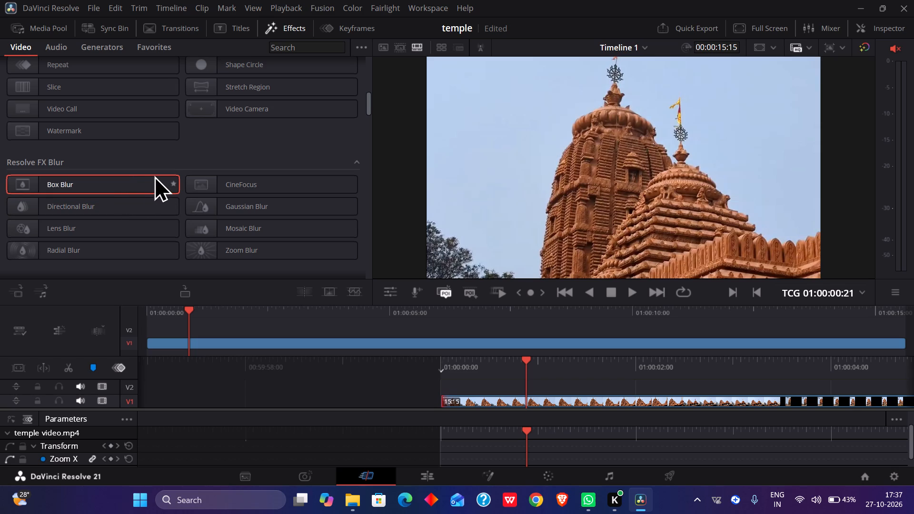
Select the Video Call effect and scrub through roughly the first four seconds of Timeline 1, stopping at 01:00:00:23.
{"action": "left_click", "coordinate": [98, 105]}
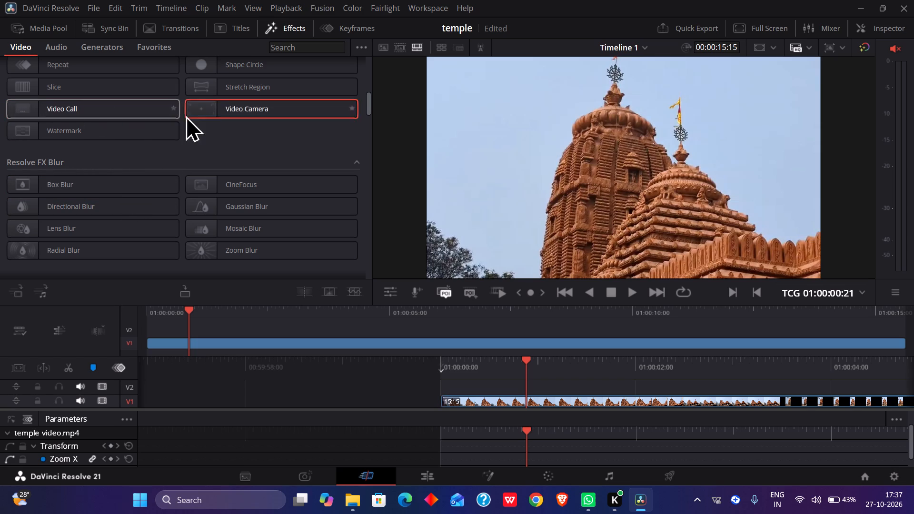
{"action": "left_click_drag", "start_coordinate": [188, 310], "coordinate": [252, 306]}
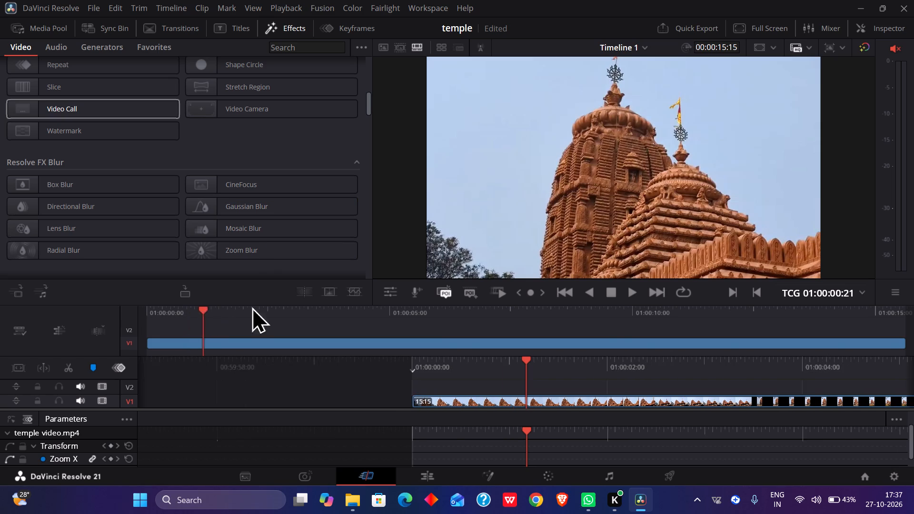
{"action": "left_click_drag", "start_coordinate": [252, 306], "coordinate": [158, 327]}
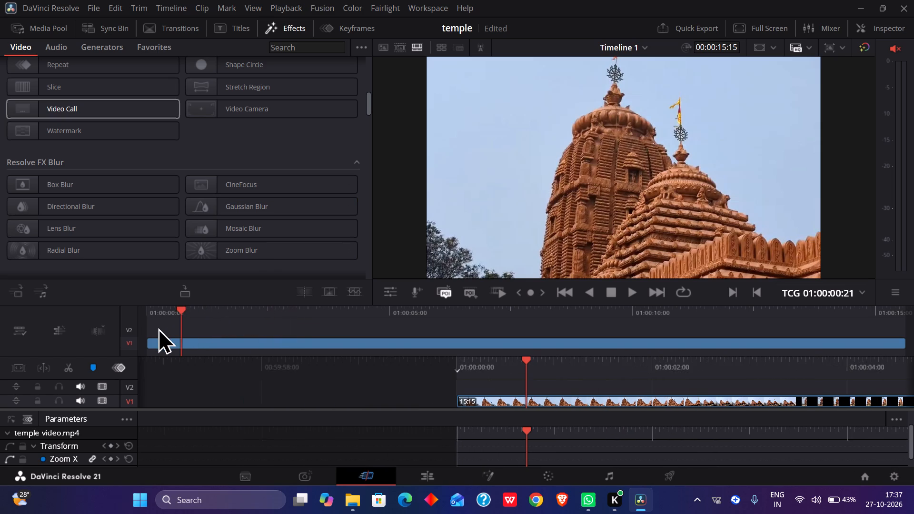
{"action": "left_click_drag", "start_coordinate": [158, 327], "coordinate": [259, 310]}
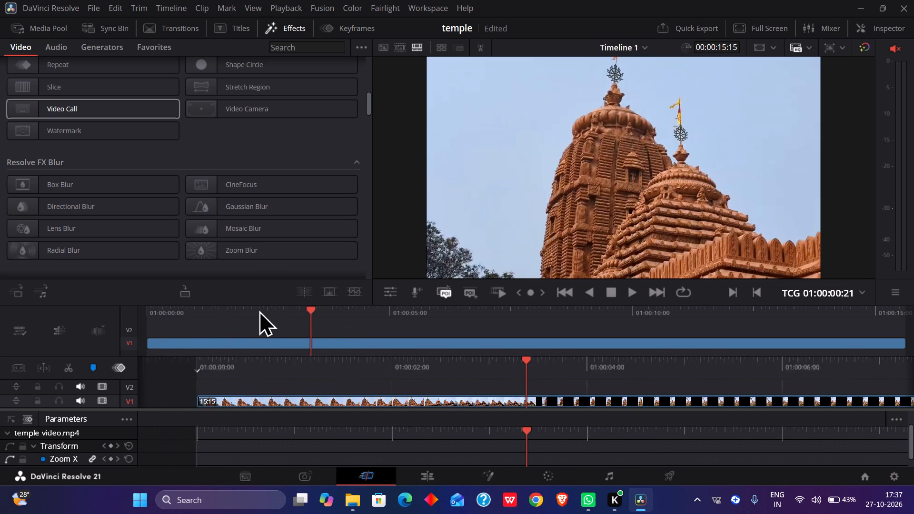
{"action": "left_click_drag", "start_coordinate": [259, 310], "coordinate": [357, 307]}
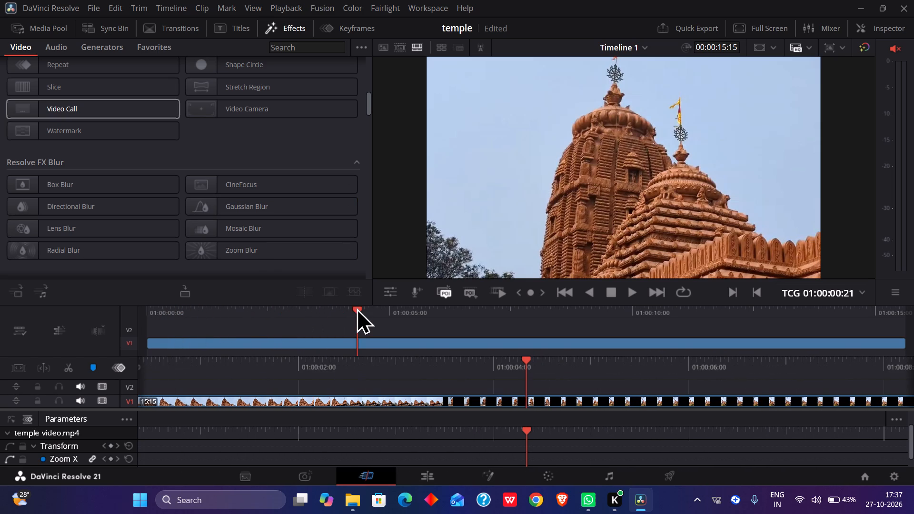
{"action": "left_click_drag", "start_coordinate": [357, 307], "coordinate": [357, 306]}
{"action": "left_click_drag", "start_coordinate": [357, 306], "coordinate": [201, 321]}
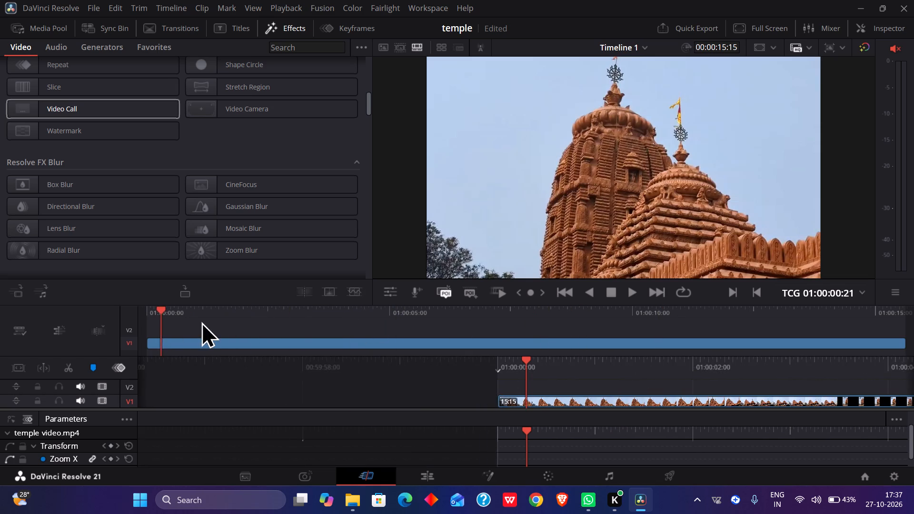
{"action": "left_click_drag", "start_coordinate": [201, 321], "coordinate": [97, 355]}
{"action": "left_click_drag", "start_coordinate": [97, 355], "coordinate": [214, 325]}
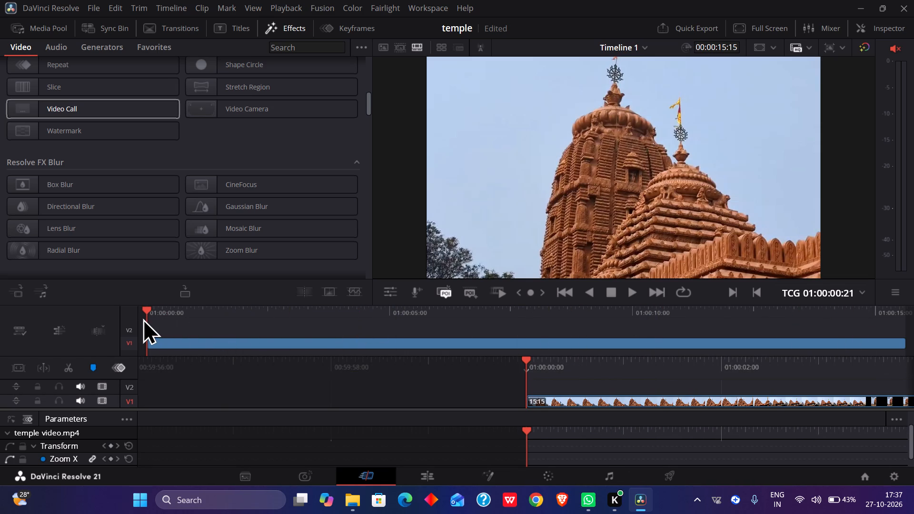
{"action": "left_click_drag", "start_coordinate": [145, 310], "coordinate": [192, 309]}
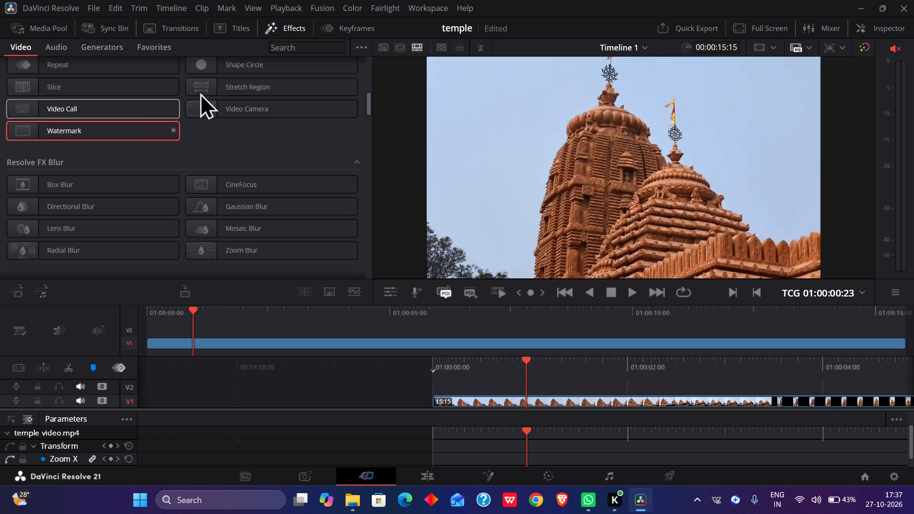
Look through the Fusion title templates again, and the video transitions up to the Dissolve and Iris groups.
{"action": "left_click", "coordinate": [244, 29]}
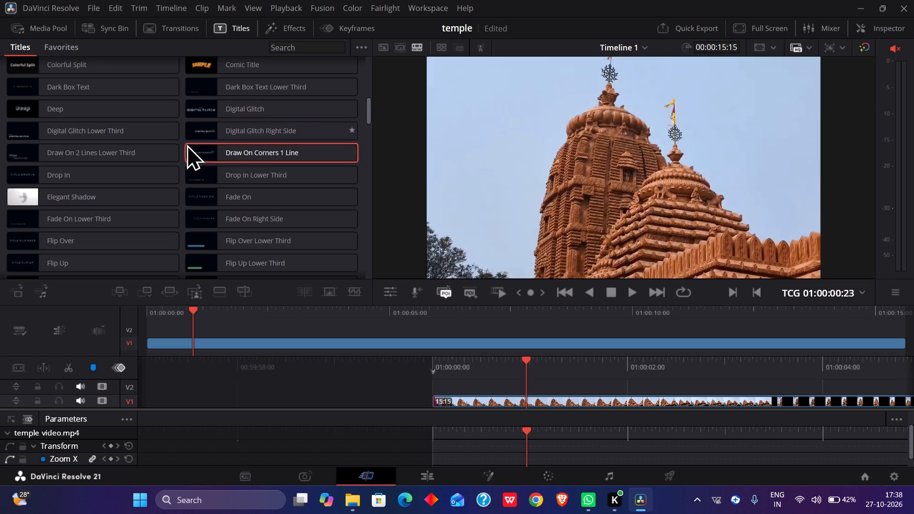
{"action": "scroll", "coordinate": [206, 185], "scroll_direction": "down", "scroll_amount": 7}
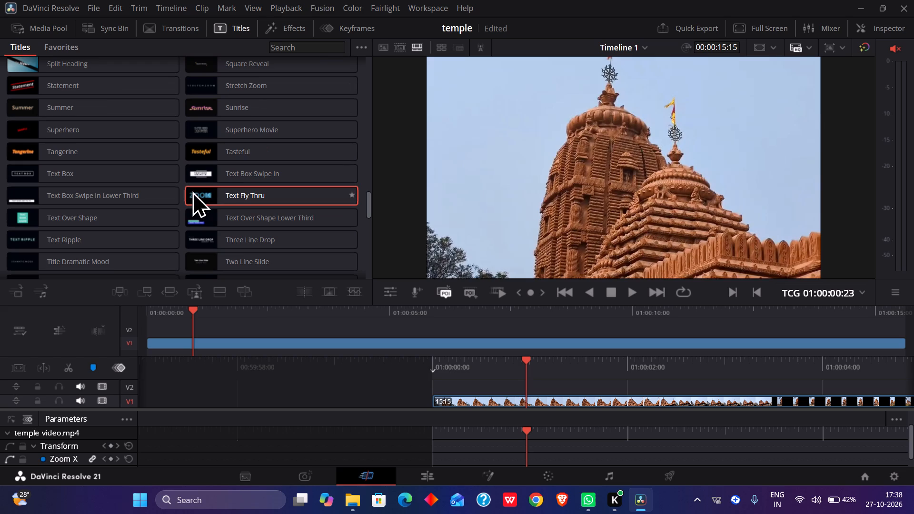
{"action": "scroll", "coordinate": [216, 166], "scroll_direction": "up", "scroll_amount": 3}
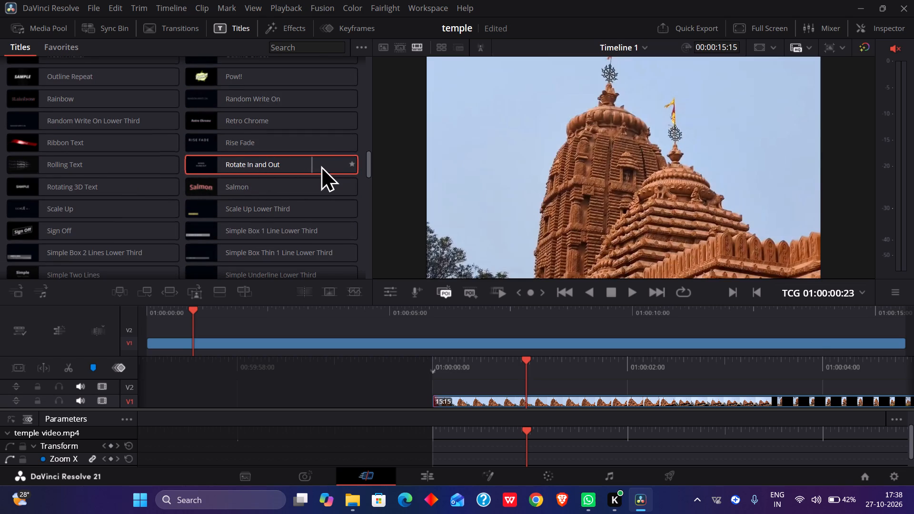
{"action": "left_click", "coordinate": [182, 30]}
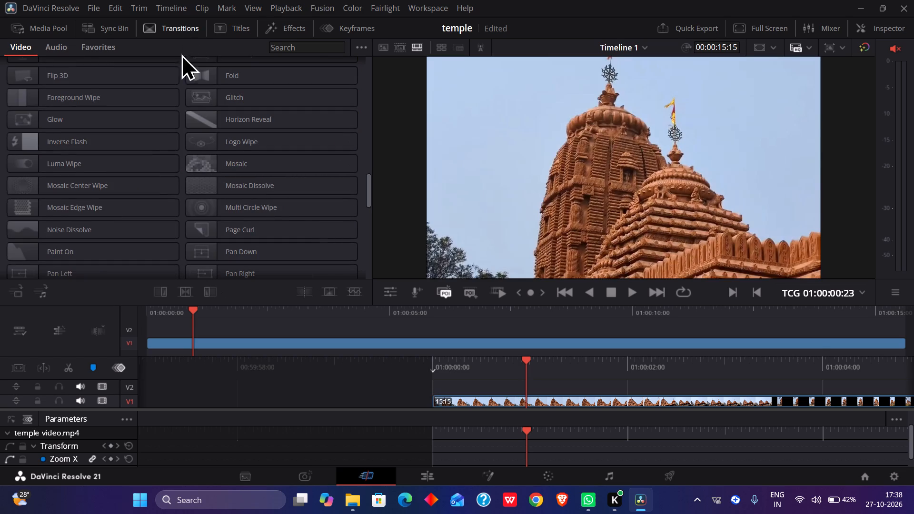
{"action": "scroll", "coordinate": [70, 99], "scroll_direction": "up", "scroll_amount": 17}
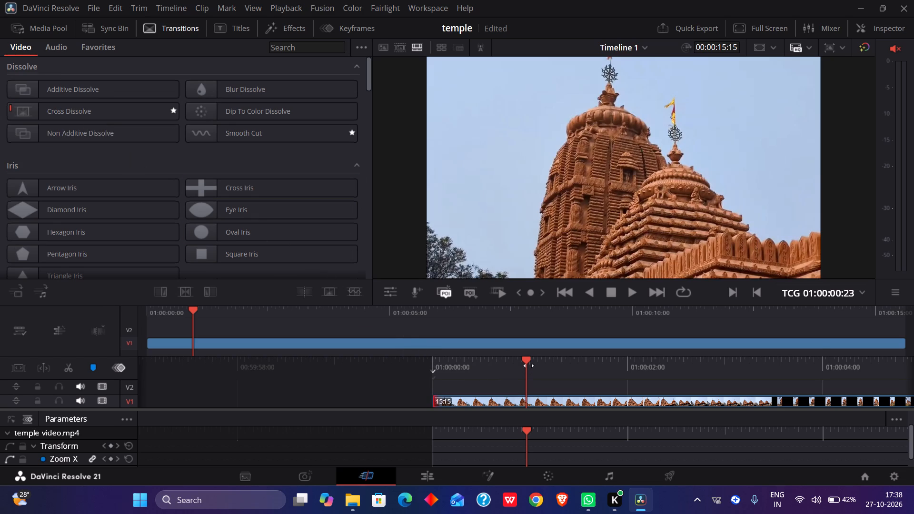
Scrub the opening of Timeline 1, return to its start and play it with looping on, stopping at 01:00:04:04.
{"action": "left_click_drag", "start_coordinate": [529, 360], "coordinate": [490, 354]}
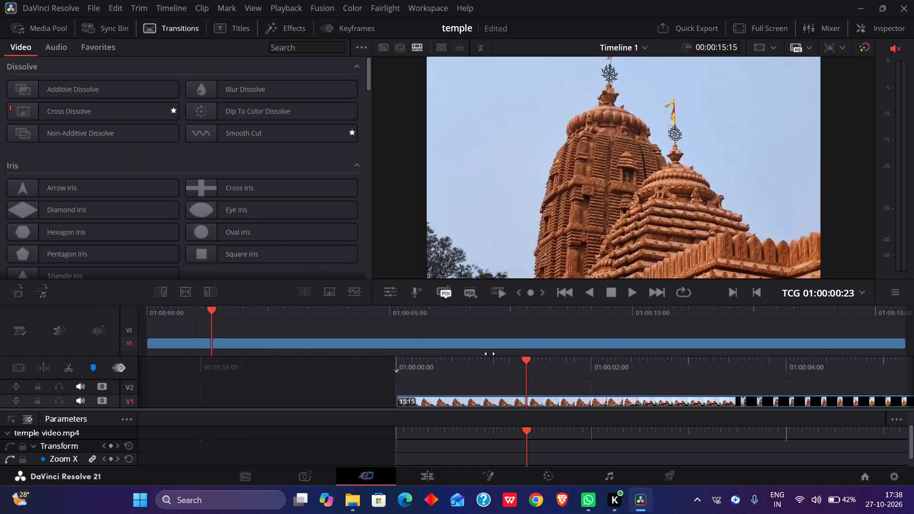
{"action": "left_click_drag", "start_coordinate": [490, 354], "coordinate": [412, 361]}
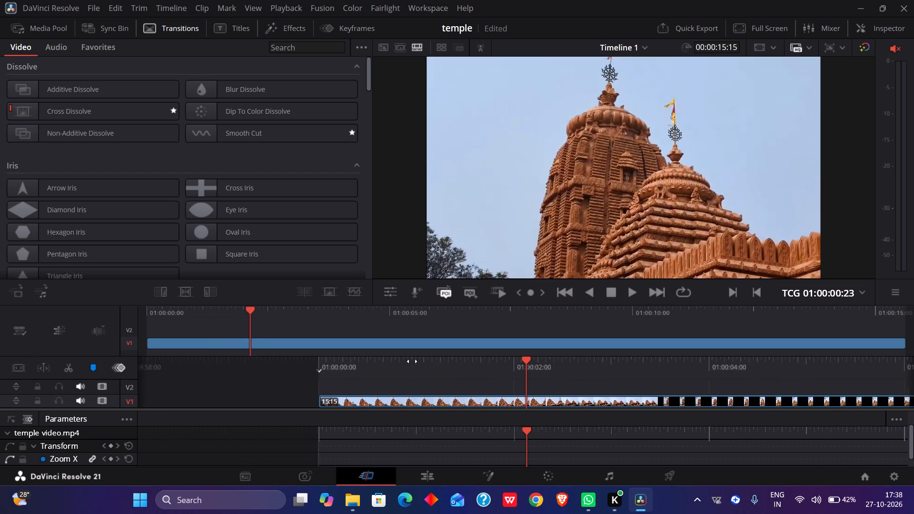
{"action": "left_click_drag", "start_coordinate": [412, 361], "coordinate": [402, 362]}
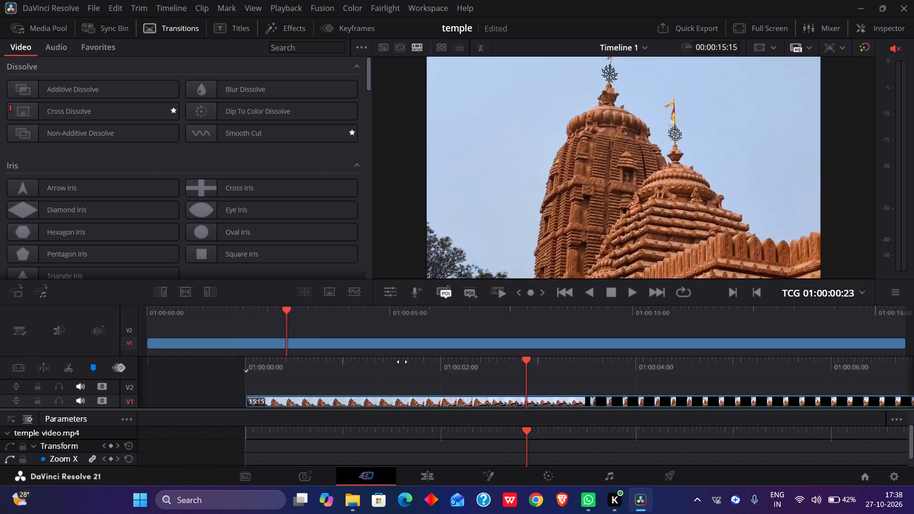
{"action": "left_click_drag", "start_coordinate": [402, 362], "coordinate": [670, 301]}
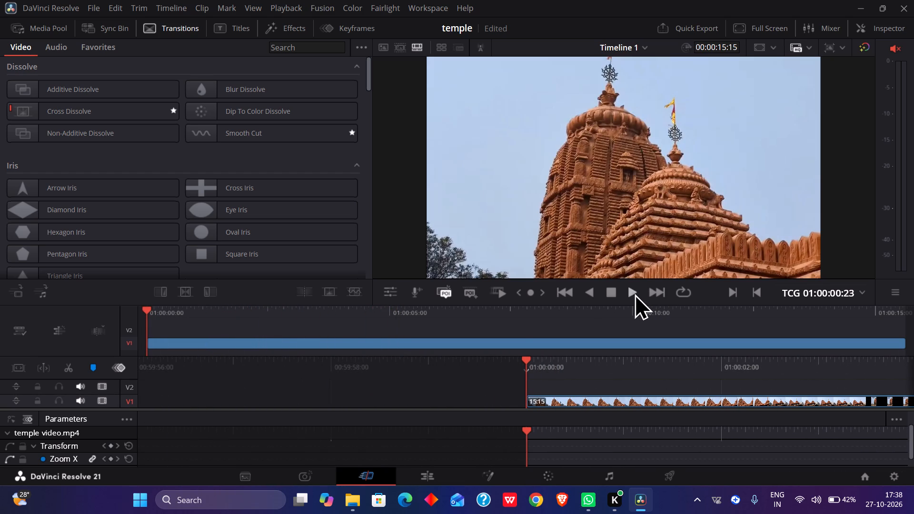
{"action": "left_click", "coordinate": [635, 293]}
{"action": "left_click", "coordinate": [633, 292]}
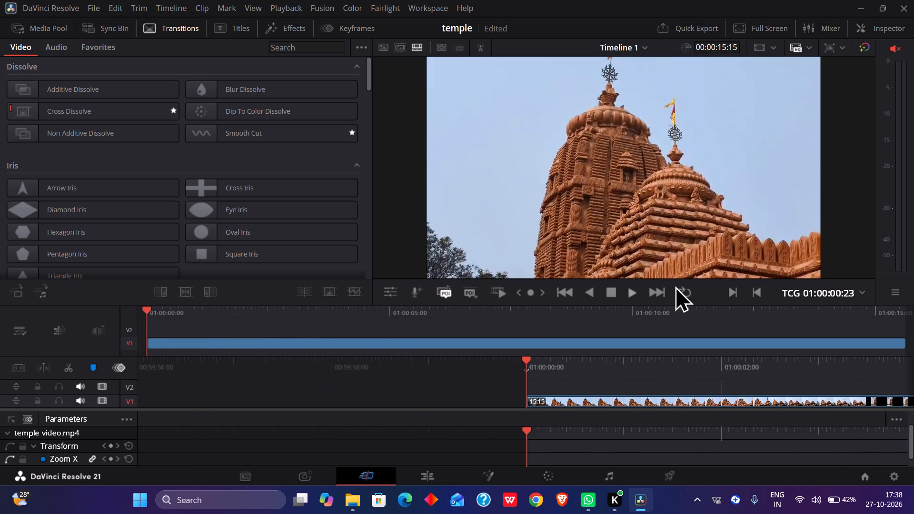
{"action": "triple_click", "coordinate": [676, 290]}
{"action": "double_click", "coordinate": [632, 296]}
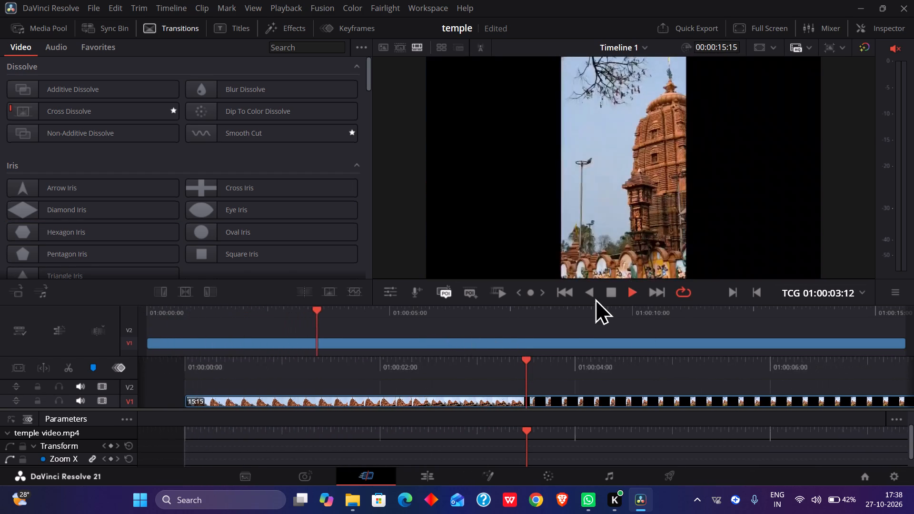
{"action": "left_click", "coordinate": [609, 289]}
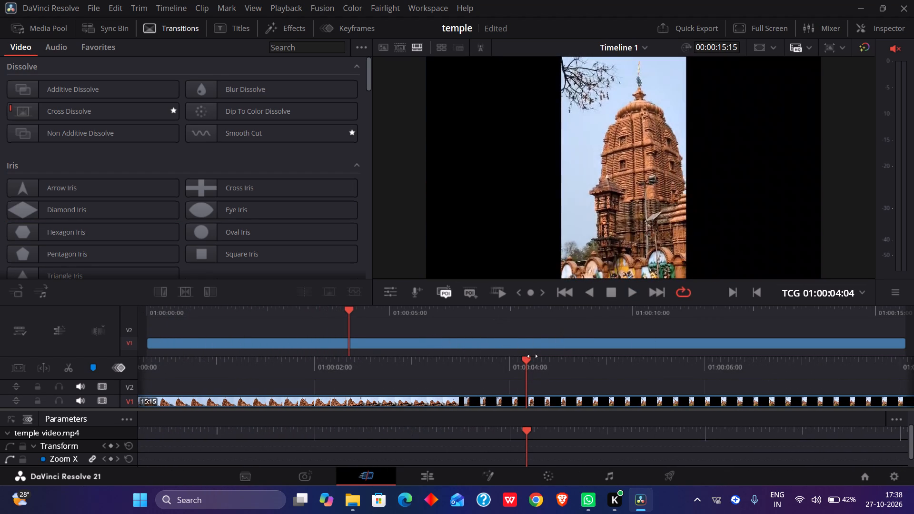
Find the first shot change in the temple clip and split the clip there, at 01:00:03:10.
{"action": "left_click_drag", "start_coordinate": [530, 359], "coordinate": [572, 352]}
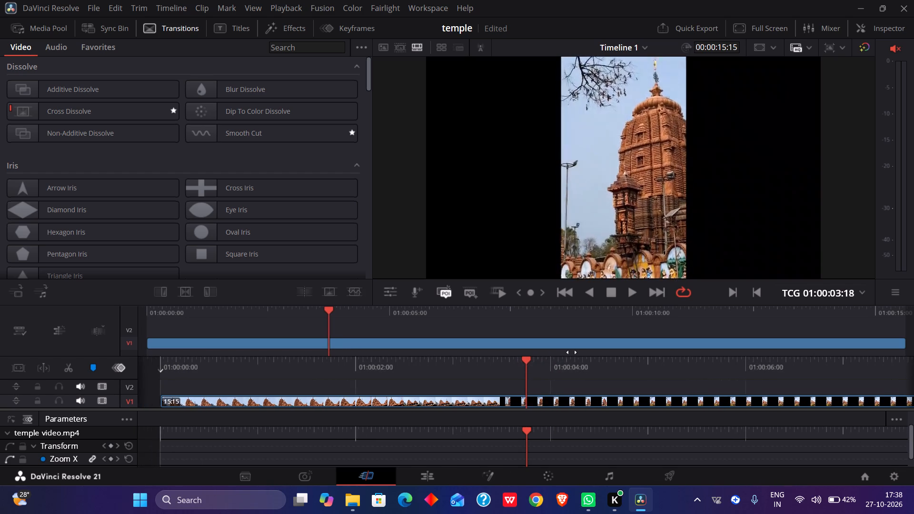
{"action": "left_click_drag", "start_coordinate": [572, 352], "coordinate": [609, 345]}
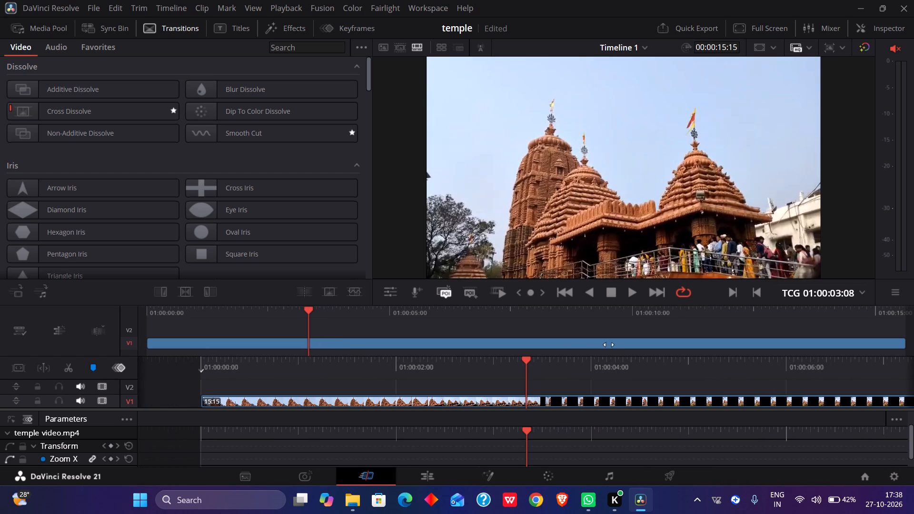
{"action": "left_click_drag", "start_coordinate": [609, 345], "coordinate": [604, 342]}
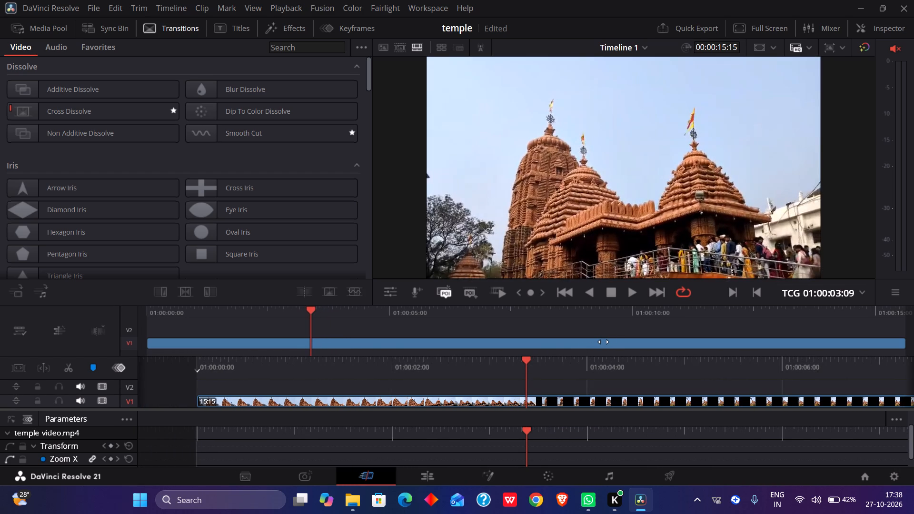
{"action": "left_click_drag", "start_coordinate": [604, 342], "coordinate": [602, 342]}
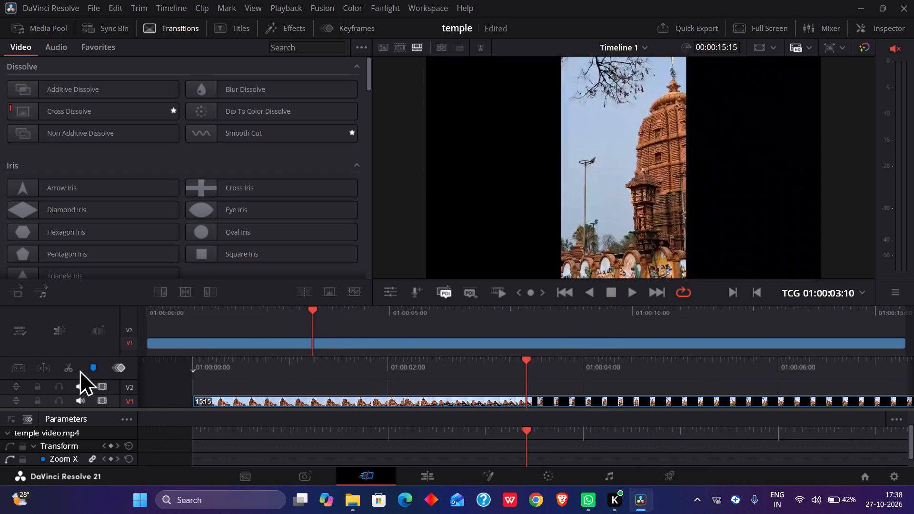
{"action": "left_click", "coordinate": [70, 368]}
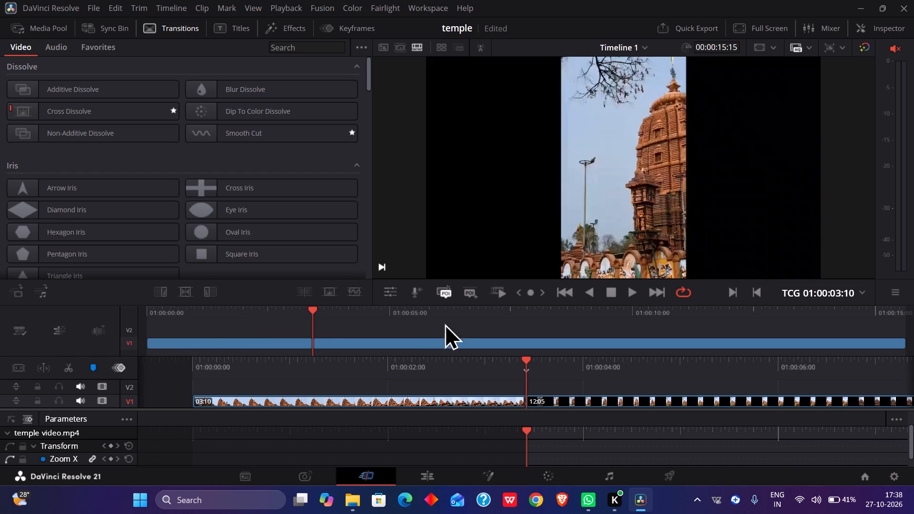
Split the temple clip again at the next shot change, where the upward view of the carved tower begins, at 01:00:06:18.
{"action": "left_click_drag", "start_coordinate": [523, 357], "coordinate": [507, 357]}
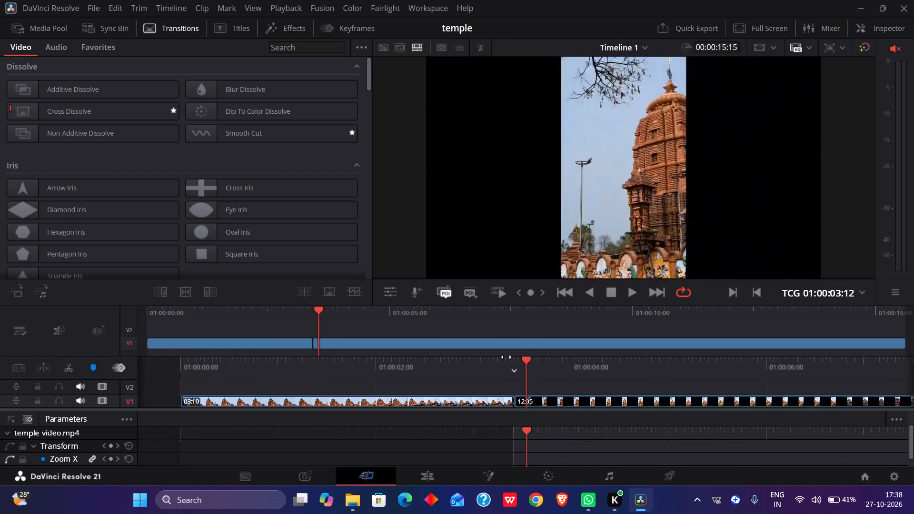
{"action": "left_click_drag", "start_coordinate": [507, 357], "coordinate": [441, 354]}
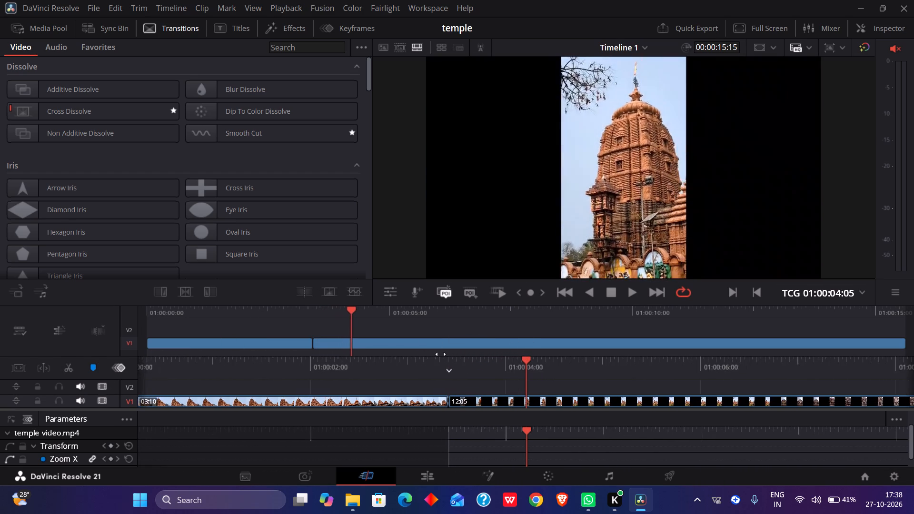
{"action": "left_click_drag", "start_coordinate": [441, 354], "coordinate": [368, 368]}
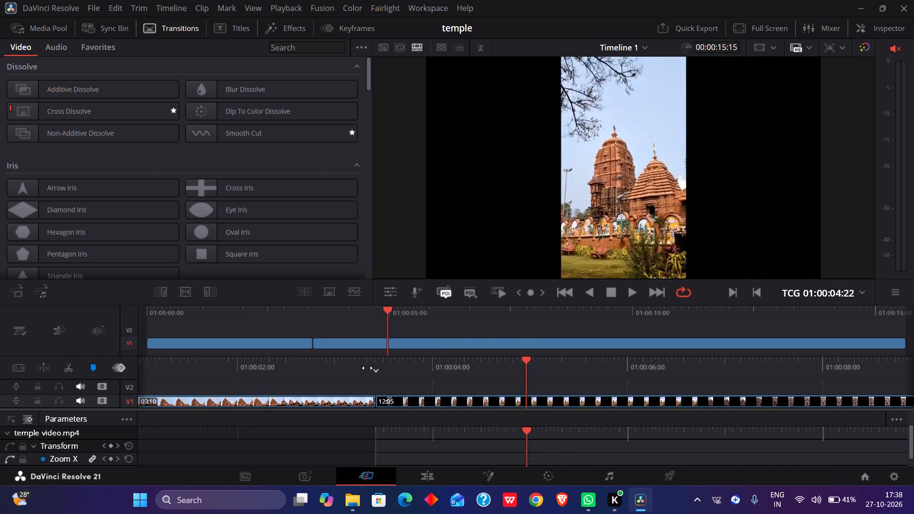
{"action": "left_click_drag", "start_coordinate": [368, 368], "coordinate": [307, 372]}
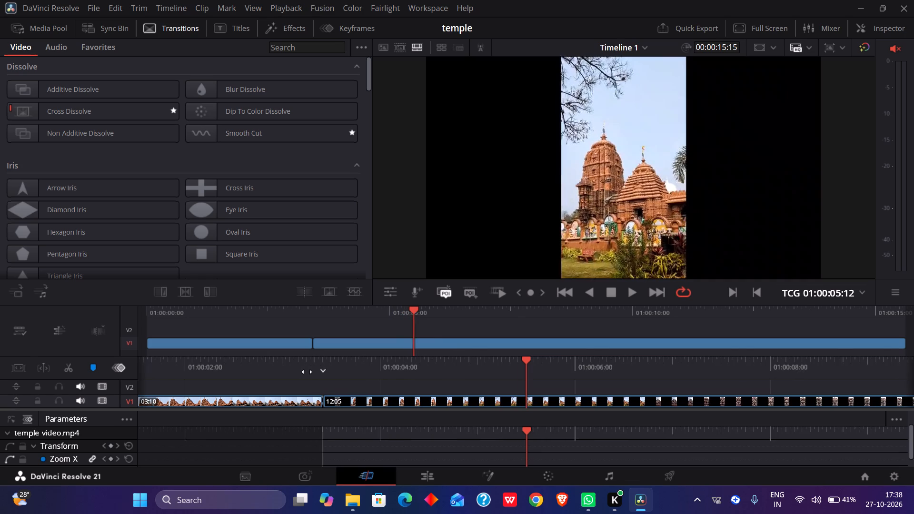
{"action": "left_click_drag", "start_coordinate": [307, 372], "coordinate": [247, 384]}
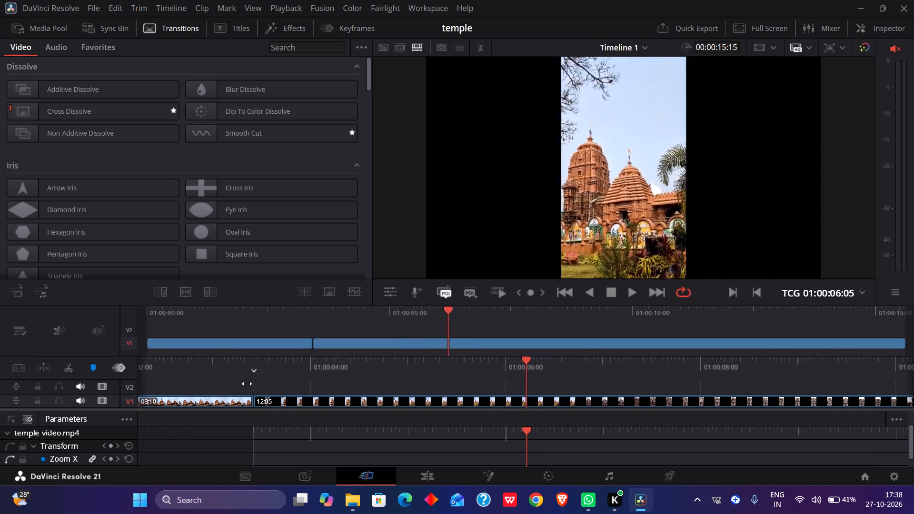
{"action": "left_click_drag", "start_coordinate": [247, 384], "coordinate": [188, 386]}
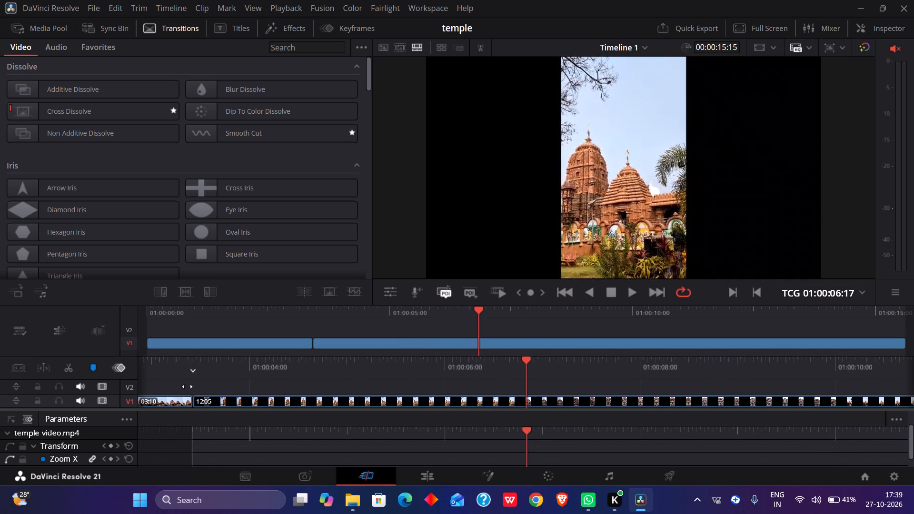
{"action": "left_click_drag", "start_coordinate": [188, 386], "coordinate": [187, 377]}
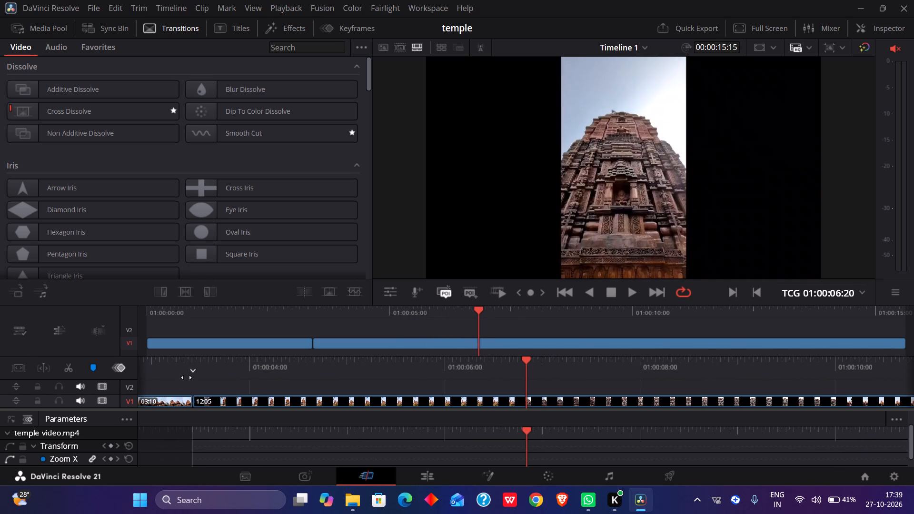
{"action": "left_click_drag", "start_coordinate": [187, 377], "coordinate": [201, 366]}
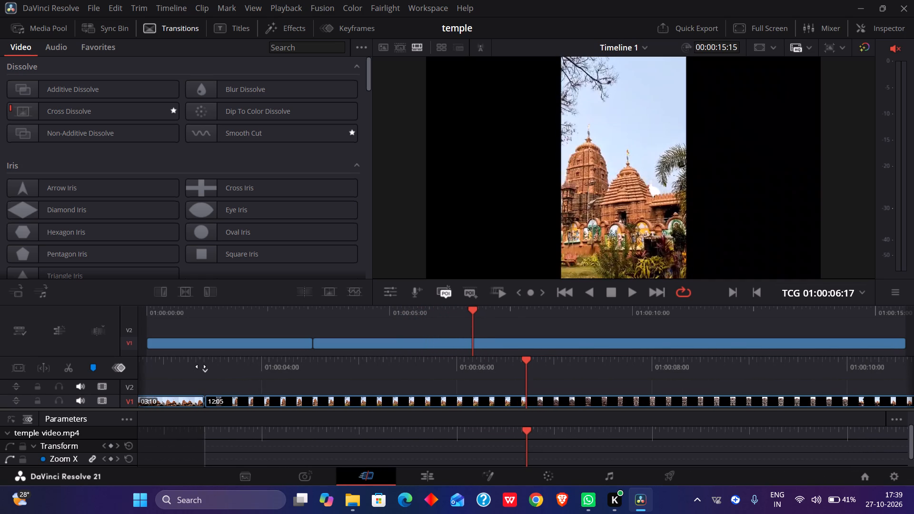
{"action": "left_click_drag", "start_coordinate": [201, 366], "coordinate": [198, 366]}
{"action": "left_click_drag", "start_coordinate": [198, 366], "coordinate": [199, 364]}
{"action": "left_click_drag", "start_coordinate": [199, 364], "coordinate": [197, 363]}
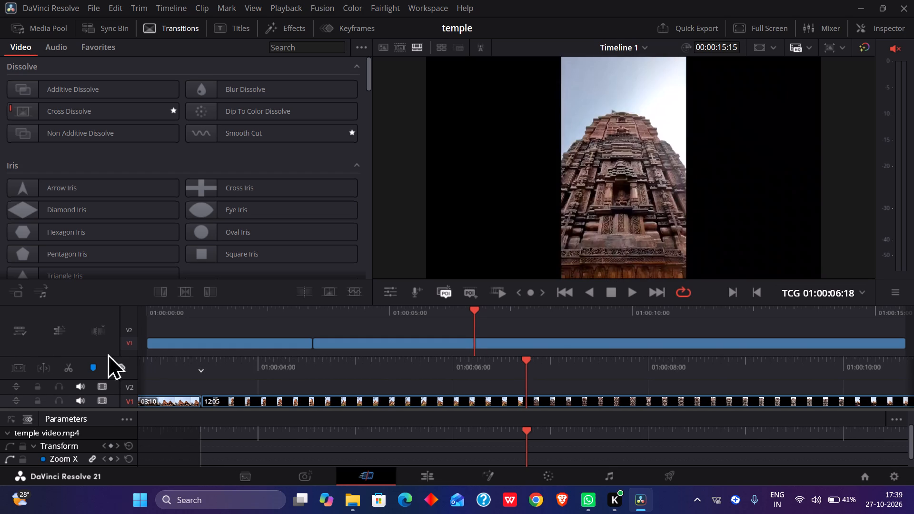
{"action": "left_click", "coordinate": [69, 363]}
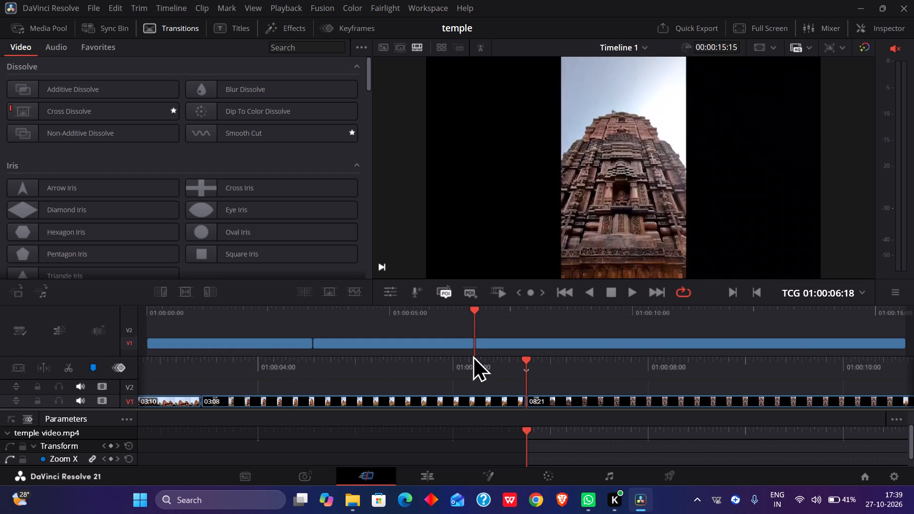
Split the temple clip at 01:00:10:03, where the carved tower shot changes to the crowd in front of the temple.
{"action": "left_click_drag", "start_coordinate": [534, 364], "coordinate": [492, 366]}
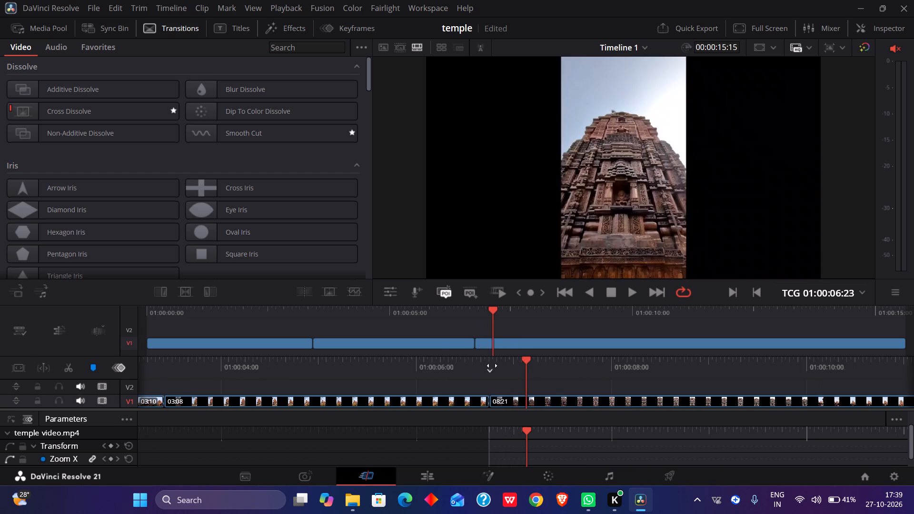
{"action": "left_click_drag", "start_coordinate": [492, 366], "coordinate": [372, 375]}
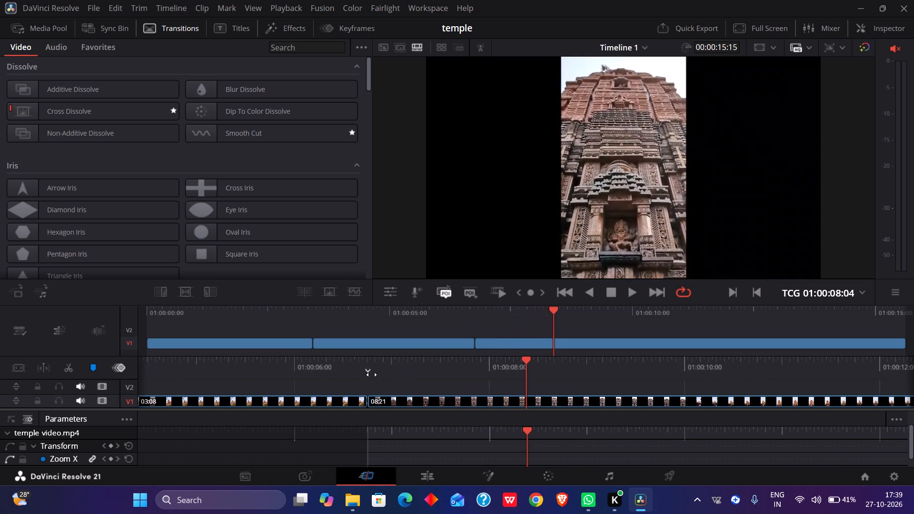
{"action": "left_click_drag", "start_coordinate": [372, 375], "coordinate": [313, 375]}
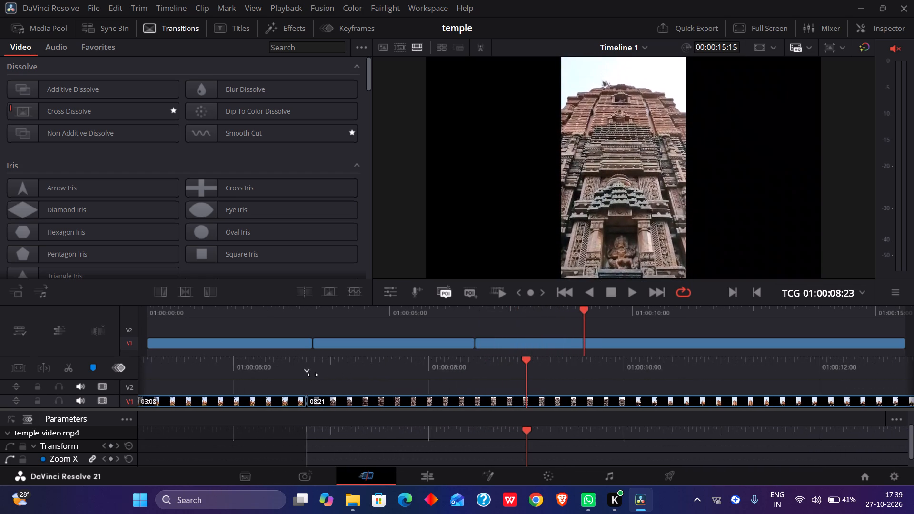
{"action": "left_click_drag", "start_coordinate": [313, 375], "coordinate": [264, 383]}
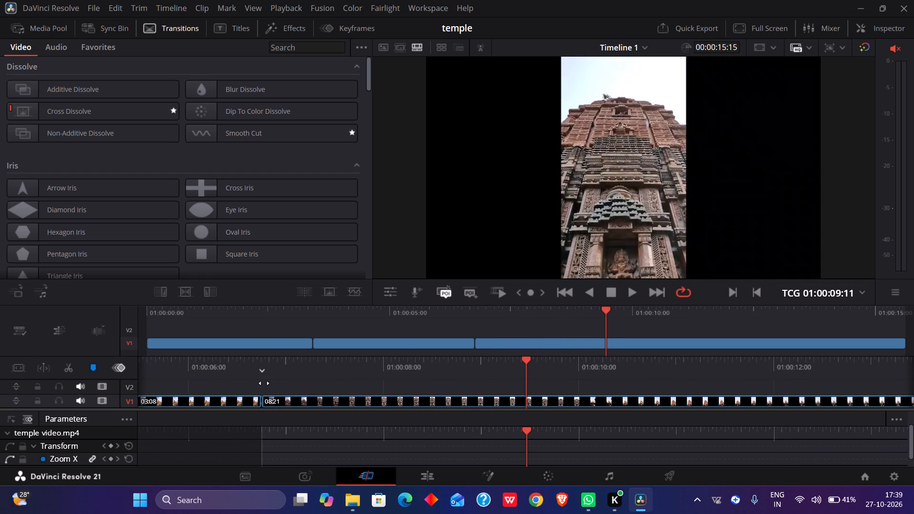
{"action": "left_click_drag", "start_coordinate": [264, 383], "coordinate": [238, 390]}
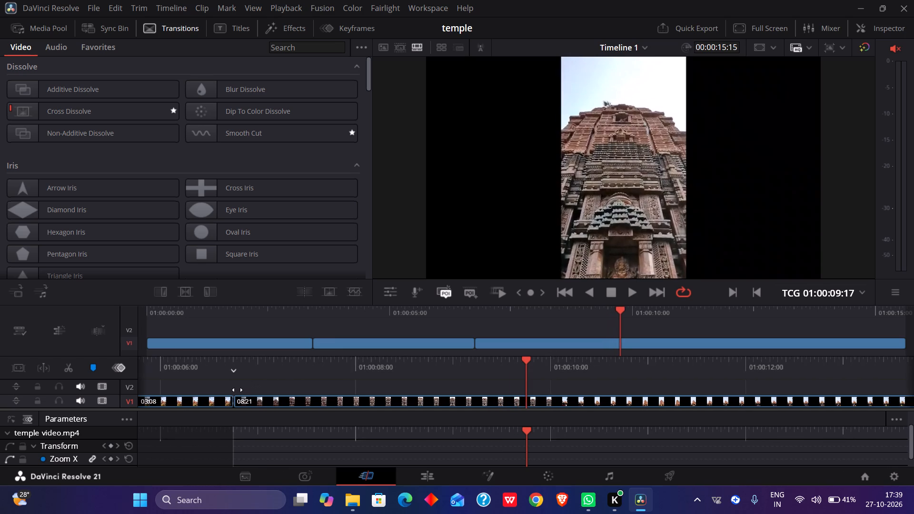
{"action": "left_click_drag", "start_coordinate": [238, 390], "coordinate": [202, 395]}
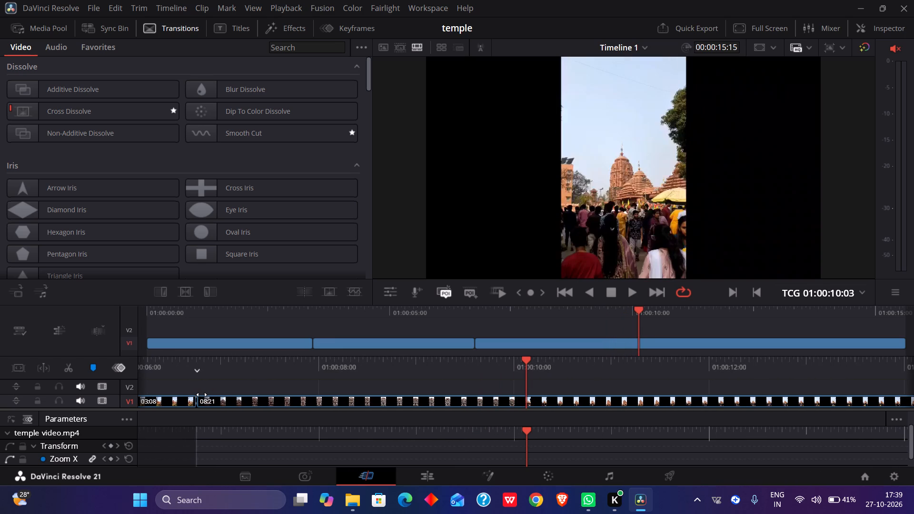
{"action": "left_click_drag", "start_coordinate": [202, 395], "coordinate": [192, 394]}
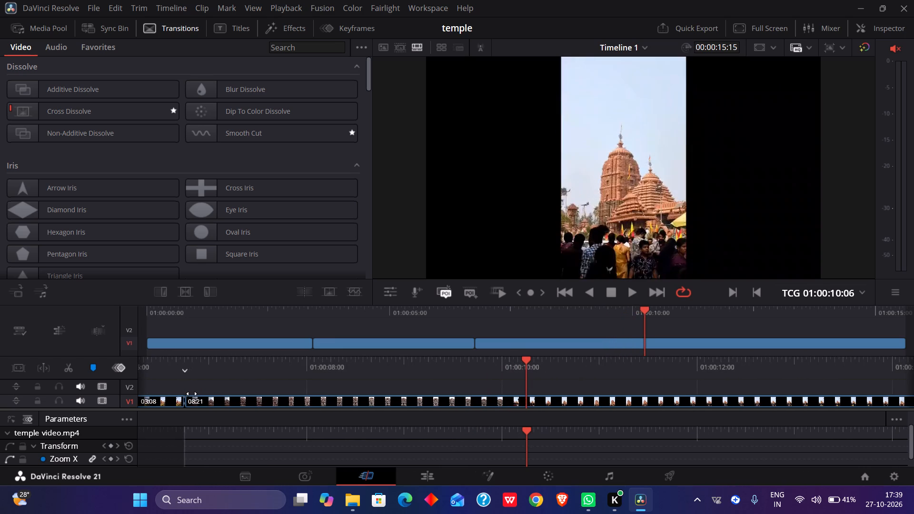
{"action": "left_click_drag", "start_coordinate": [192, 394], "coordinate": [208, 386]}
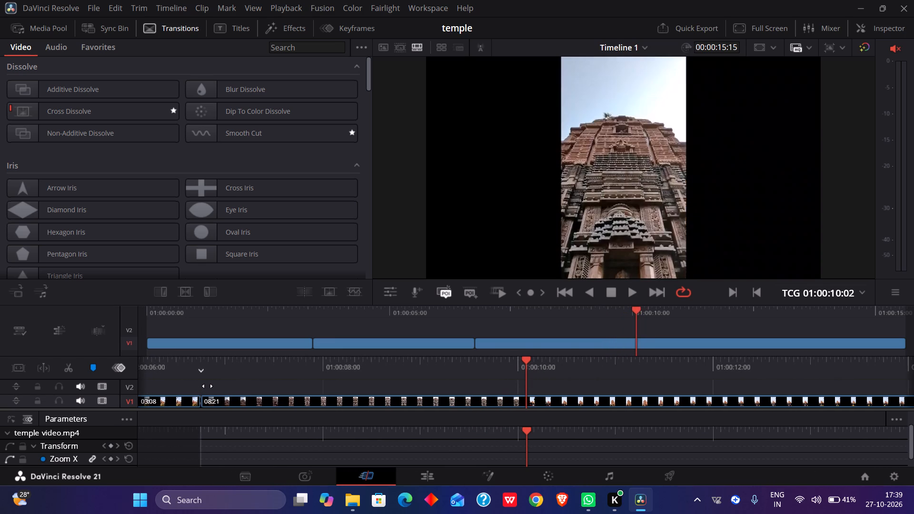
{"action": "left_click_drag", "start_coordinate": [208, 386], "coordinate": [206, 385]}
{"action": "left_click_drag", "start_coordinate": [206, 385], "coordinate": [201, 383]}
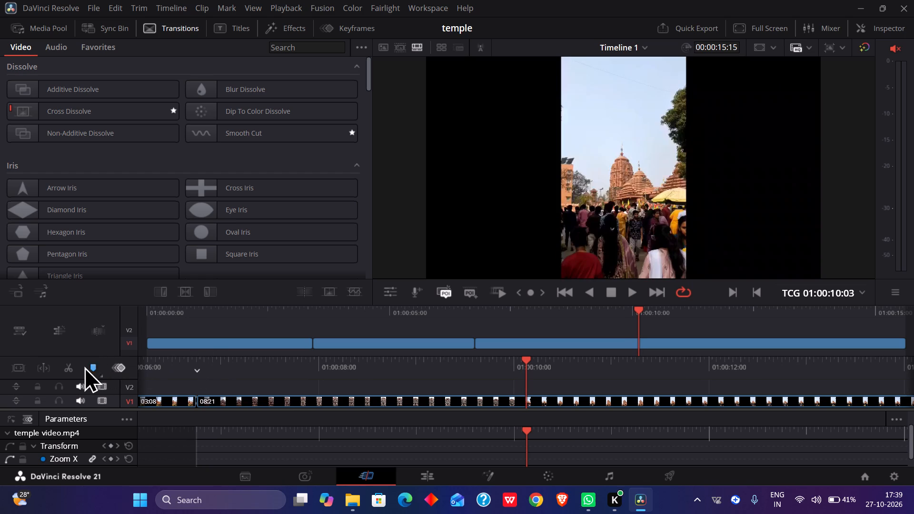
{"action": "left_click", "coordinate": [68, 368]}
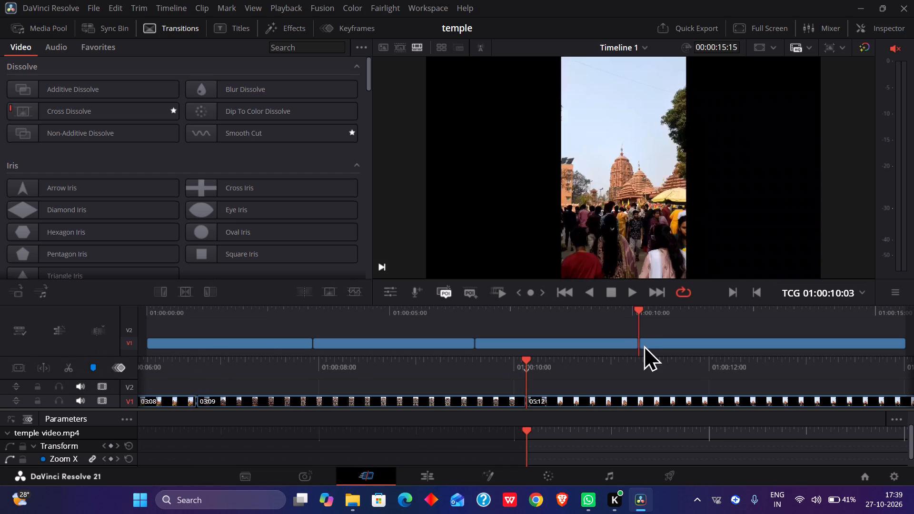
Add a Cross Dissolve transition at the start of the first temple clip, at 01:00:00:00.
{"action": "left_click_drag", "start_coordinate": [638, 307], "coordinate": [593, 323]}
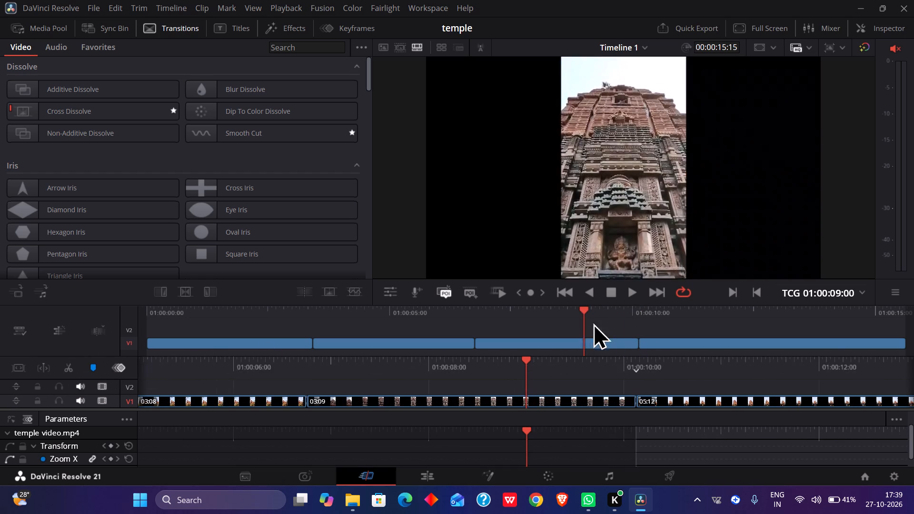
{"action": "left_click_drag", "start_coordinate": [593, 323], "coordinate": [655, 349]}
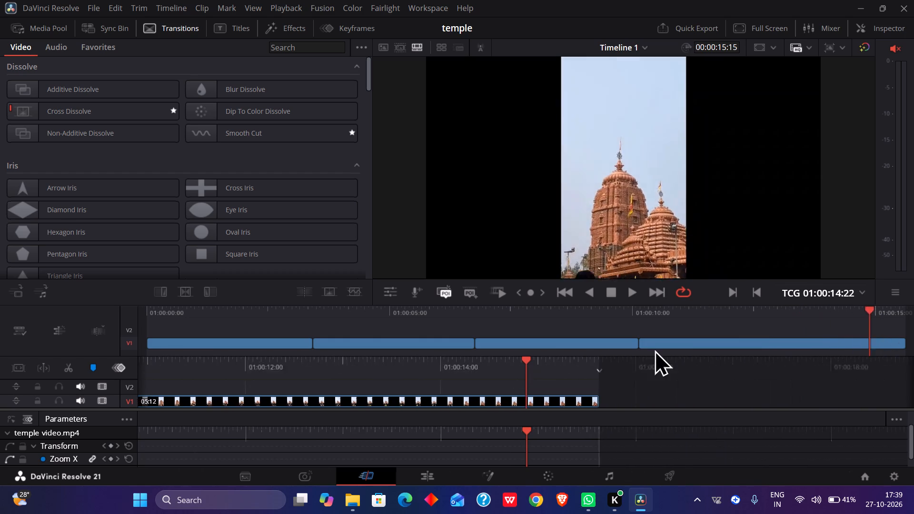
{"action": "left_click_drag", "start_coordinate": [655, 349], "coordinate": [139, 417]}
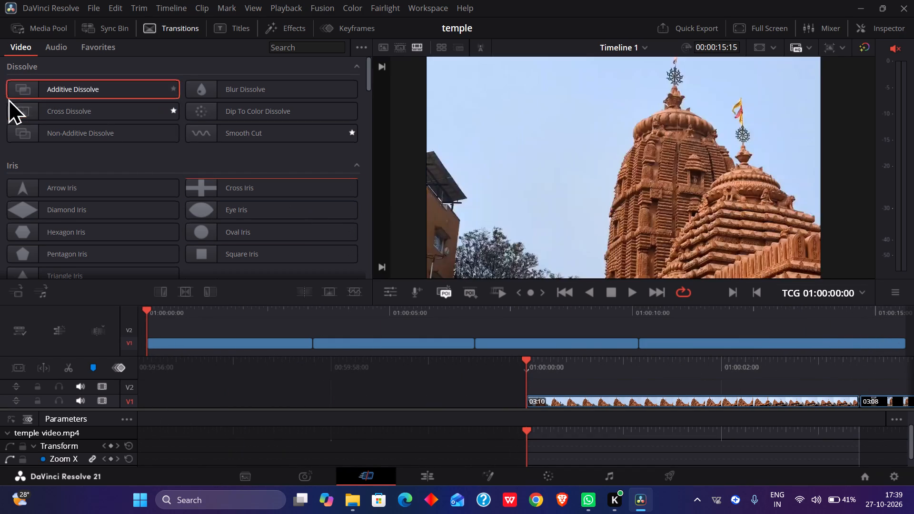
{"action": "left_click_drag", "start_coordinate": [41, 108], "coordinate": [55, 110]}
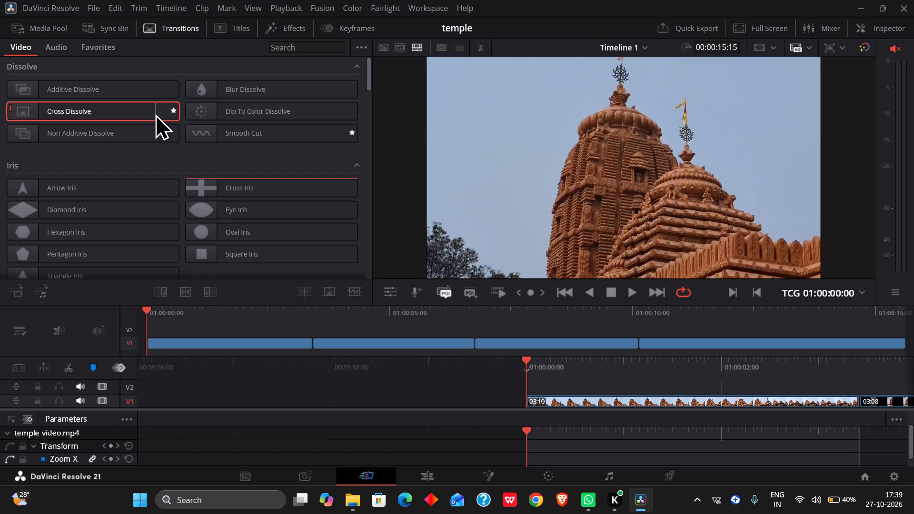
{"action": "double_click", "coordinate": [155, 113]}
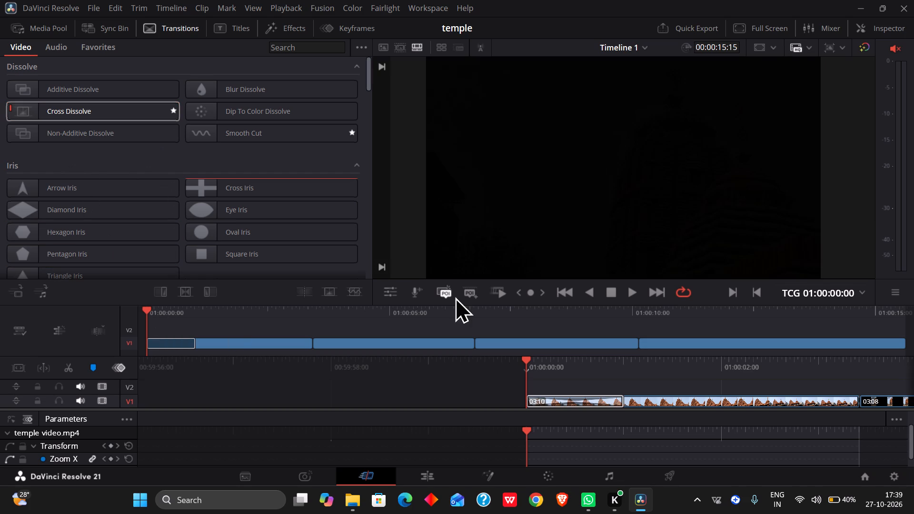
Play the opening of Timeline 1 twice from its start to review the Cross Dissolve, finishing back at 01:00:00:00.
{"action": "left_click", "coordinate": [613, 292]}
{"action": "left_click", "coordinate": [634, 294]}
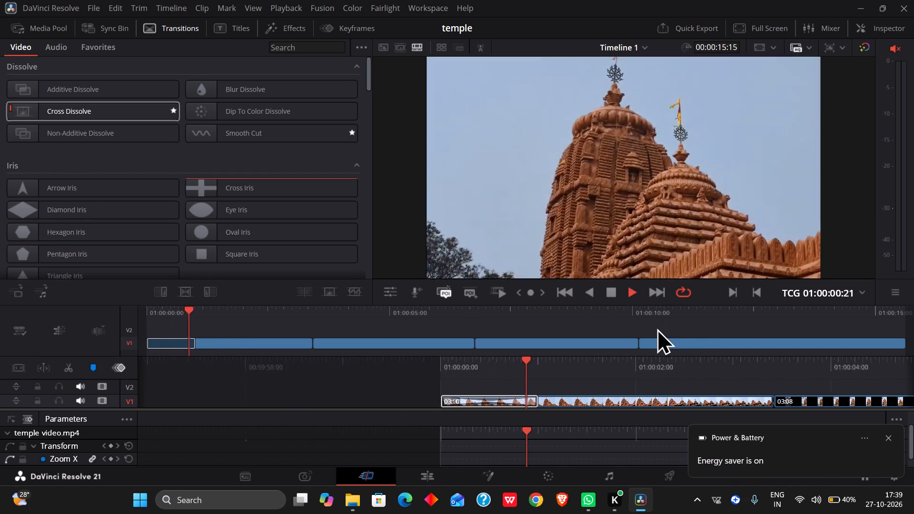
{"action": "left_click", "coordinate": [615, 291]}
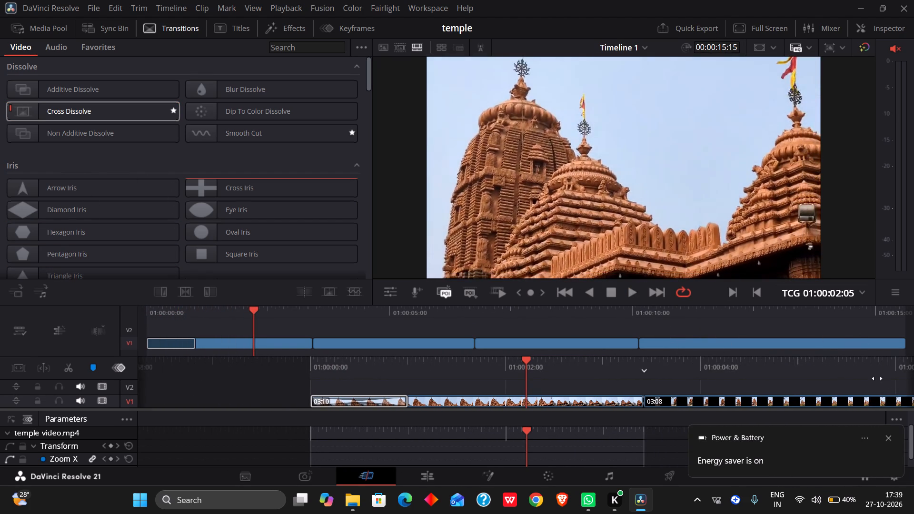
{"action": "left_click", "coordinate": [888, 433]}
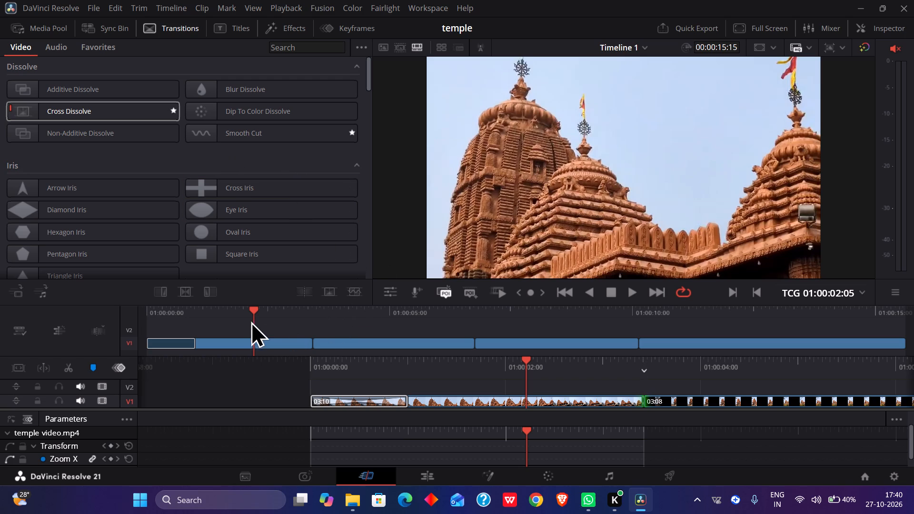
{"action": "left_click_drag", "start_coordinate": [253, 306], "coordinate": [189, 324]}
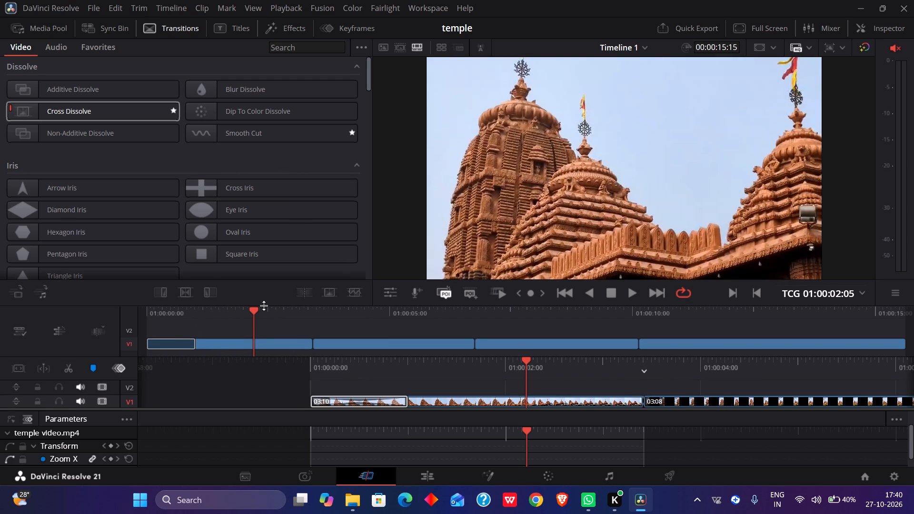
{"action": "left_click_drag", "start_coordinate": [251, 310], "coordinate": [149, 332]}
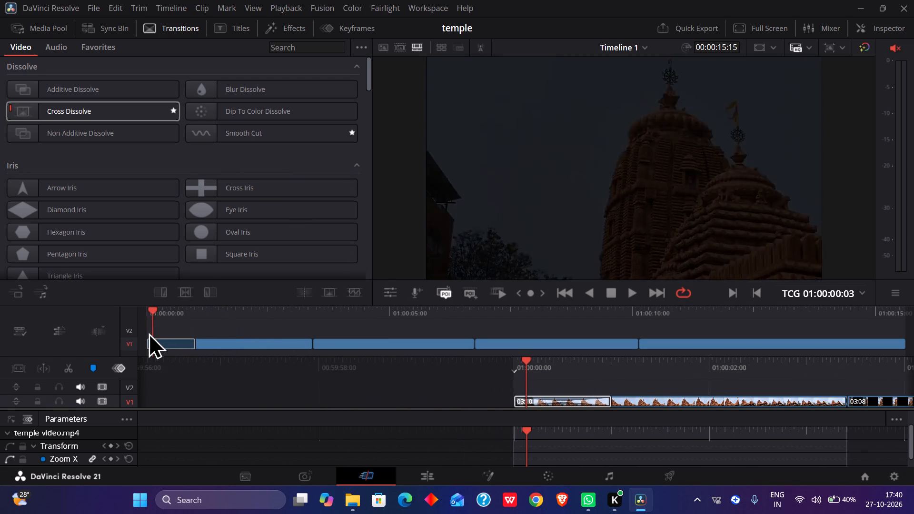
{"action": "left_click_drag", "start_coordinate": [149, 332], "coordinate": [139, 335]}
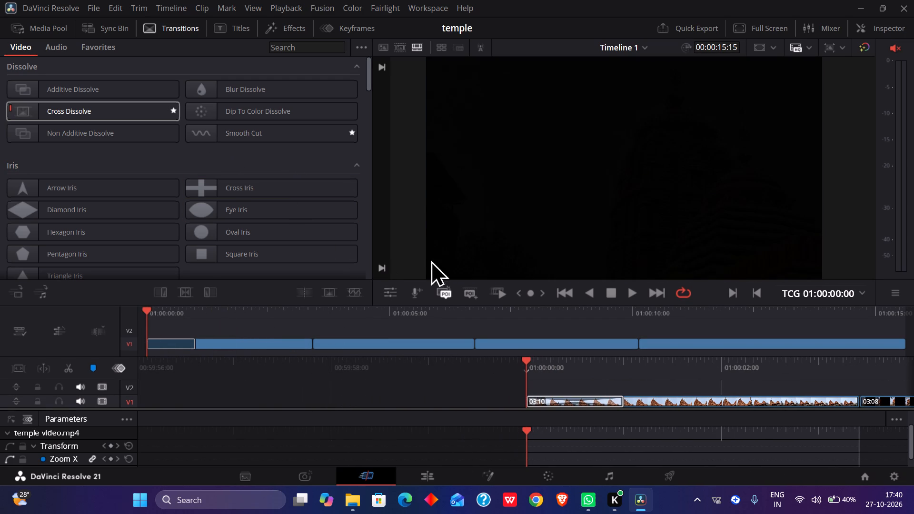
{"action": "left_click", "coordinate": [627, 293]}
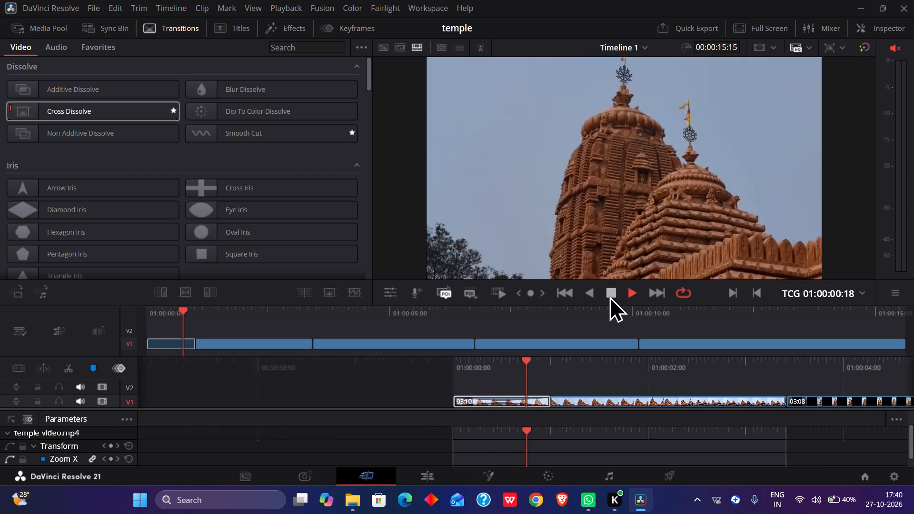
{"action": "left_click", "coordinate": [609, 294]}
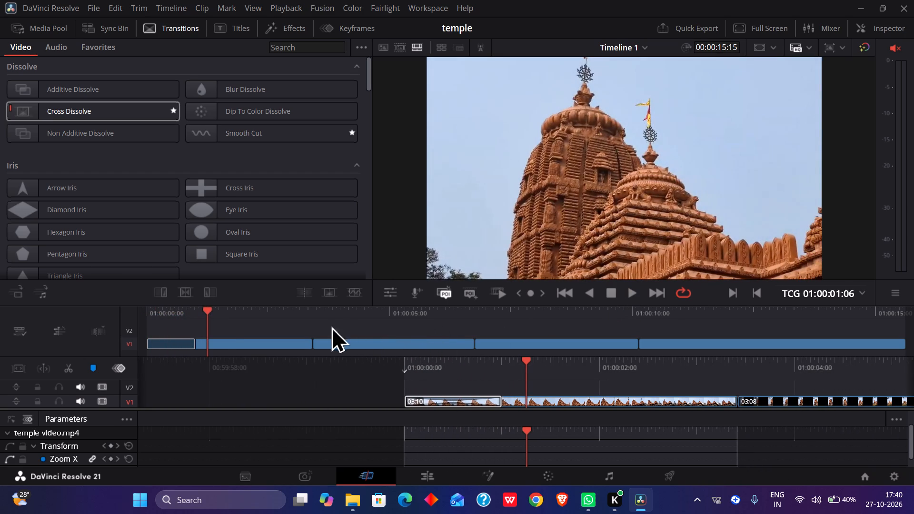
{"action": "left_click_drag", "start_coordinate": [205, 308], "coordinate": [122, 330]}
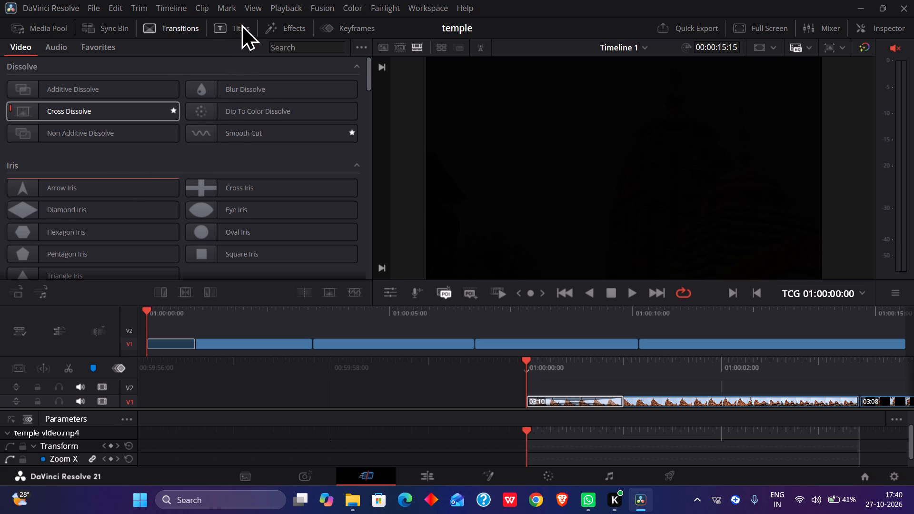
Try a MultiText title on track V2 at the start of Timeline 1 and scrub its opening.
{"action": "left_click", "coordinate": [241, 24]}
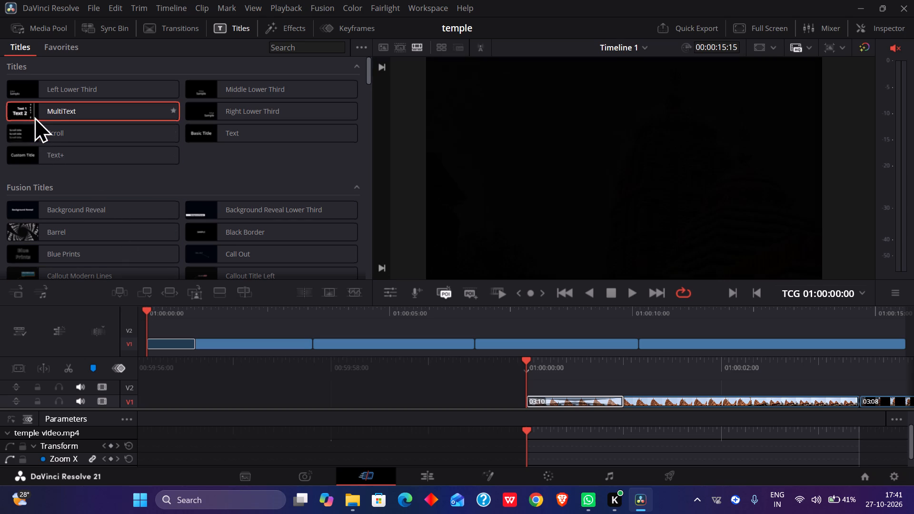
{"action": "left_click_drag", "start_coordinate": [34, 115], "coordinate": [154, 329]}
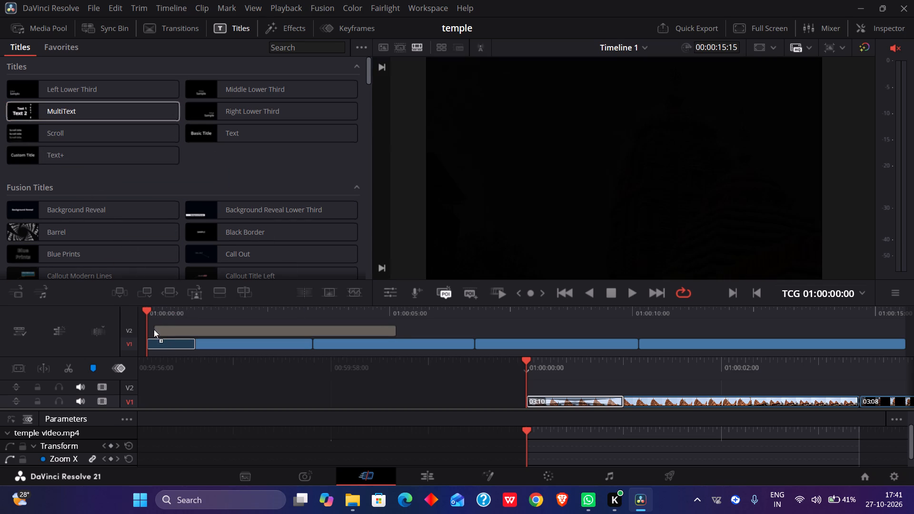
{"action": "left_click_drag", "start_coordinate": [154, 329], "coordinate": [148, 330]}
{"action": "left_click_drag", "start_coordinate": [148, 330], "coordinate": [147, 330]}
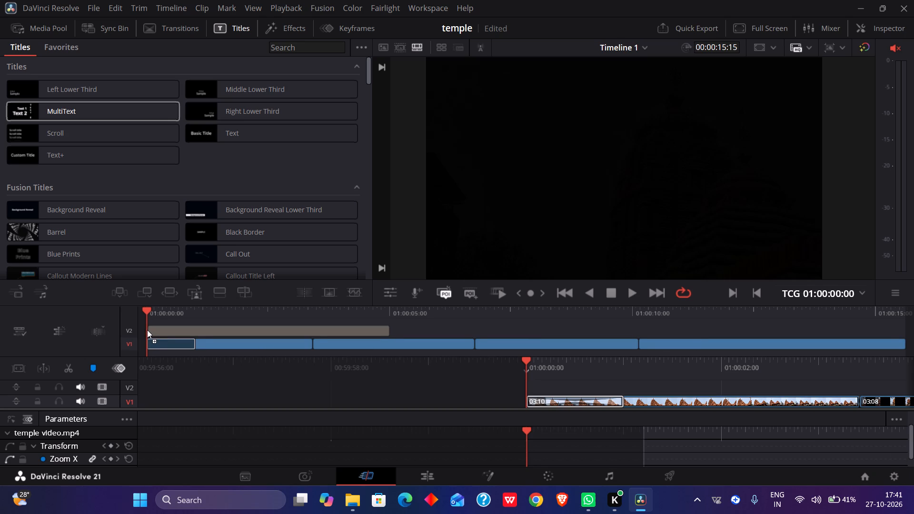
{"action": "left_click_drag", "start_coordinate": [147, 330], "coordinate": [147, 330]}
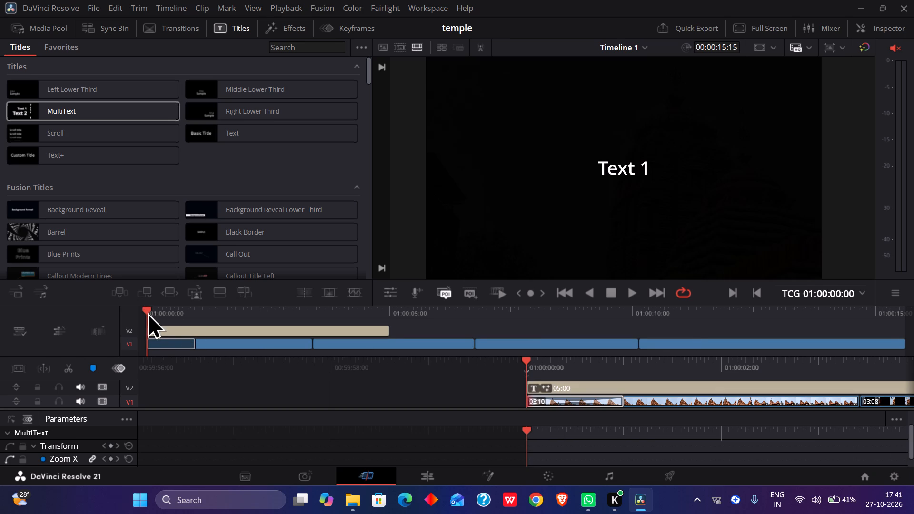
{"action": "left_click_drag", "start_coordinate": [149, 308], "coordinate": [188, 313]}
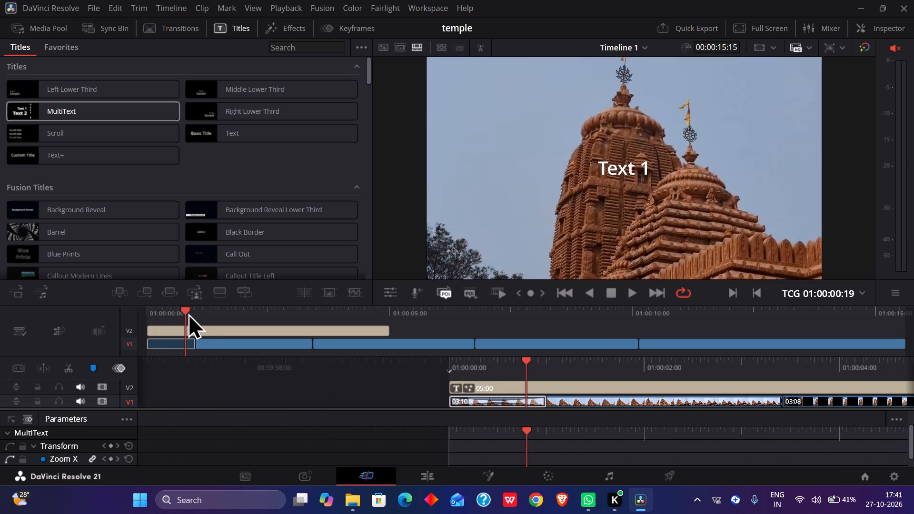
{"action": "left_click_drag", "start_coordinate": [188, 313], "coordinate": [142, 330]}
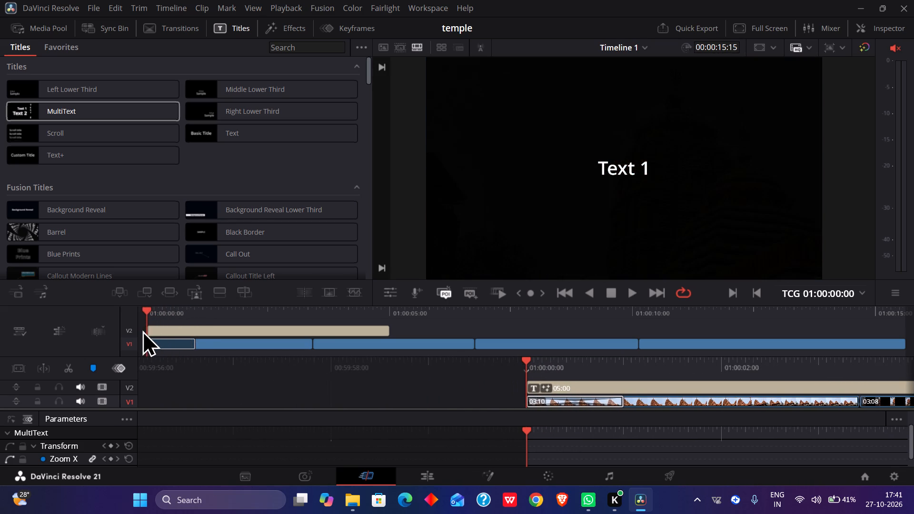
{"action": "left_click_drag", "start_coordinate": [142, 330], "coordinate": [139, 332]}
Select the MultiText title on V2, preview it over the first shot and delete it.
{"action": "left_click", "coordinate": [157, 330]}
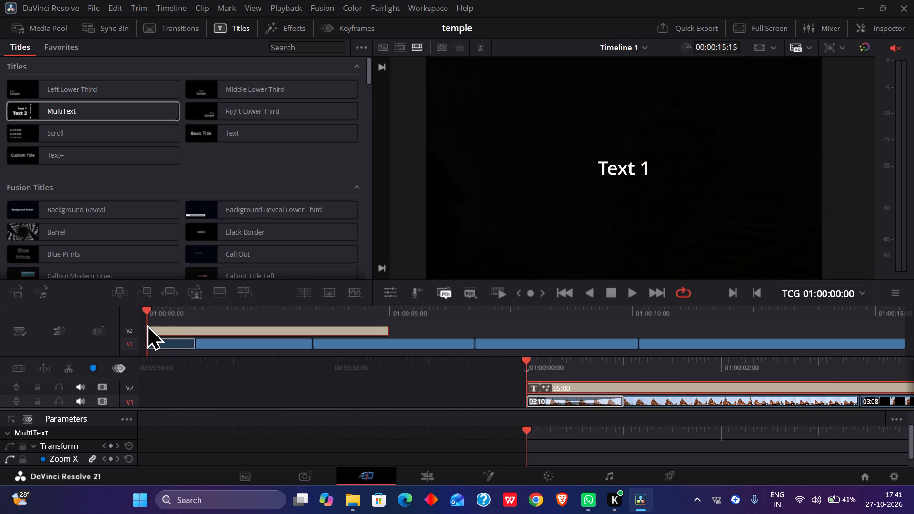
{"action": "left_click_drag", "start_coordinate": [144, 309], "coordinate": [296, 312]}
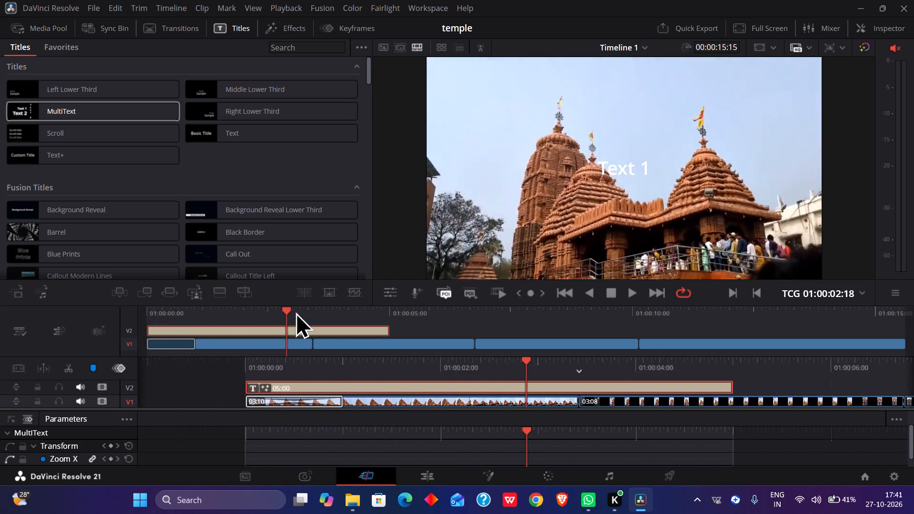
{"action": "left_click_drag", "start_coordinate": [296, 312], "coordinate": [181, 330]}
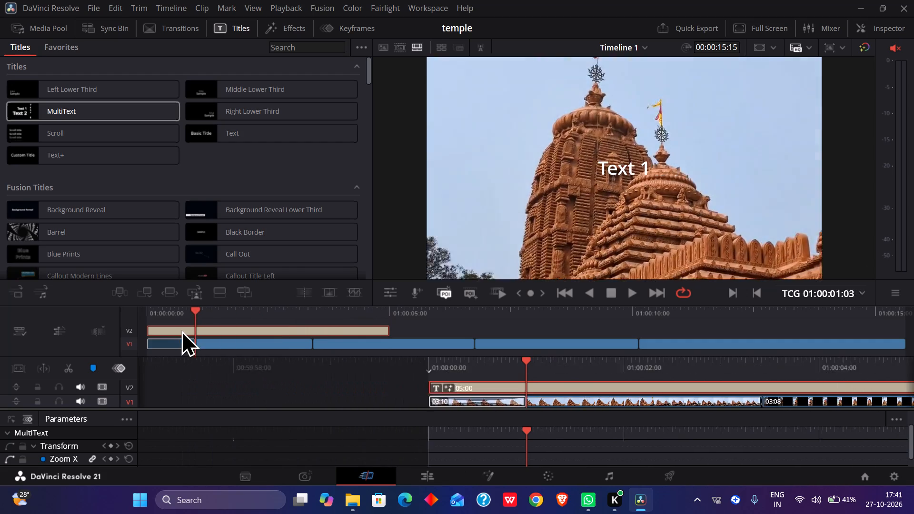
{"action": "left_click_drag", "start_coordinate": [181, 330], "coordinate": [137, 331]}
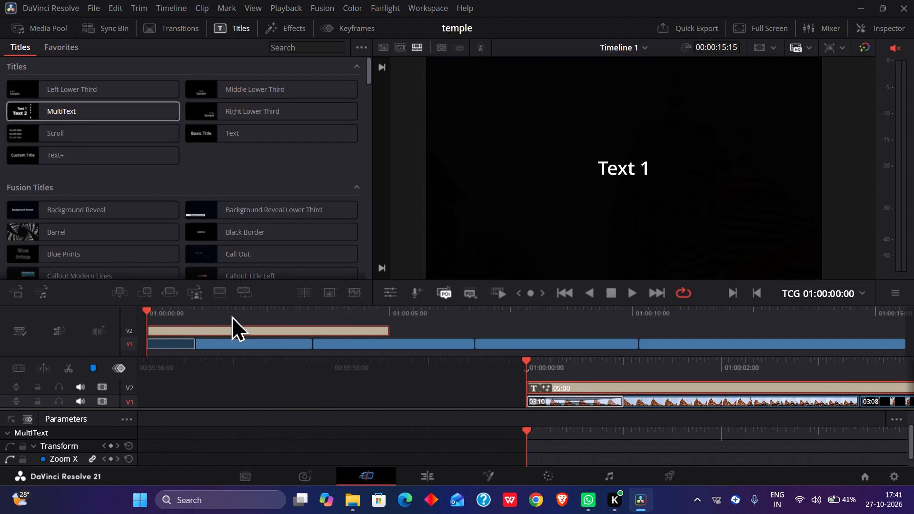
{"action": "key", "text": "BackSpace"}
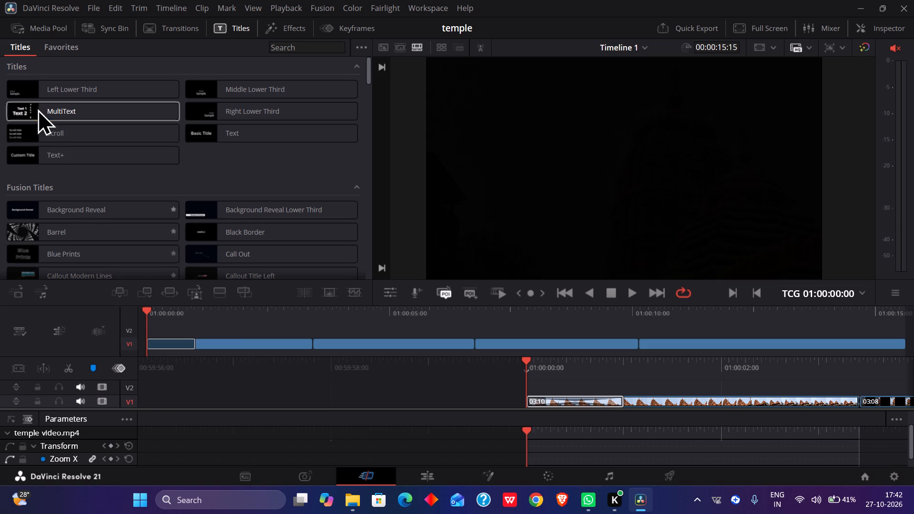
Place a Scroll title on track V2 at the start of Timeline 1 and scrub through it to check its movement.
{"action": "left_click_drag", "start_coordinate": [59, 131], "coordinate": [182, 326]}
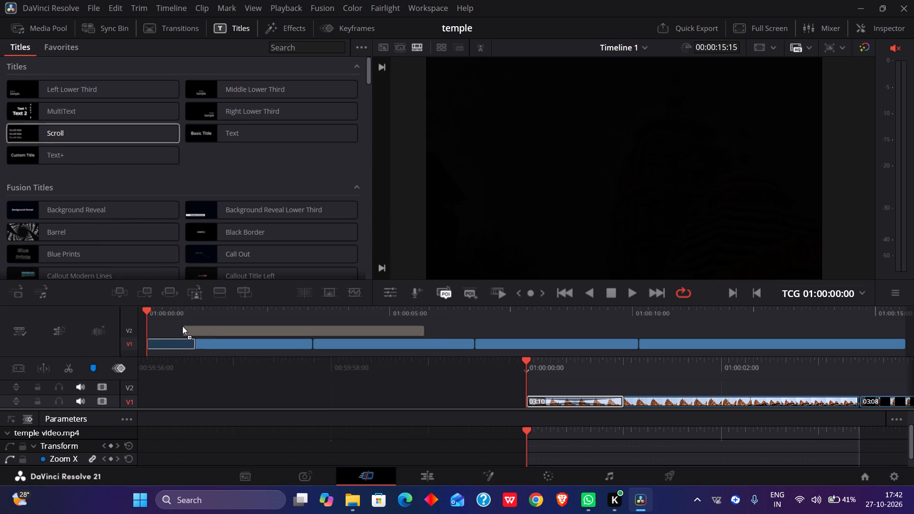
{"action": "left_click_drag", "start_coordinate": [182, 326], "coordinate": [148, 326]}
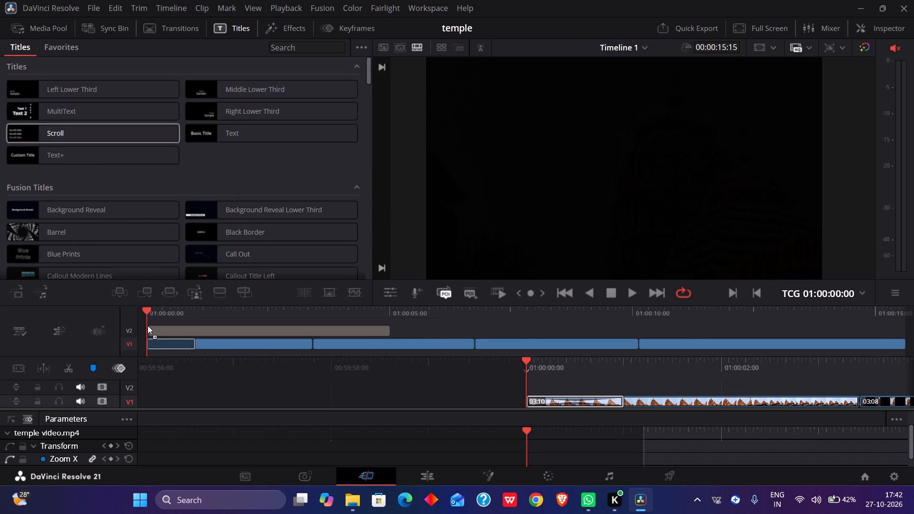
{"action": "left_click_drag", "start_coordinate": [148, 326], "coordinate": [148, 328]}
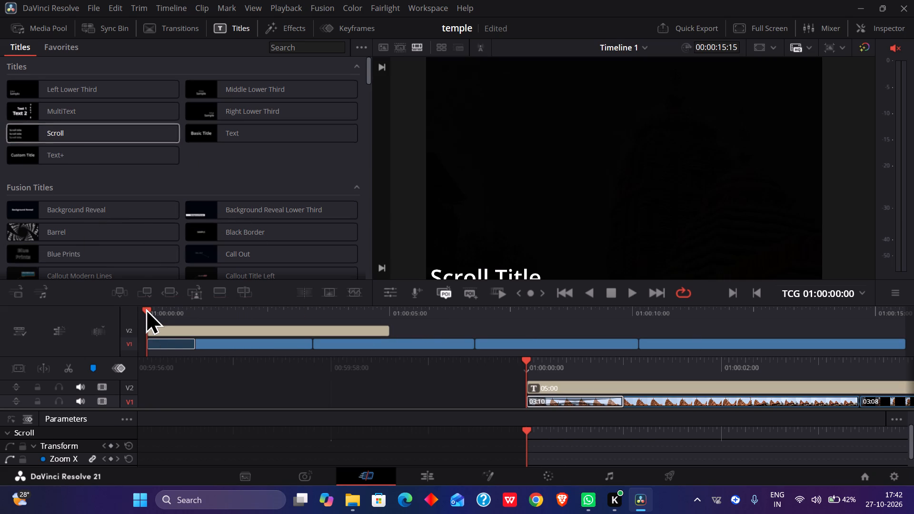
{"action": "left_click_drag", "start_coordinate": [147, 310], "coordinate": [293, 326]}
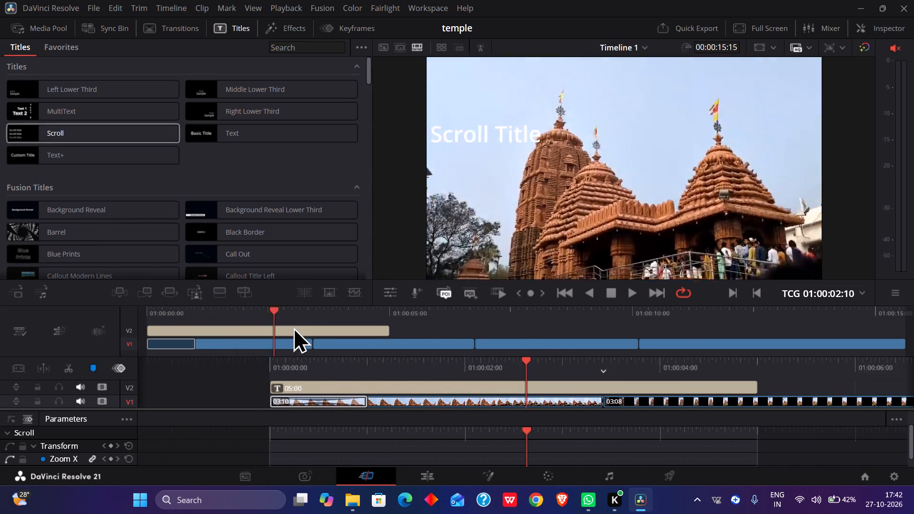
{"action": "left_click_drag", "start_coordinate": [293, 326], "coordinate": [337, 326]}
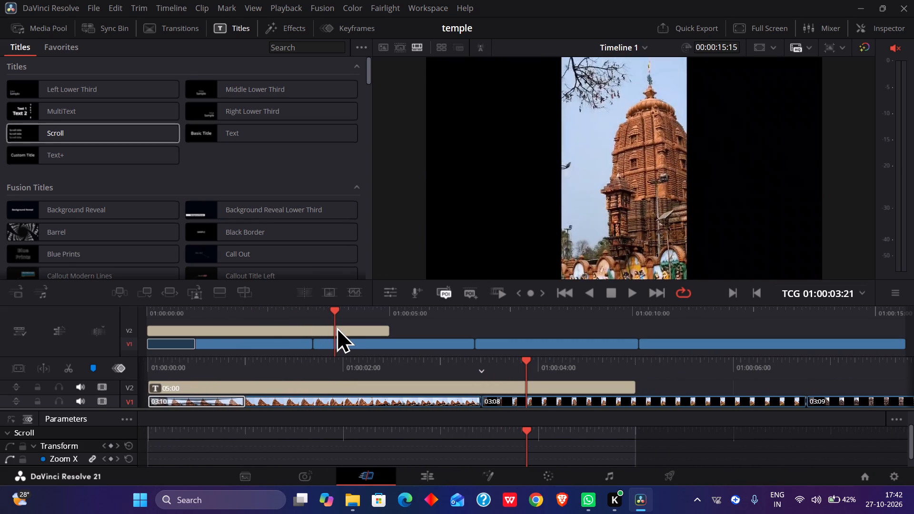
{"action": "left_click_drag", "start_coordinate": [337, 326], "coordinate": [134, 327]}
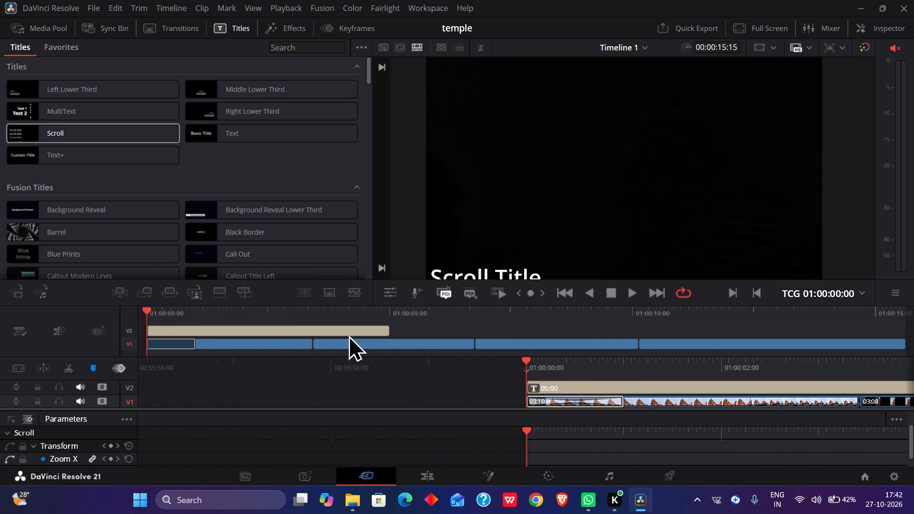
Trim the end of the Scroll title to the end of the first temple clip, giving a duration of 03:10.
{"action": "left_click", "coordinate": [347, 326]}
{"action": "left_click_drag", "start_coordinate": [387, 330], "coordinate": [307, 341]}
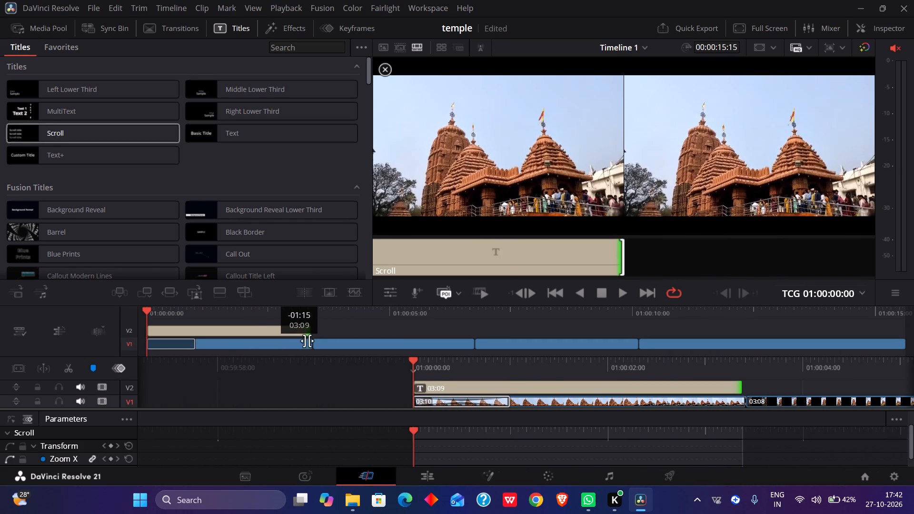
{"action": "left_click_drag", "start_coordinate": [307, 341], "coordinate": [310, 339]}
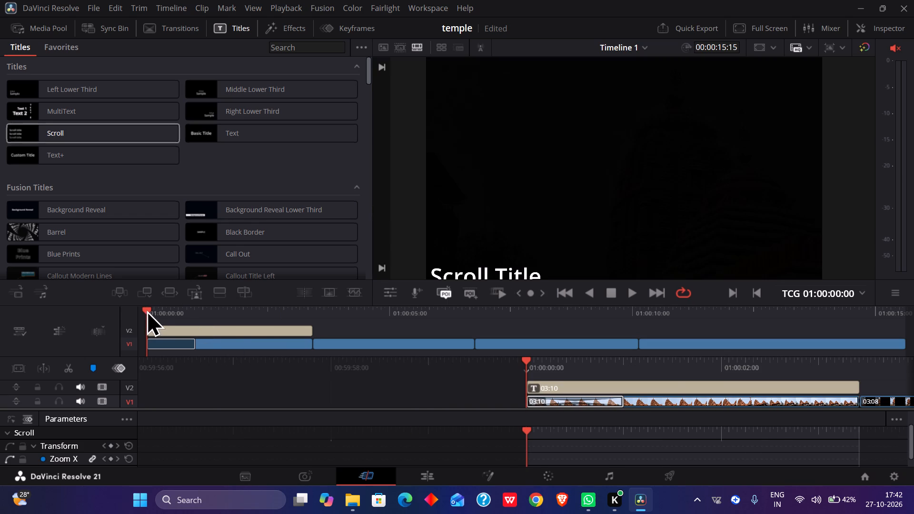
Scrub through the Scroll title over the first temple clip and trim its end to a duration of 02:20.
{"action": "left_click_drag", "start_coordinate": [147, 307], "coordinate": [189, 311]}
{"action": "left_click_drag", "start_coordinate": [148, 308], "coordinate": [177, 308]}
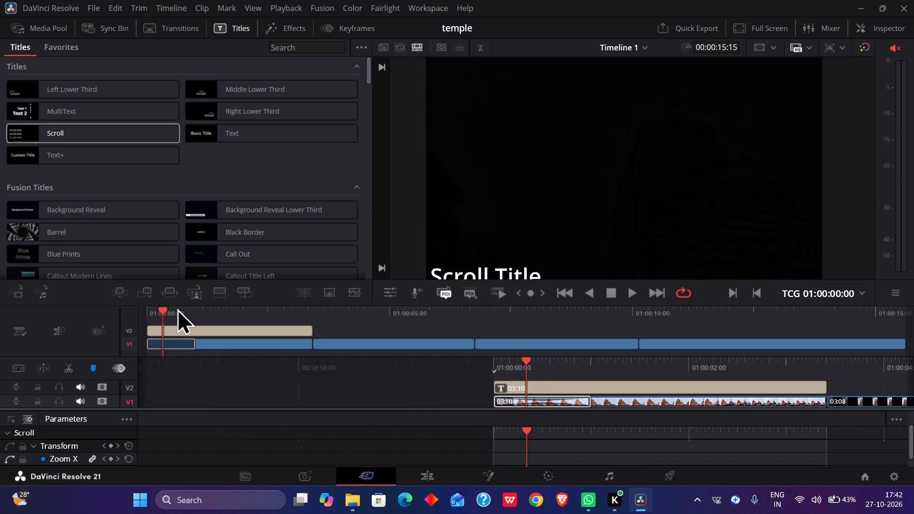
{"action": "left_click_drag", "start_coordinate": [177, 308], "coordinate": [287, 315]}
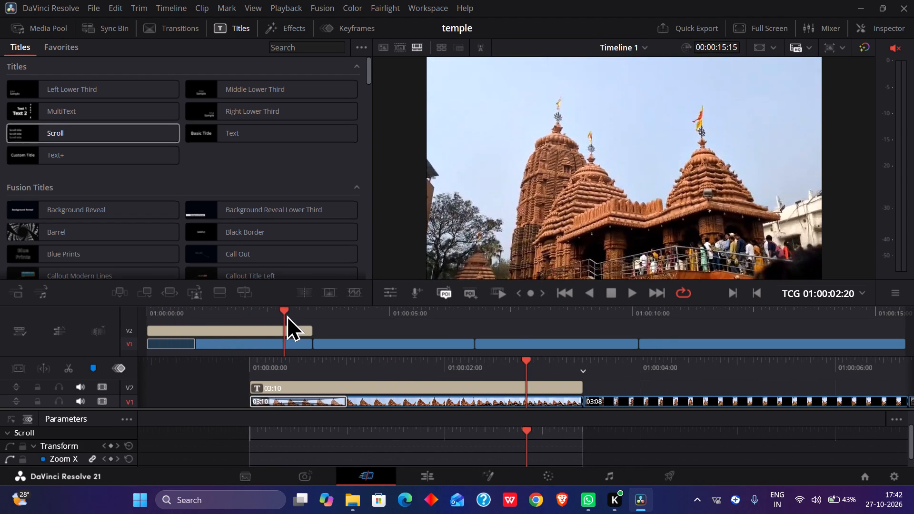
{"action": "left_click_drag", "start_coordinate": [287, 315], "coordinate": [318, 316]}
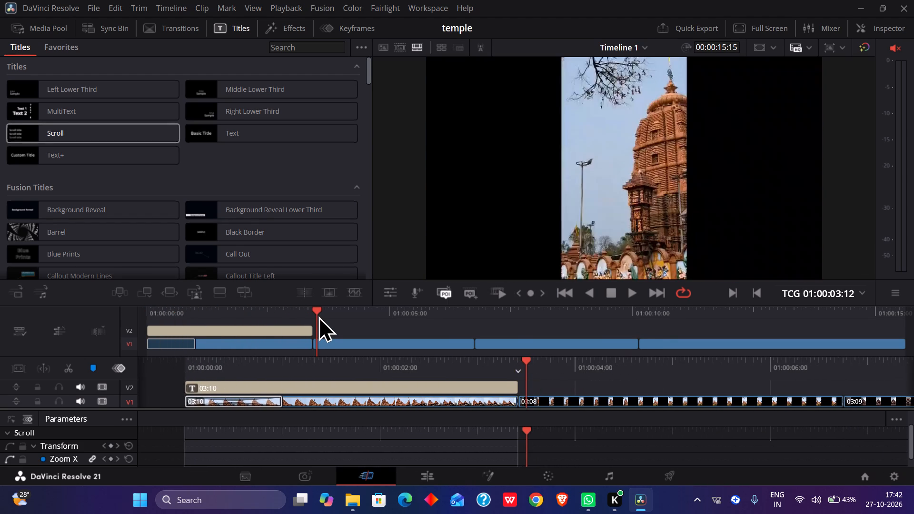
{"action": "left_click_drag", "start_coordinate": [318, 316], "coordinate": [261, 320]}
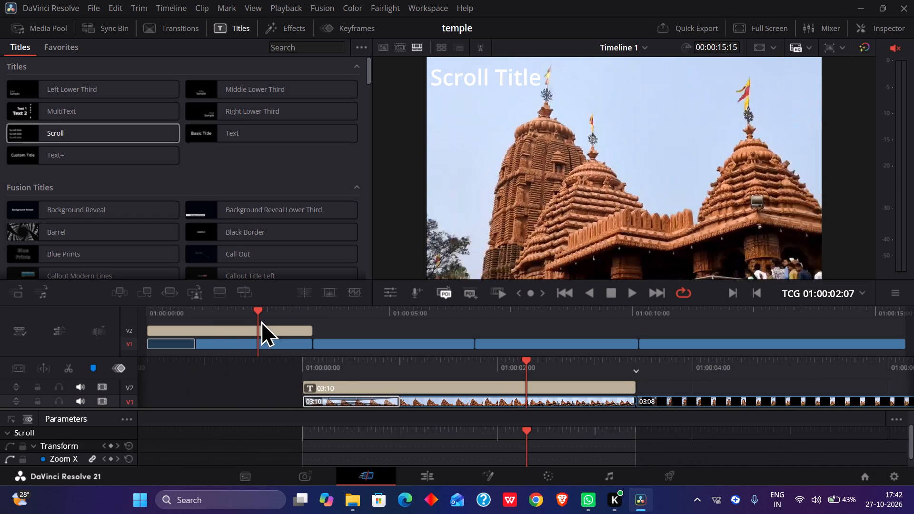
{"action": "left_click_drag", "start_coordinate": [261, 320], "coordinate": [277, 319]}
{"action": "left_click", "coordinate": [278, 330]}
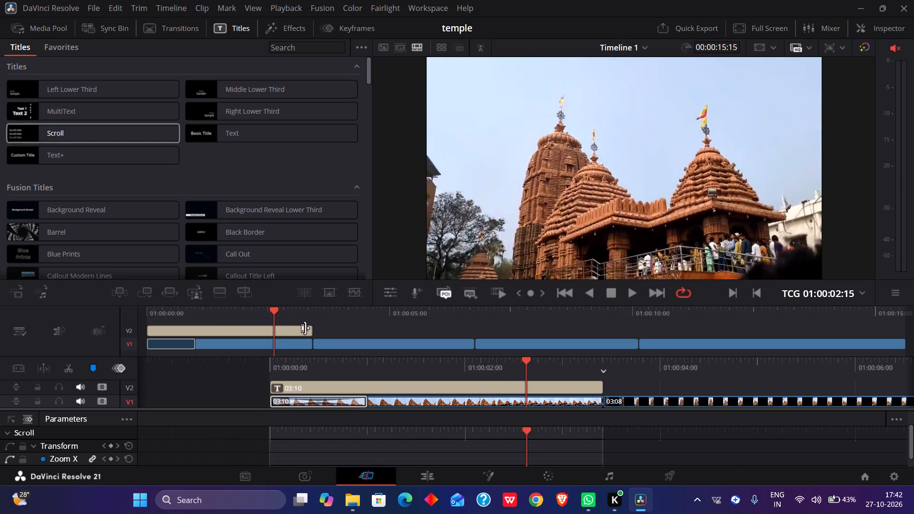
{"action": "left_click", "coordinate": [306, 327]}
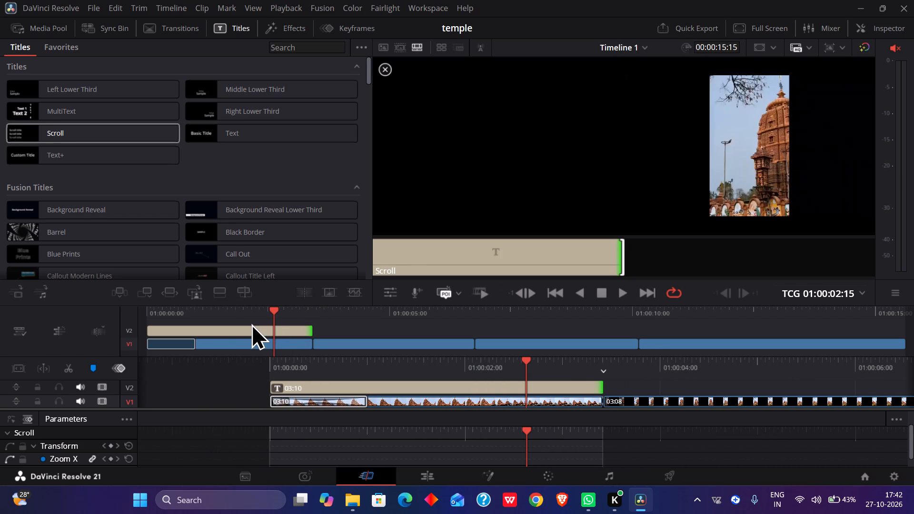
{"action": "left_click", "coordinate": [250, 328]}
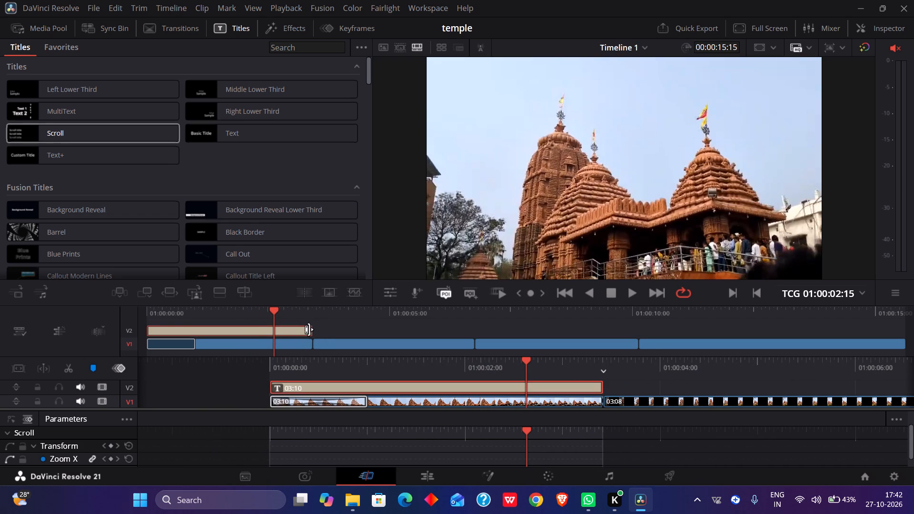
{"action": "left_click_drag", "start_coordinate": [309, 330], "coordinate": [282, 333]}
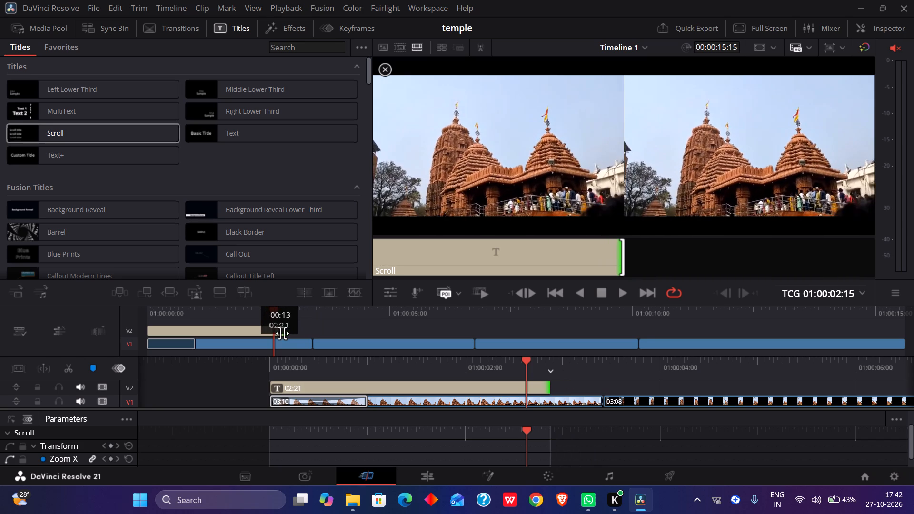
{"action": "left_click_drag", "start_coordinate": [282, 333], "coordinate": [279, 335]}
Clear all the placeholder text of the Scroll title on track V2, previewing it at 01:00:00:19.
{"action": "left_click_drag", "start_coordinate": [276, 310], "coordinate": [123, 321]}
{"action": "left_click_drag", "start_coordinate": [146, 309], "coordinate": [186, 313]}
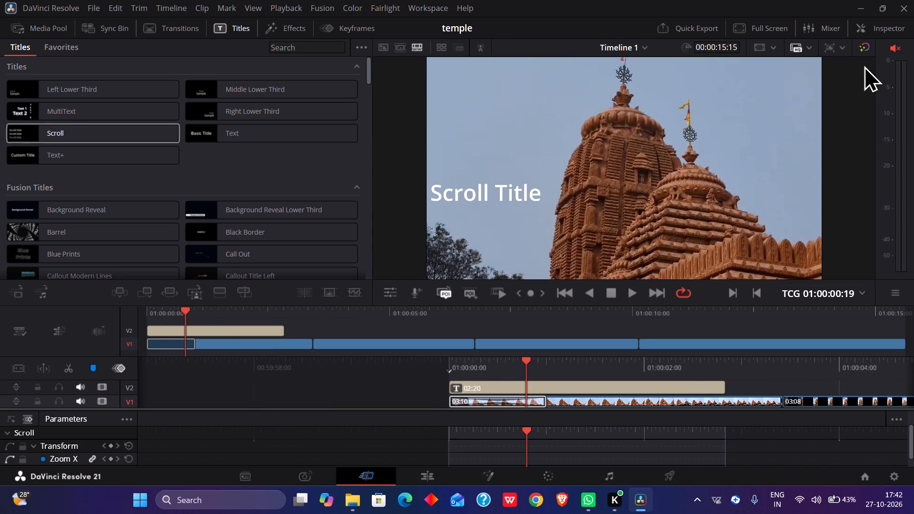
{"action": "left_click", "coordinate": [882, 30]}
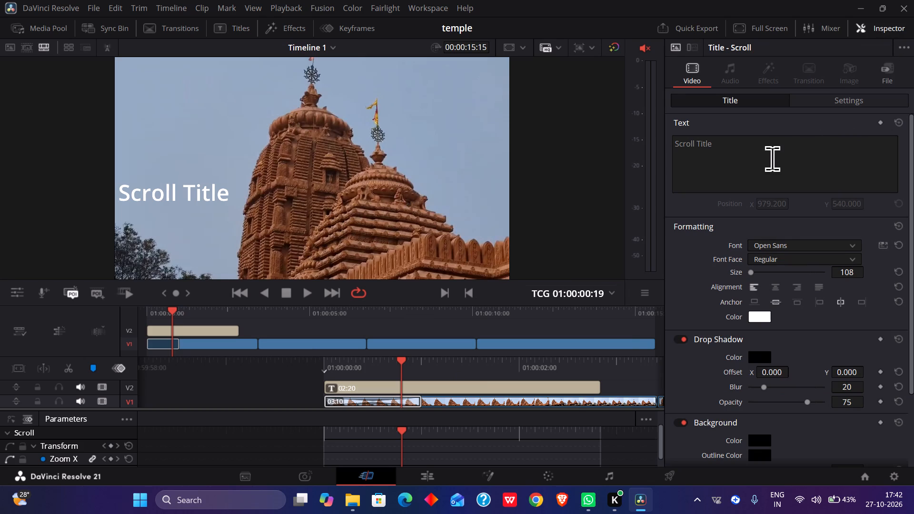
{"action": "left_click", "coordinate": [772, 154]}
{"action": "key", "text": "BackSpace"}
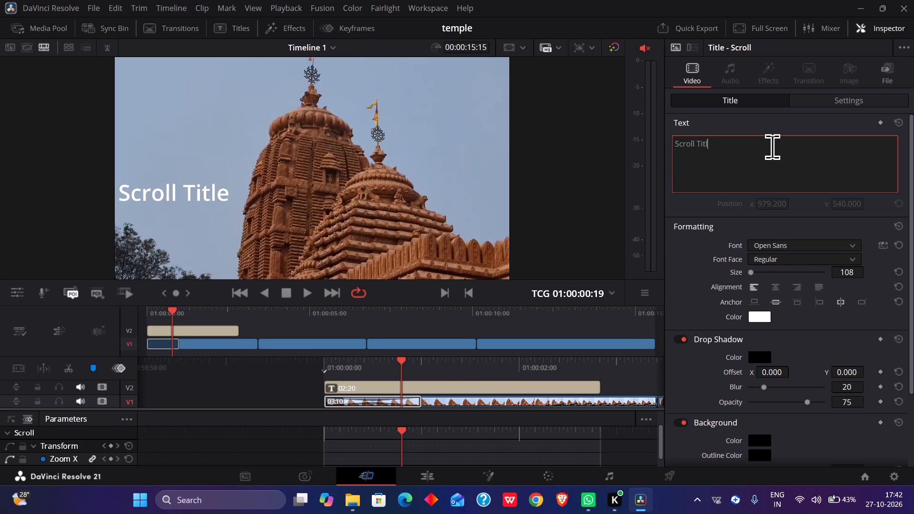
{"action": "key", "text": "BackSpace"}
{"action": "key", "text": "BackSpace"}
{"action": "key", "text": "BackSpace"}
{"action": "key", "text": "BackSpace"}
{"action": "key", "text": "BackSpace"}
{"action": "key", "text": "BackSpace"}
{"action": "key", "text": "BackSpace"}
{"action": "key", "text": "BackSpace"}
{"action": "key", "text": "BackSpace"}
{"action": "key", "text": "BackSpace"}
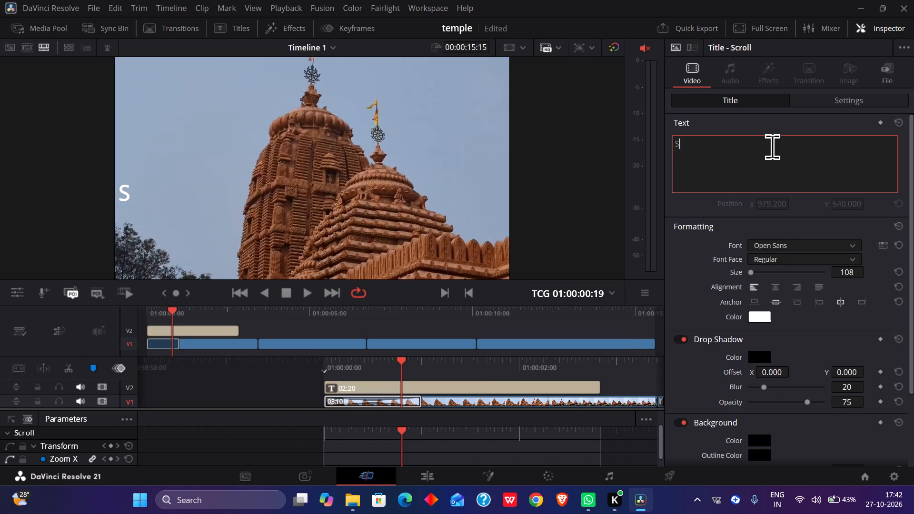
{"action": "key", "text": "BackSpace"}
{"action": "key", "text": "BackSpace"}
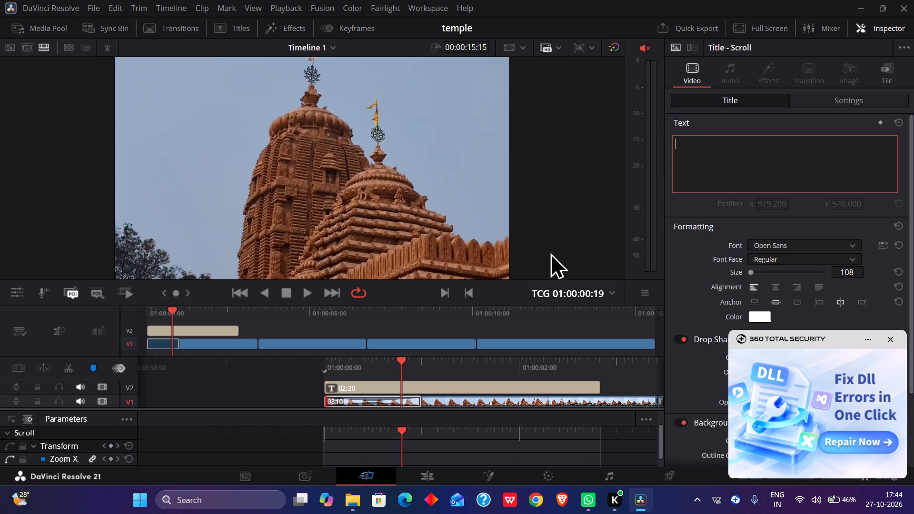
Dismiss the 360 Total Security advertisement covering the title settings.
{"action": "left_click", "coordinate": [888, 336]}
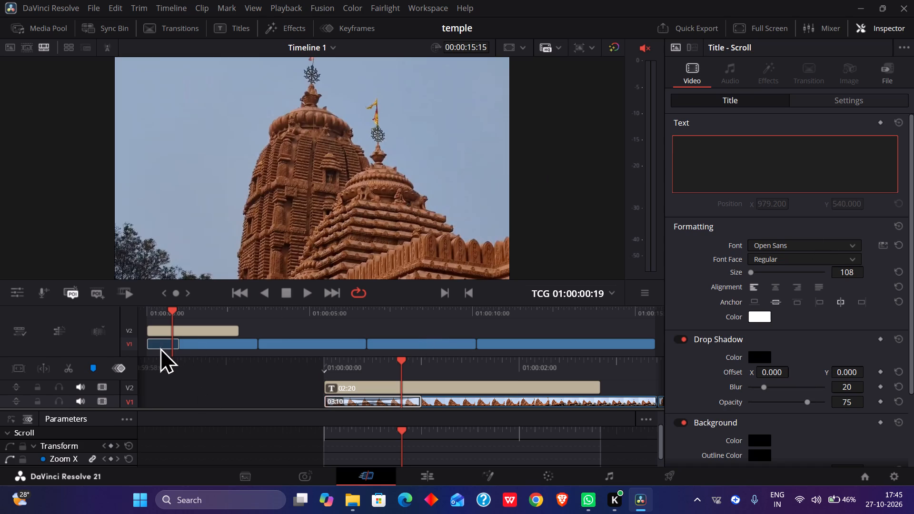
Scrub back and forth over the first temple clip to check the opening with the emptied Scroll title.
{"action": "left_click_drag", "start_coordinate": [172, 307], "coordinate": [159, 312]}
{"action": "left_click_drag", "start_coordinate": [169, 309], "coordinate": [209, 312]}
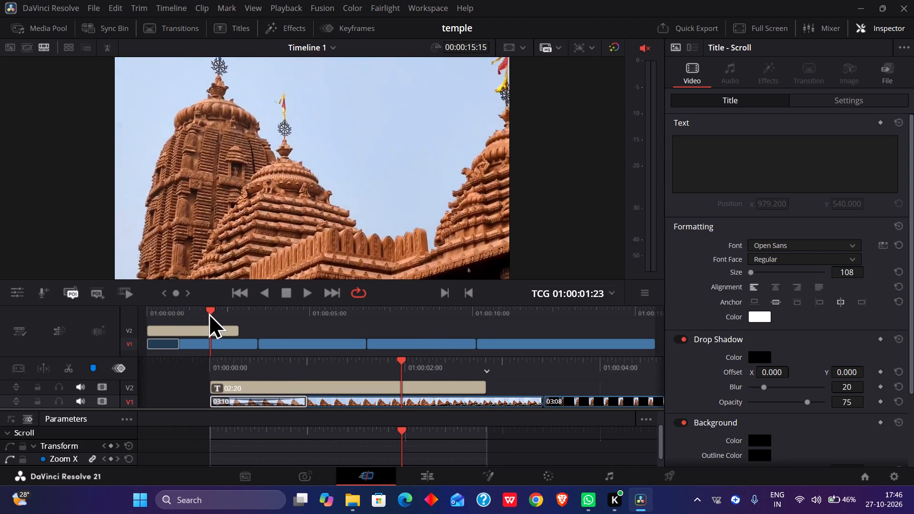
{"action": "left_click_drag", "start_coordinate": [209, 312], "coordinate": [143, 337]}
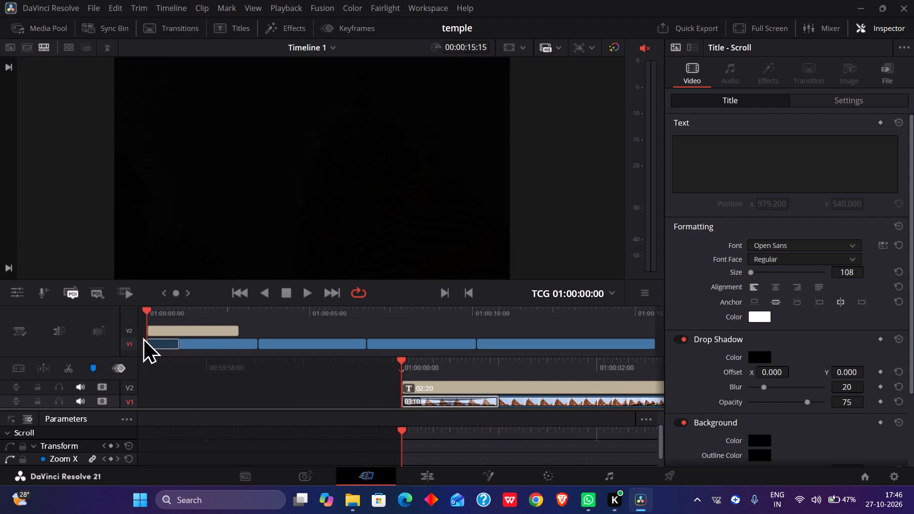
{"action": "left_click_drag", "start_coordinate": [143, 337], "coordinate": [244, 324]}
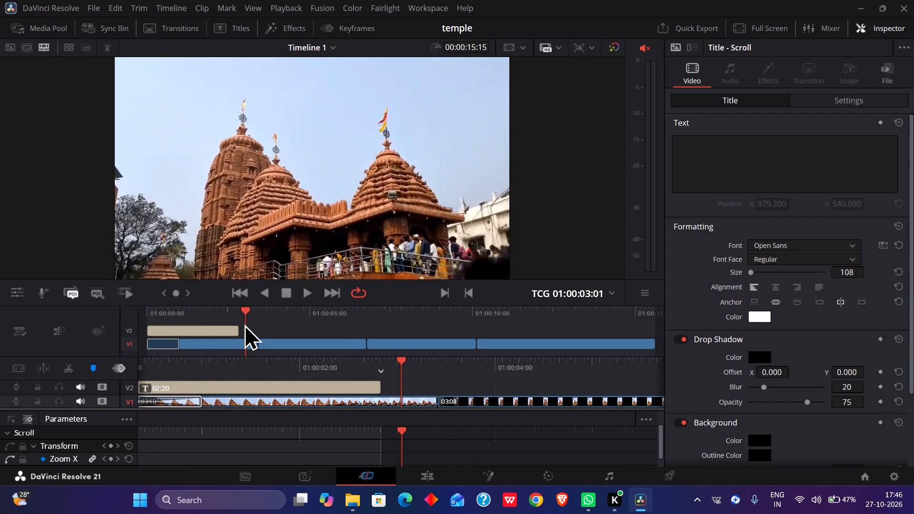
{"action": "left_click_drag", "start_coordinate": [244, 324], "coordinate": [120, 345]}
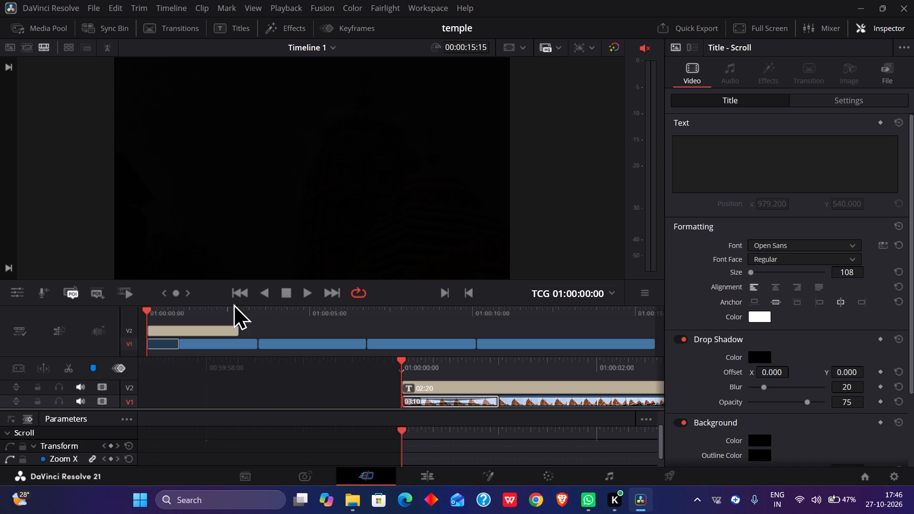
{"action": "left_click", "coordinate": [684, 145]}
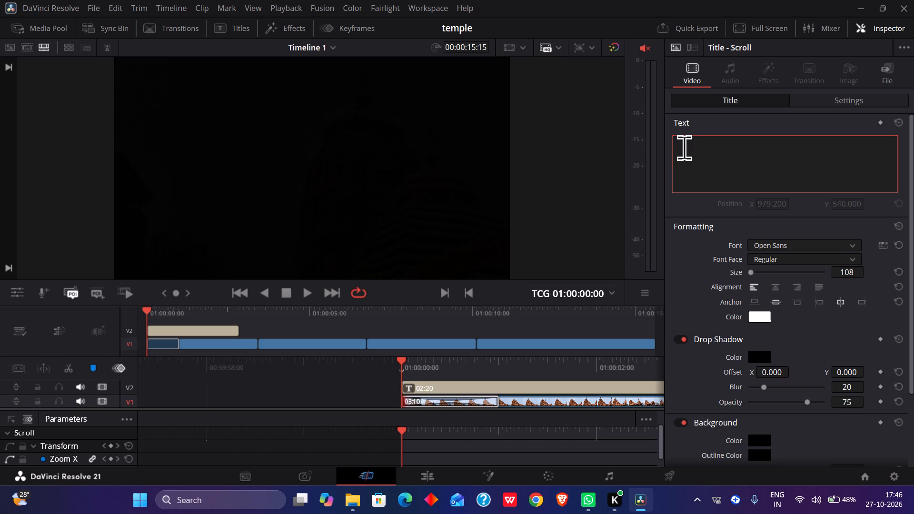
{"action": "left_click_drag", "start_coordinate": [685, 147], "coordinate": [712, 153]}
{"action": "left_click_drag", "start_coordinate": [712, 153], "coordinate": [715, 153]}
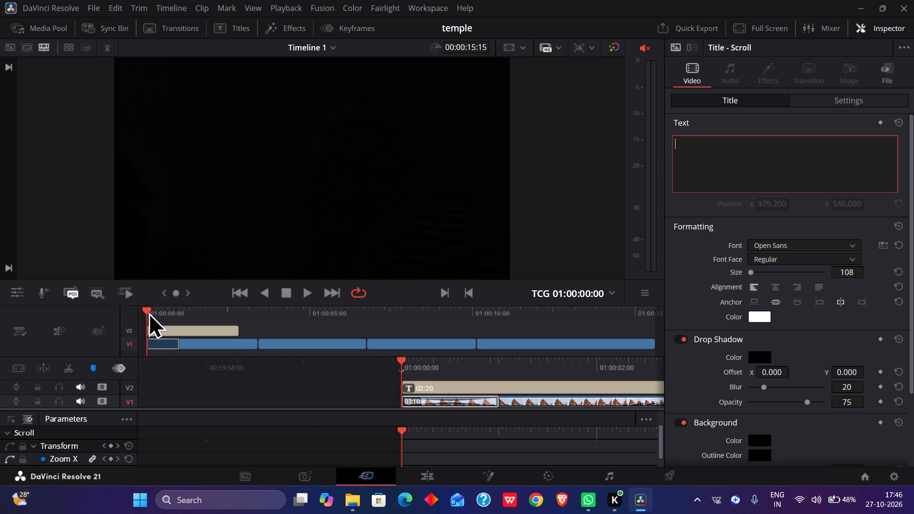
{"action": "left_click_drag", "start_coordinate": [147, 307], "coordinate": [172, 306]}
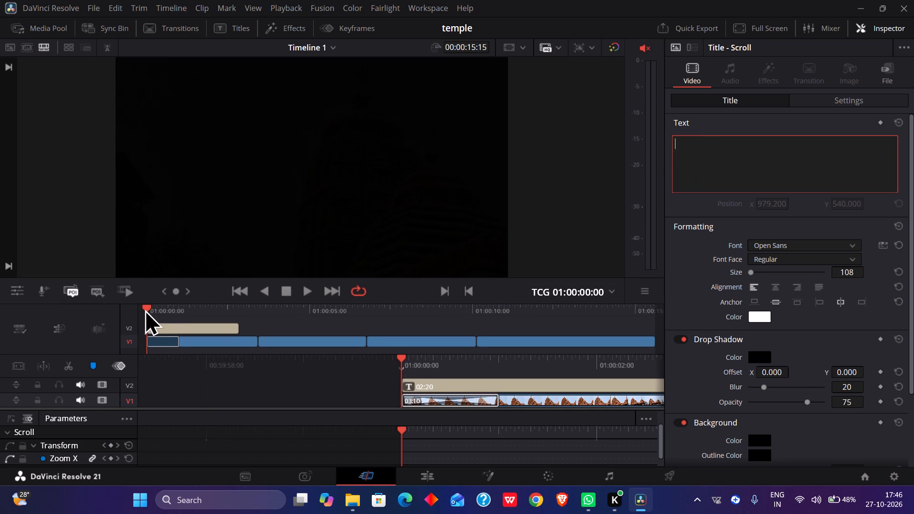
{"action": "left_click_drag", "start_coordinate": [144, 309], "coordinate": [175, 311]}
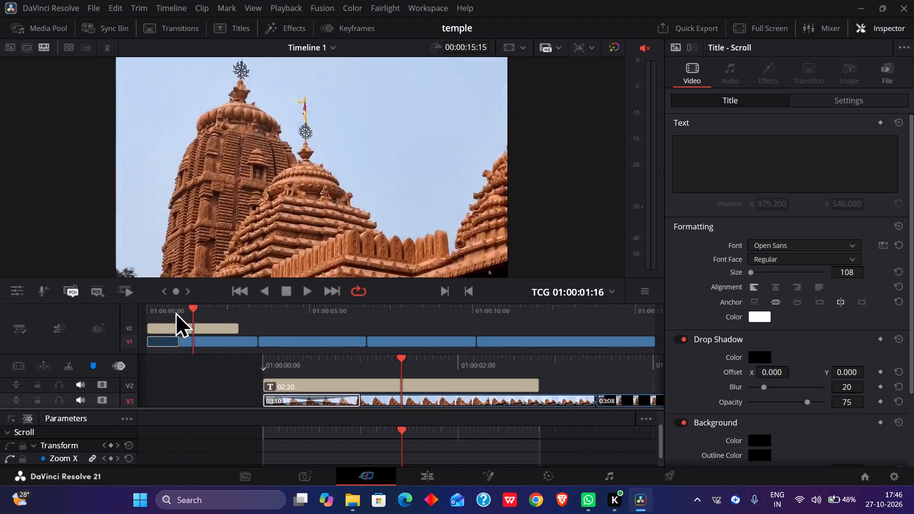
{"action": "left_click_drag", "start_coordinate": [175, 311], "coordinate": [140, 320]}
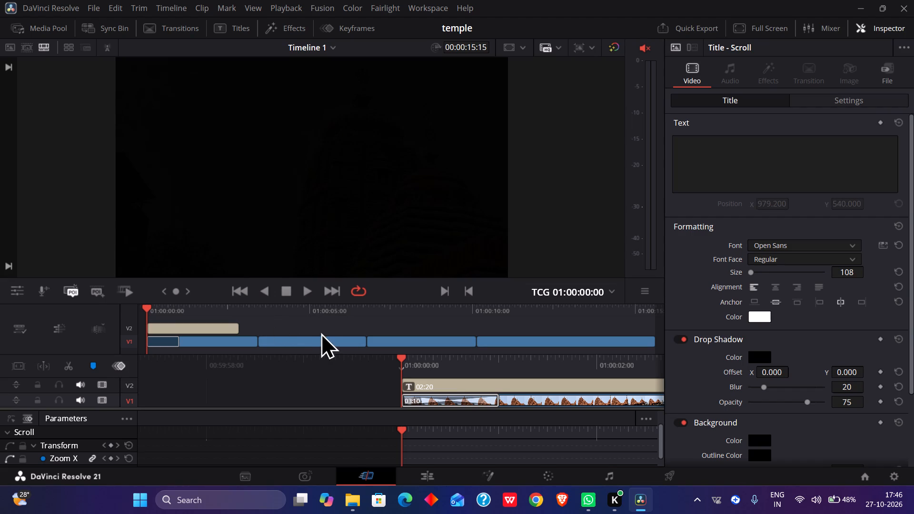
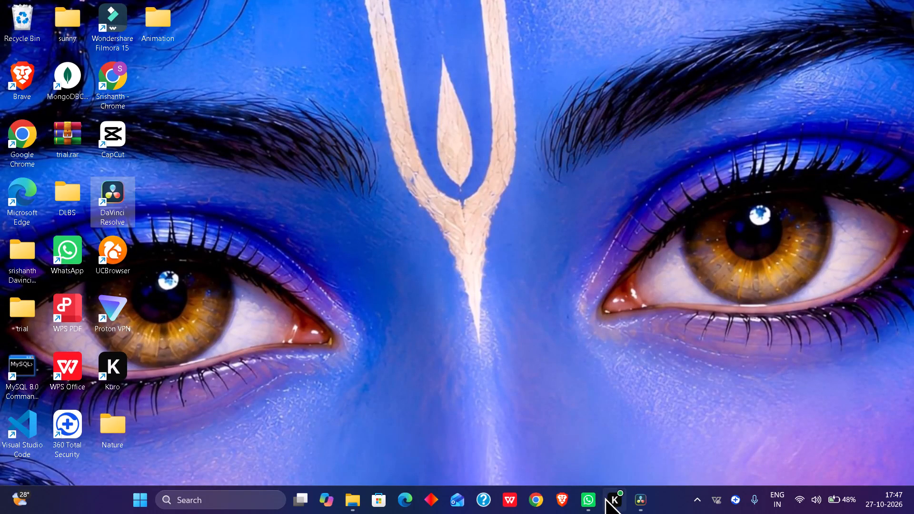
Switch back to DaVinci Resolve and enter "SRI JAGANNATH TEMPLE" as the text of the Scroll title.
{"action": "left_click", "coordinate": [635, 444]}
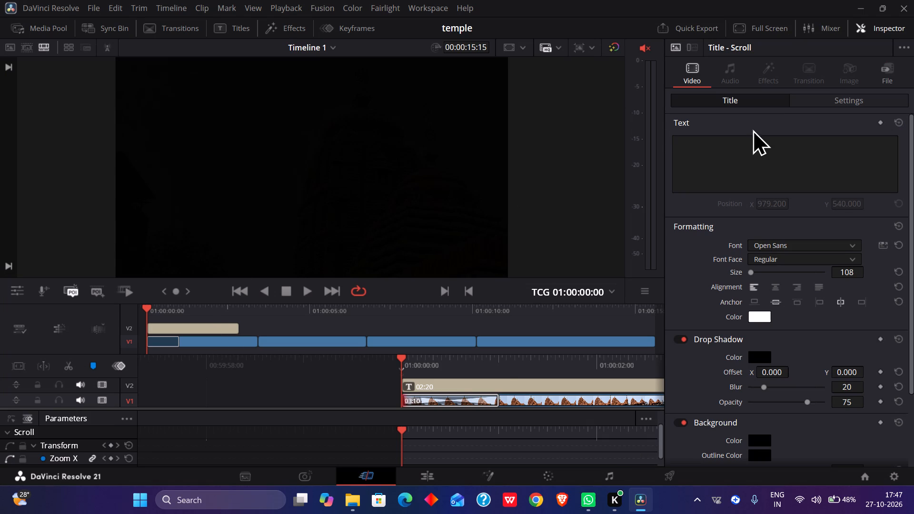
{"action": "left_click", "coordinate": [736, 149]}
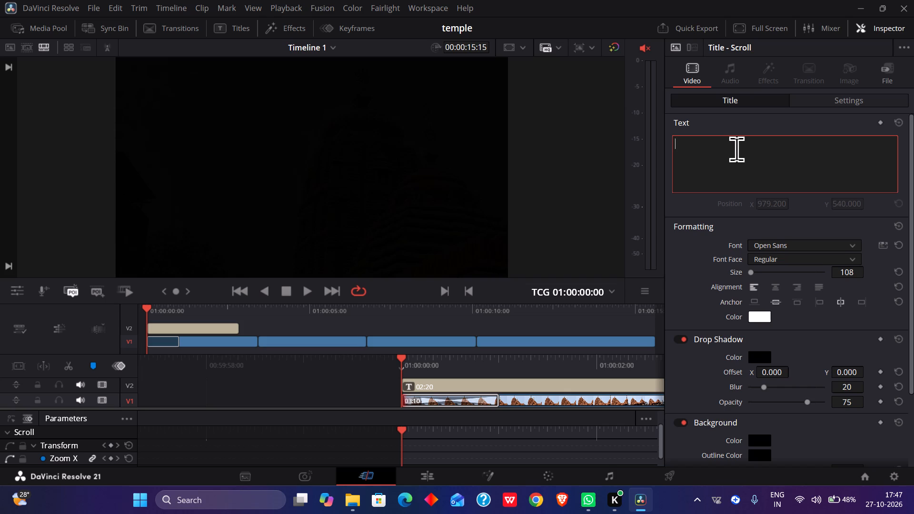
{"action": "type", "text": "SR"}
{"action": "type", "text": "I JAB"}
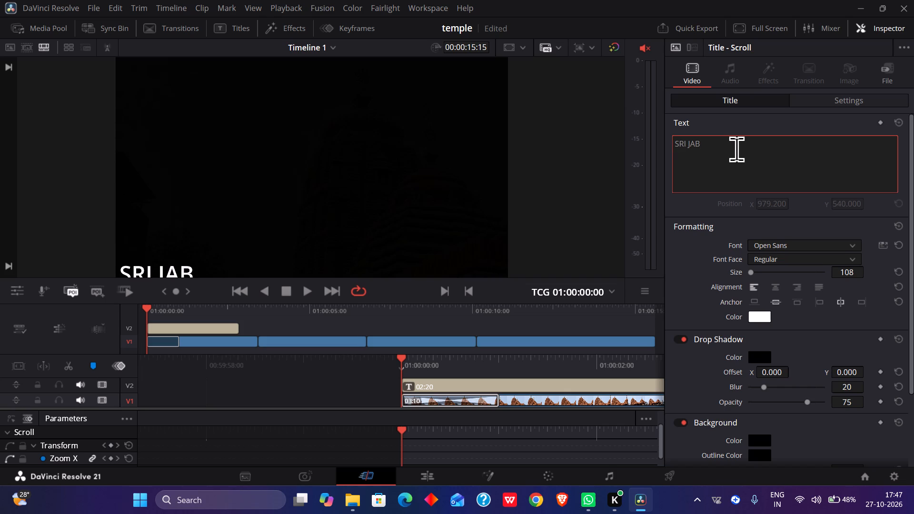
{"action": "key", "text": "BackSpace"}
{"action": "type", "text": "GAN"}
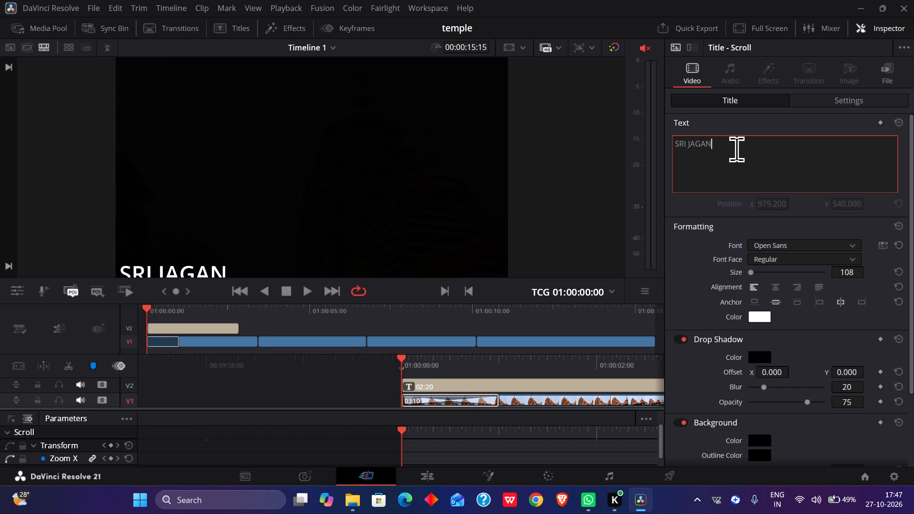
{"action": "type", "text": "NATH TEMPLE"}
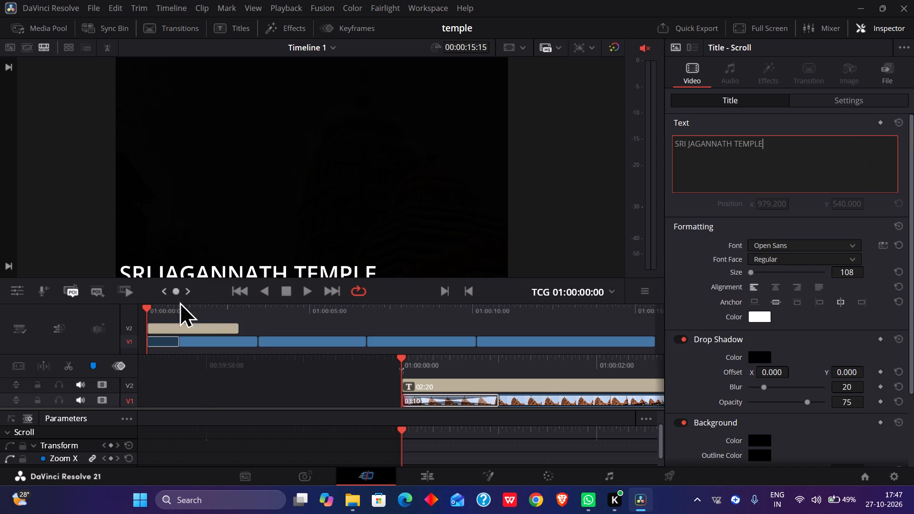
Scrub back and forth over the first temple clip and into the second to check the title's scrolling motion.
{"action": "left_click_drag", "start_coordinate": [146, 306], "coordinate": [197, 306]}
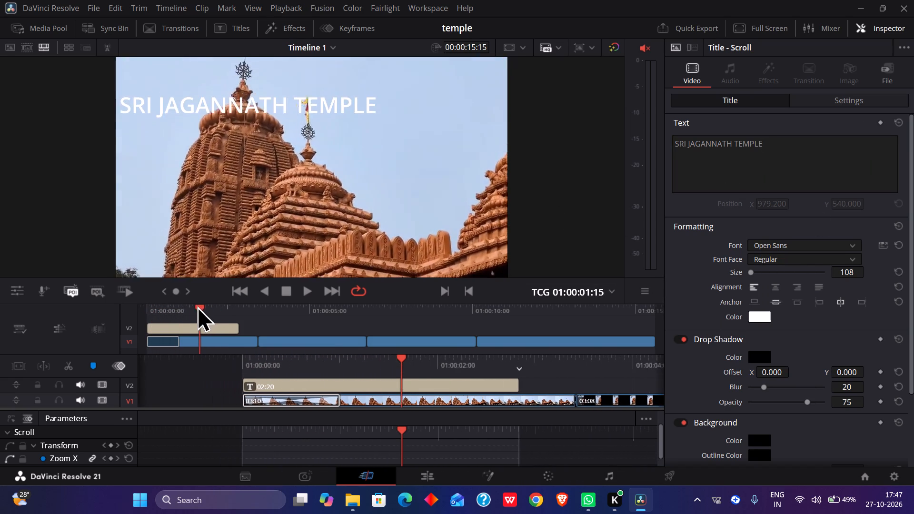
{"action": "left_click_drag", "start_coordinate": [197, 306], "coordinate": [149, 321]}
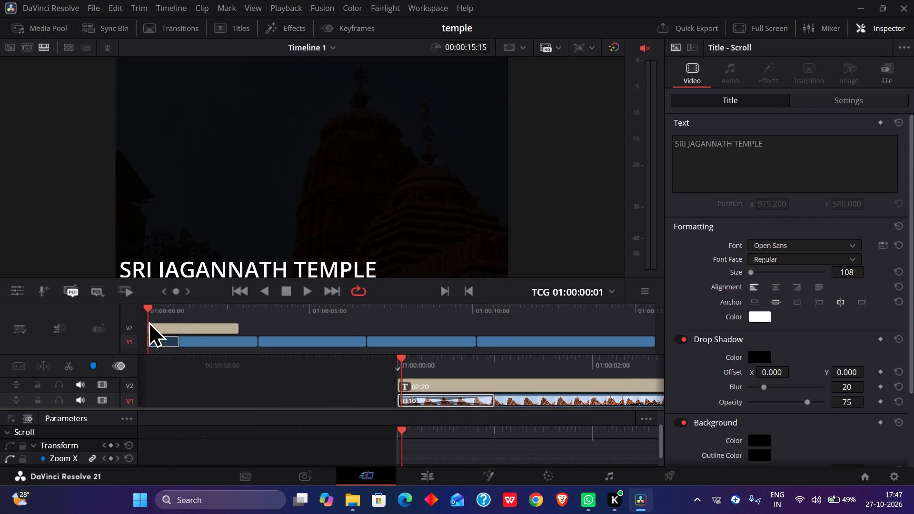
{"action": "left_click_drag", "start_coordinate": [149, 321], "coordinate": [159, 316]}
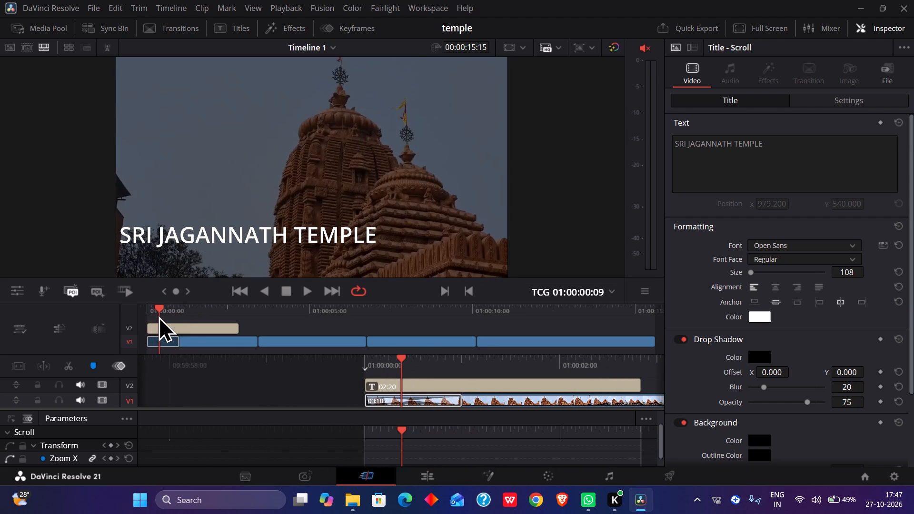
{"action": "left_click_drag", "start_coordinate": [159, 316], "coordinate": [230, 296]}
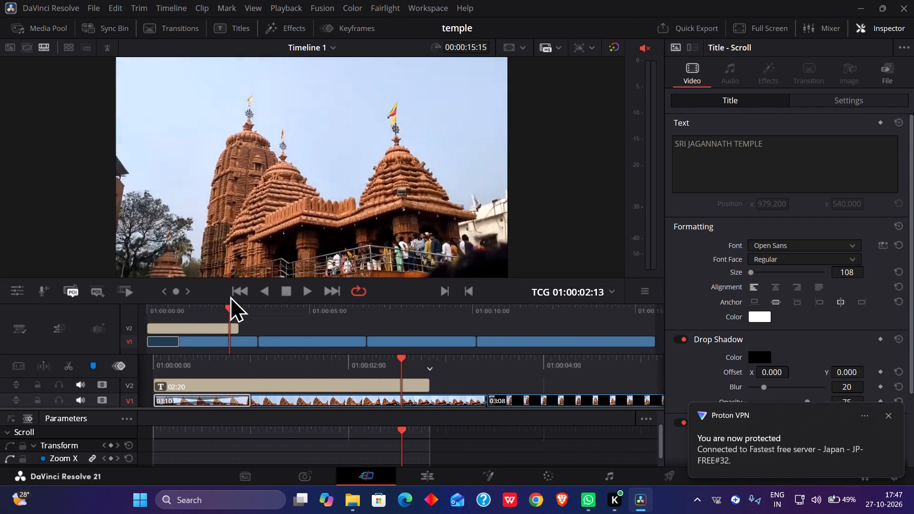
{"action": "left_click_drag", "start_coordinate": [230, 296], "coordinate": [297, 287]}
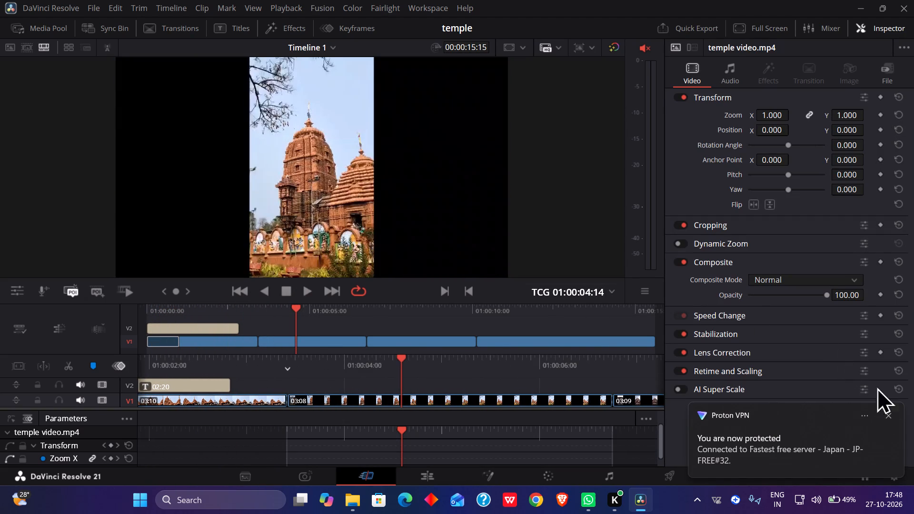
Dismiss the Proton VPN notification covering the clip settings.
{"action": "left_click", "coordinate": [889, 414]}
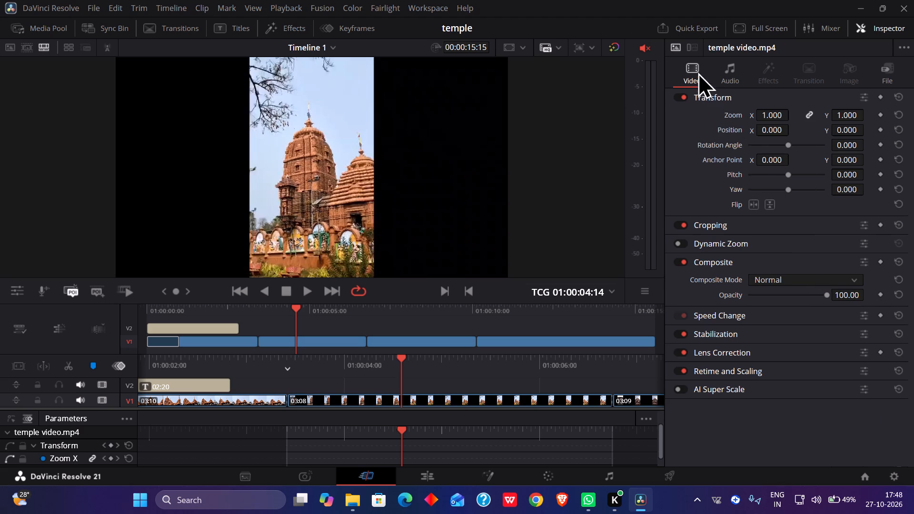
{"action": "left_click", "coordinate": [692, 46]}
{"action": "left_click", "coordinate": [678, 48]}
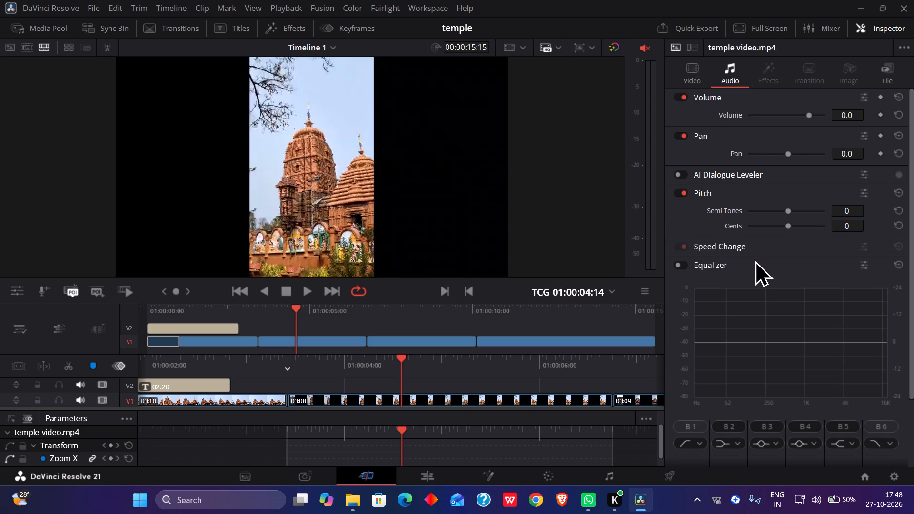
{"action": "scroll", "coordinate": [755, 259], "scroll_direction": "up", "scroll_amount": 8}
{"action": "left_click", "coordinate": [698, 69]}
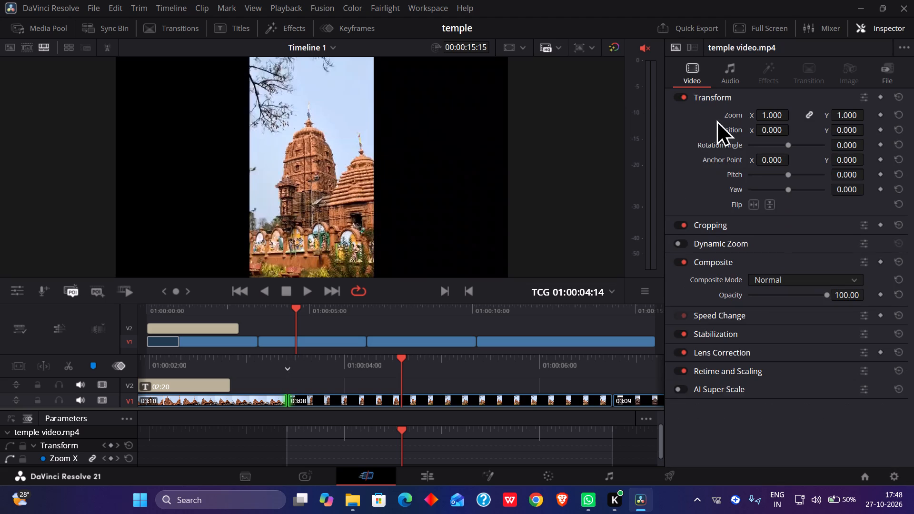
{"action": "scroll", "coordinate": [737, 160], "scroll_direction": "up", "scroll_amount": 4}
Reselect the Scroll title on track V2 and review its motion by scrubbing the opening and playing from the timeline start.
{"action": "left_click", "coordinate": [223, 326]}
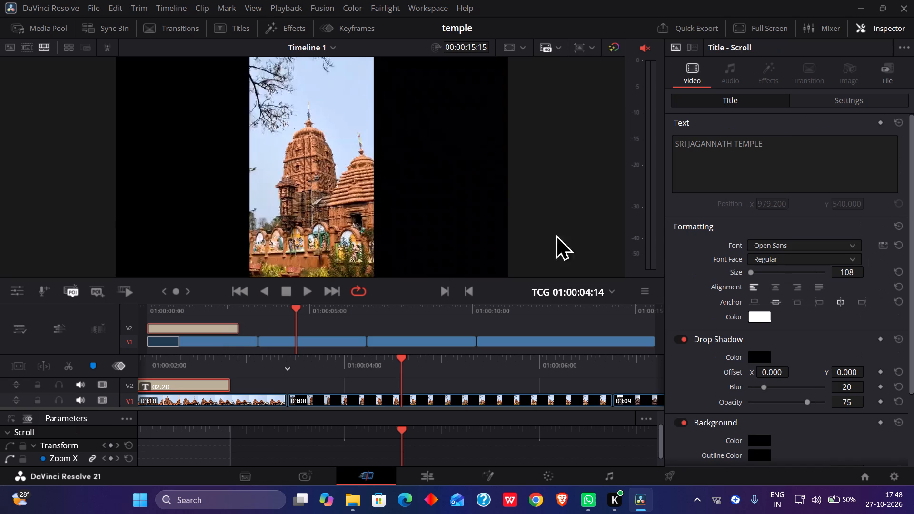
{"action": "scroll", "coordinate": [775, 166], "scroll_direction": "up", "scroll_amount": 1}
{"action": "left_click_drag", "start_coordinate": [295, 306], "coordinate": [176, 335]}
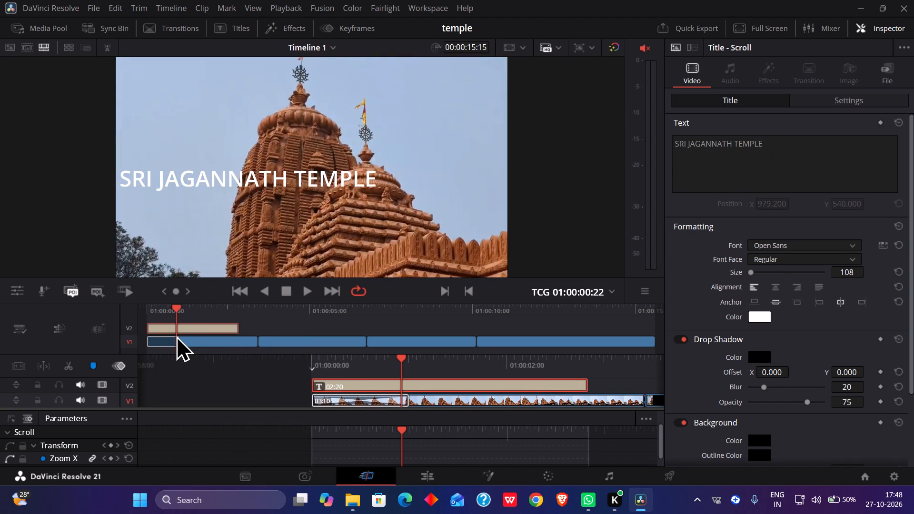
{"action": "left_click_drag", "start_coordinate": [176, 335], "coordinate": [165, 335]}
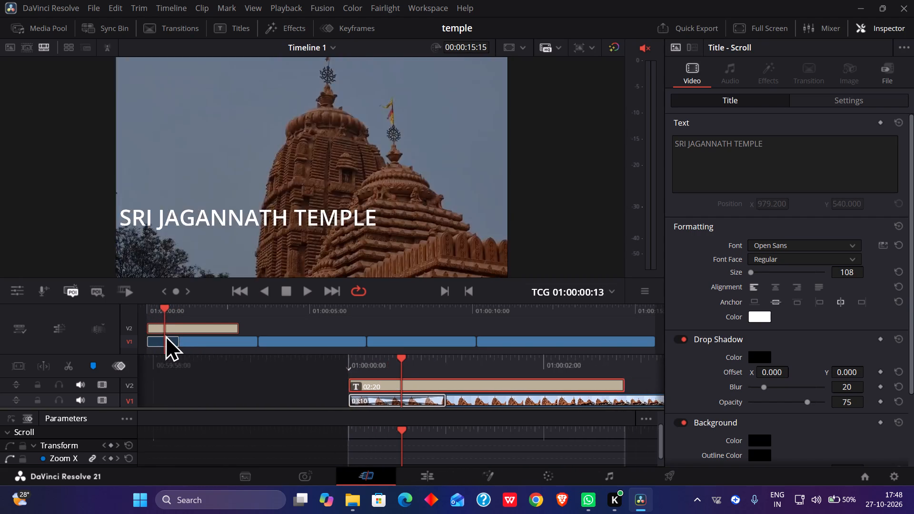
{"action": "left_click_drag", "start_coordinate": [165, 335], "coordinate": [259, 313]}
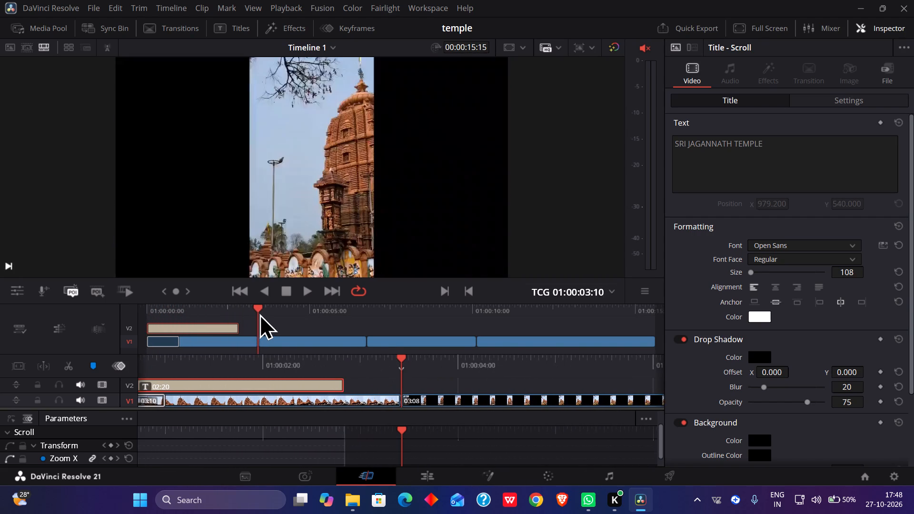
{"action": "left_click_drag", "start_coordinate": [259, 313], "coordinate": [127, 336]}
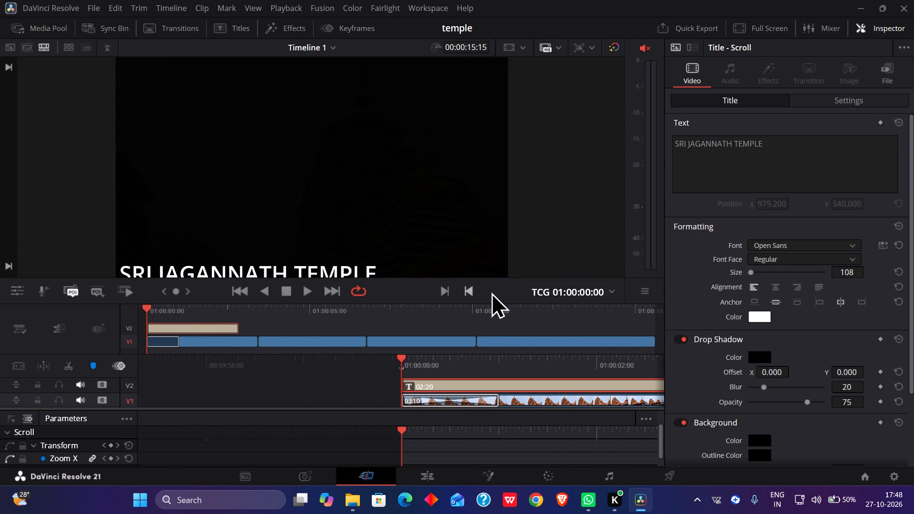
{"action": "key", "text": "l"}
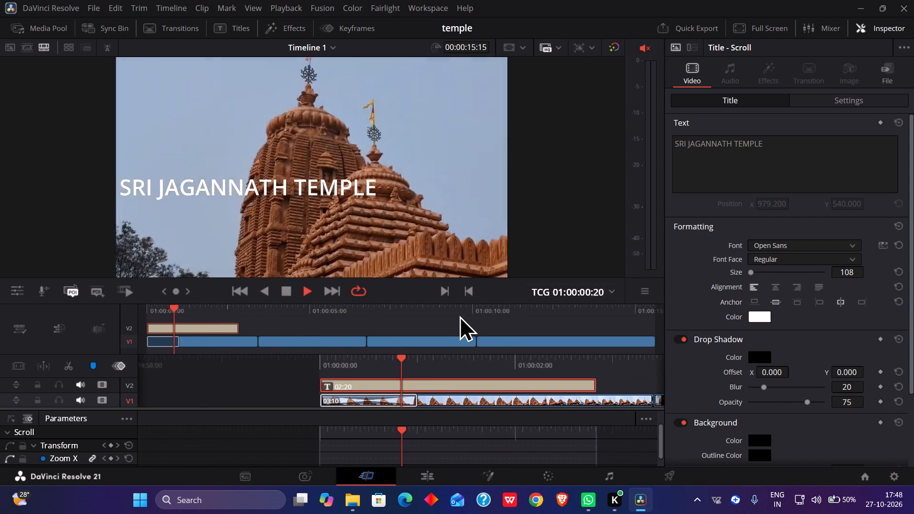
{"action": "key", "text": "j"}
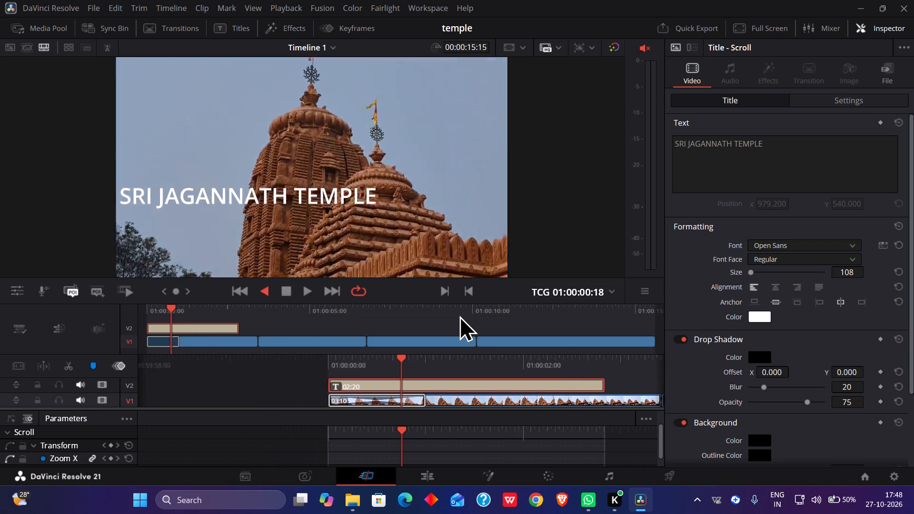
{"action": "key", "text": "k"}
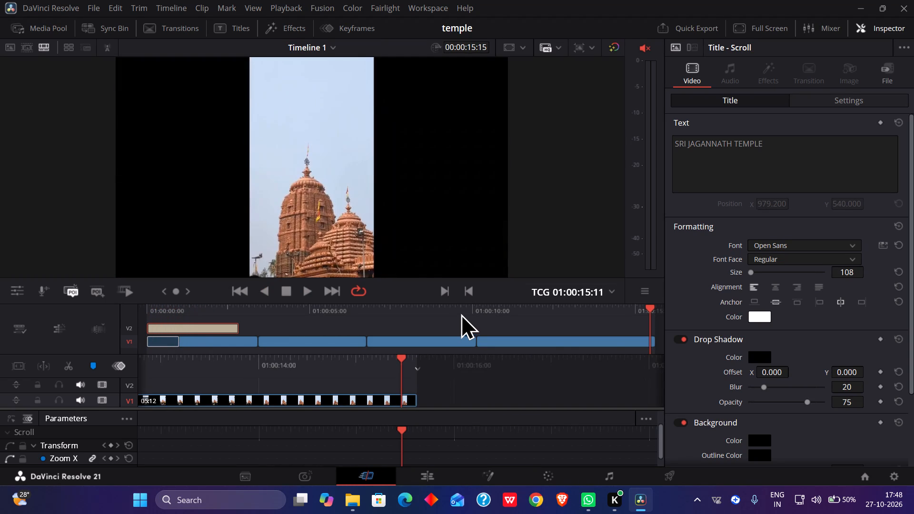
Play Timeline 1 from its start with the audio unmuted, step back to 01:00:08:11, and mute the audio again.
{"action": "left_click", "coordinate": [643, 49]}
{"action": "left_click_drag", "start_coordinate": [650, 308], "coordinate": [62, 393]}
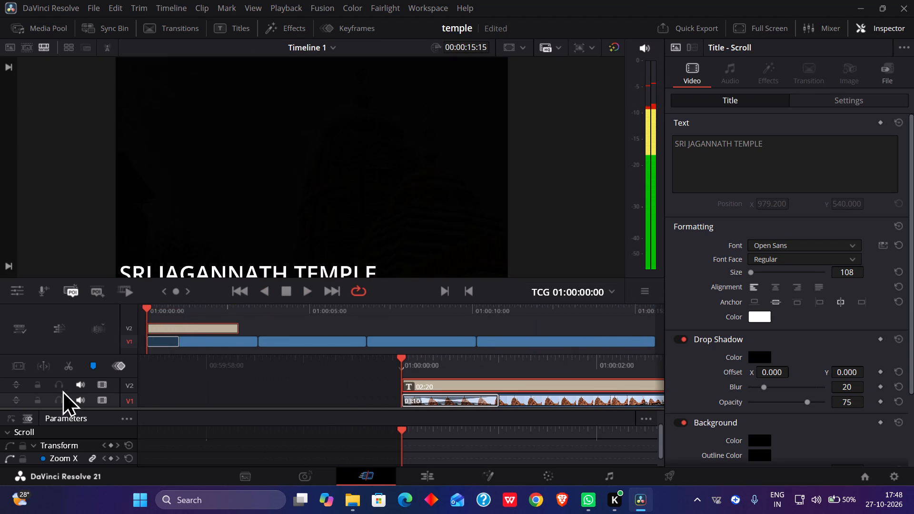
{"action": "key", "text": "l"}
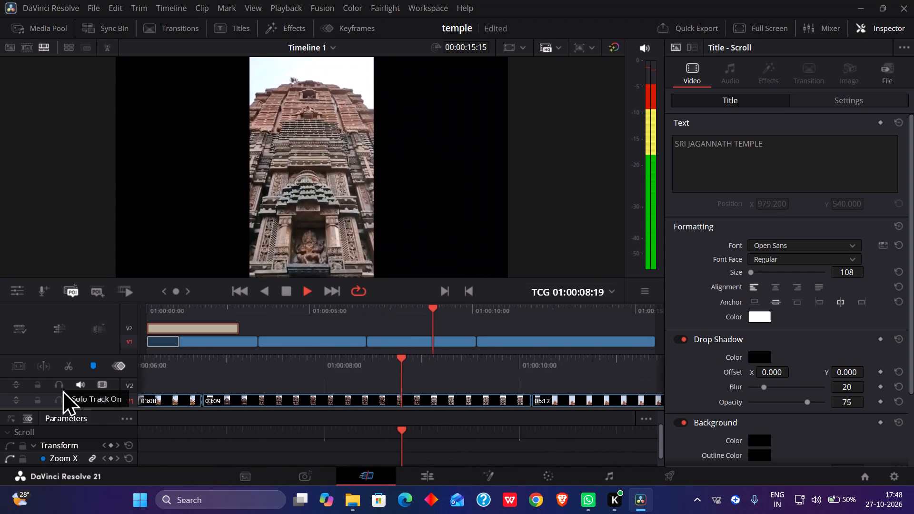
{"action": "key", "text": "k"}
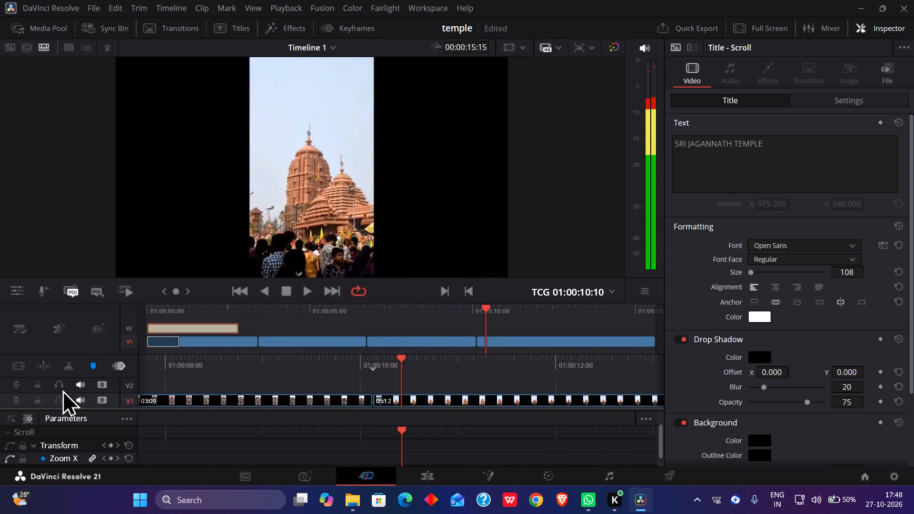
{"action": "key", "text": "Left"}
{"action": "key", "text": "Left"}
{"action": "key", "text": "Left"}
{"action": "key", "text": "Left"}
{"action": "key", "text": "Left"}
{"action": "key", "text": "Left"}
{"action": "key", "text": "Left"}
{"action": "key", "text": "Left"}
{"action": "key", "text": "Left"}
{"action": "key", "text": "Left"}
{"action": "key", "text": "Left"}
{"action": "key", "text": "Left"}
{"action": "key", "text": "Left"}
{"action": "key", "text": "Left"}
{"action": "key", "text": "Left"}
{"action": "key", "text": "Left"}
{"action": "key", "text": "Left"}
{"action": "key", "text": "Left"}
{"action": "key", "text": "Left"}
{"action": "key", "text": "Left"}
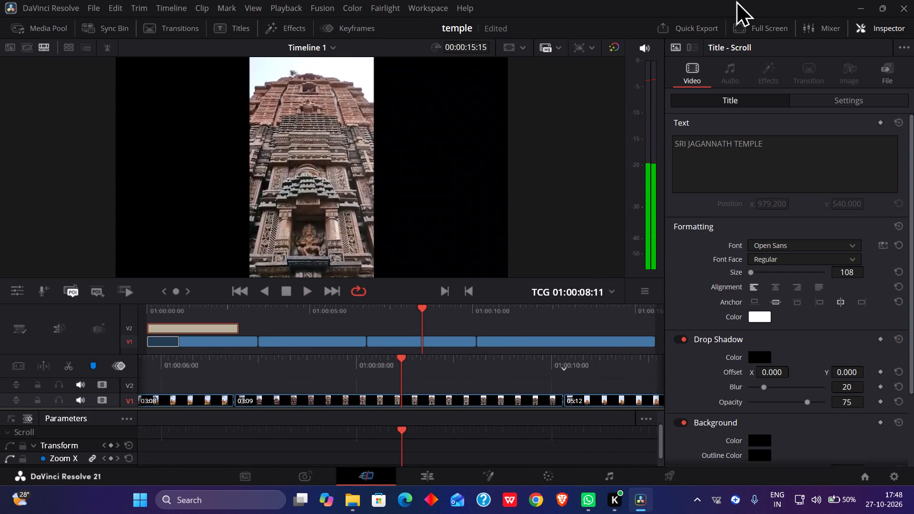
{"action": "left_click", "coordinate": [645, 44]}
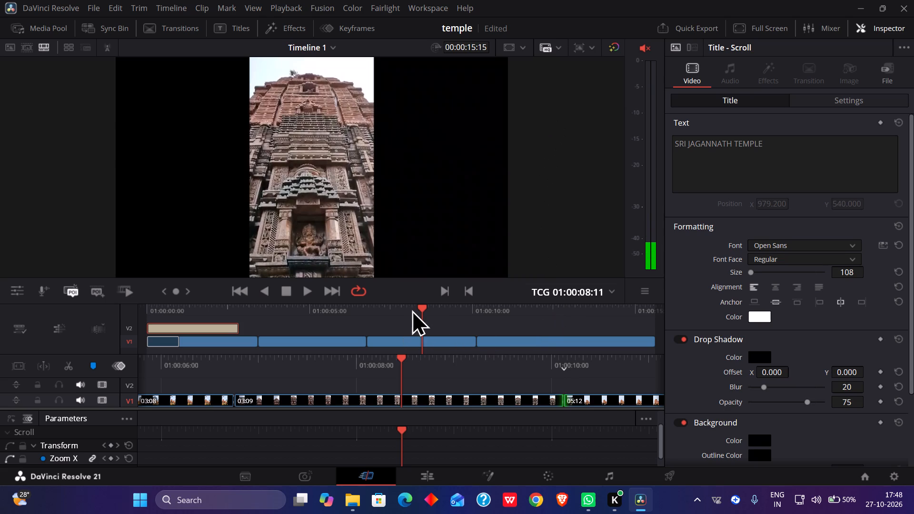
Return to the timeline start and scrub to 01:00:01:19 to examine the title over the first temple clip.
{"action": "left_click_drag", "start_coordinate": [421, 304], "coordinate": [189, 302]}
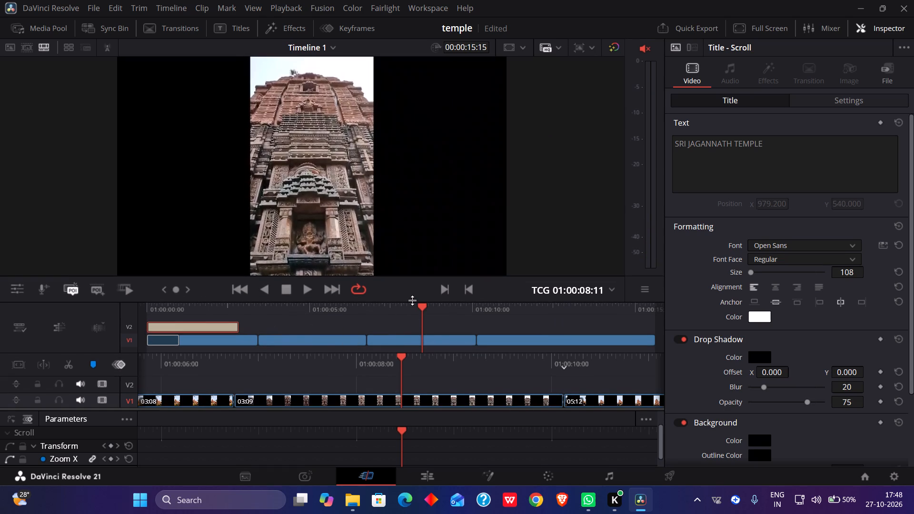
{"action": "left_click_drag", "start_coordinate": [422, 305], "coordinate": [299, 313]}
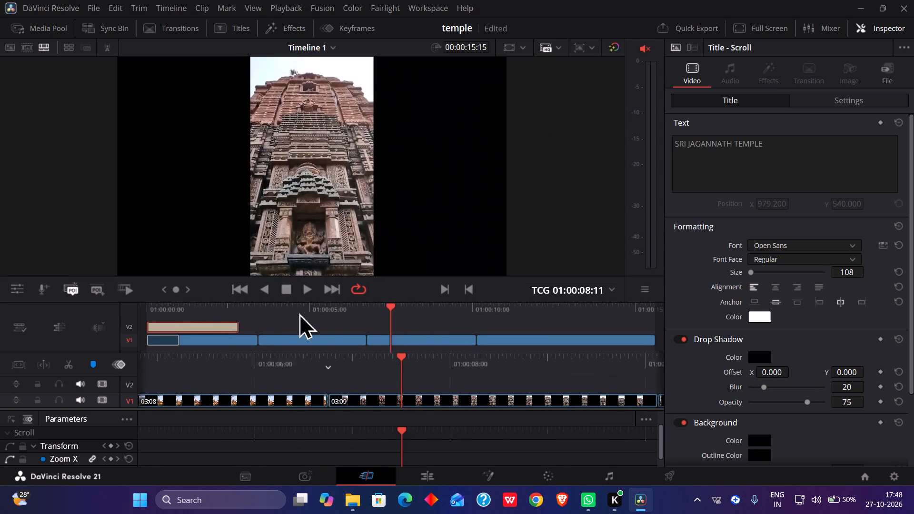
{"action": "left_click_drag", "start_coordinate": [299, 313], "coordinate": [109, 321]}
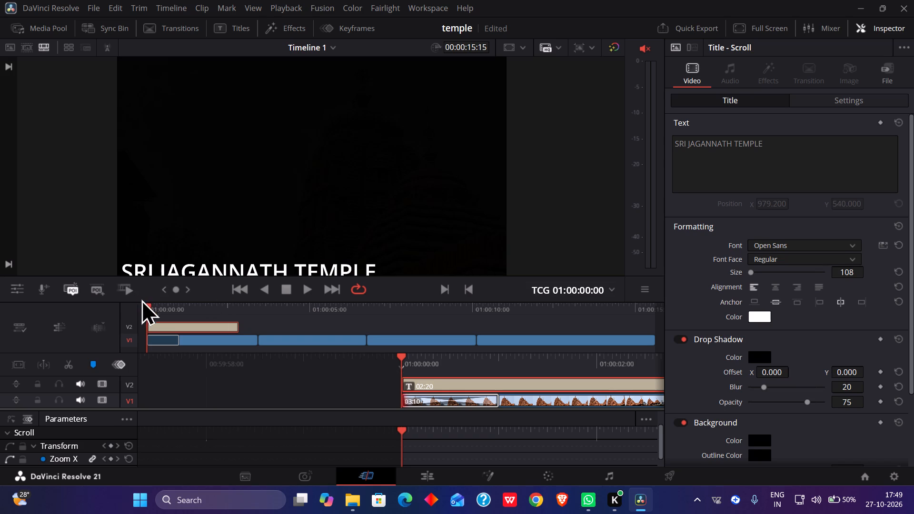
{"action": "left_click_drag", "start_coordinate": [147, 305], "coordinate": [162, 305]}
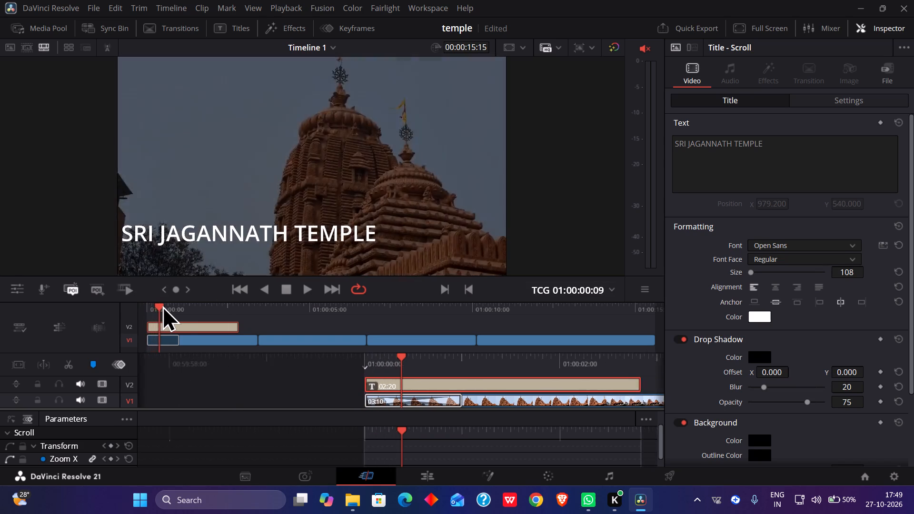
{"action": "left_click_drag", "start_coordinate": [162, 305], "coordinate": [207, 300]}
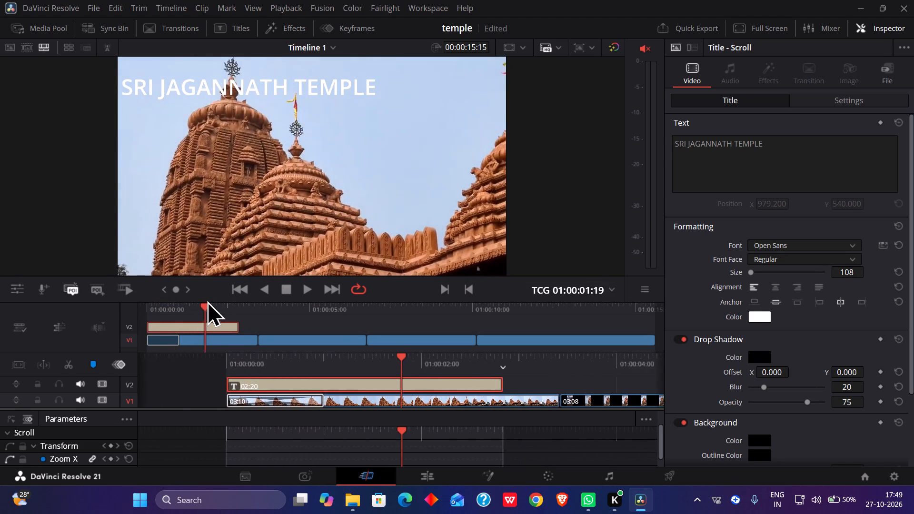
Scrub back and forth through the opening under the Scroll title to examine its motion, ending at 01:00:00:23.
{"action": "left_click_drag", "start_coordinate": [207, 300], "coordinate": [234, 304]}
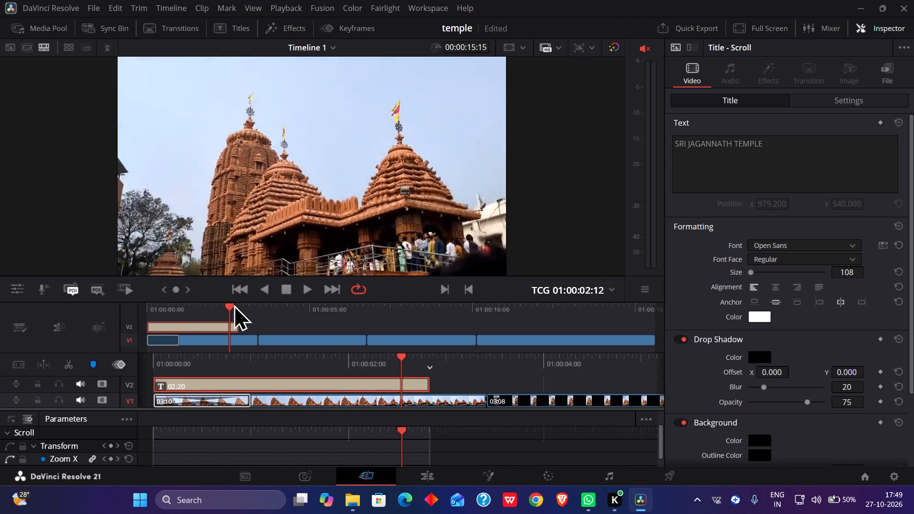
{"action": "left_click_drag", "start_coordinate": [234, 304], "coordinate": [138, 322]}
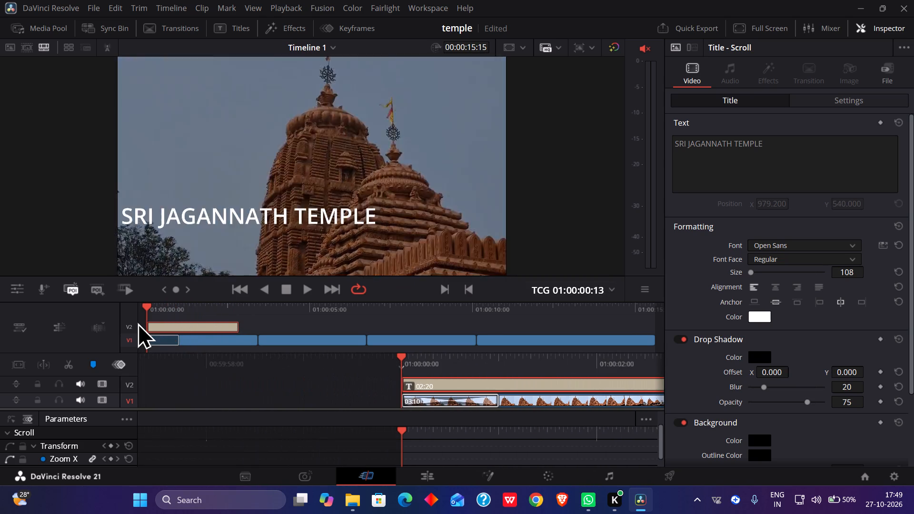
{"action": "left_click_drag", "start_coordinate": [138, 322], "coordinate": [144, 323]}
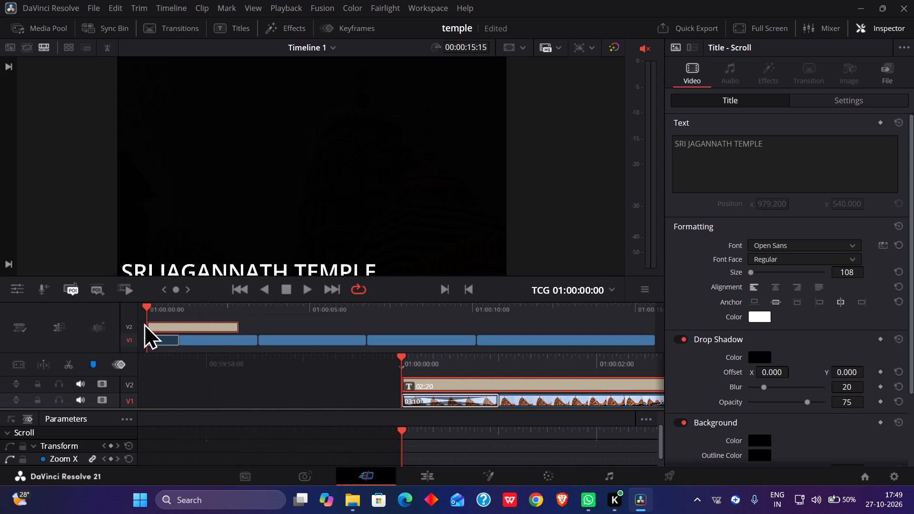
{"action": "left_click_drag", "start_coordinate": [144, 323], "coordinate": [147, 323]}
{"action": "left_click_drag", "start_coordinate": [147, 323], "coordinate": [210, 308]}
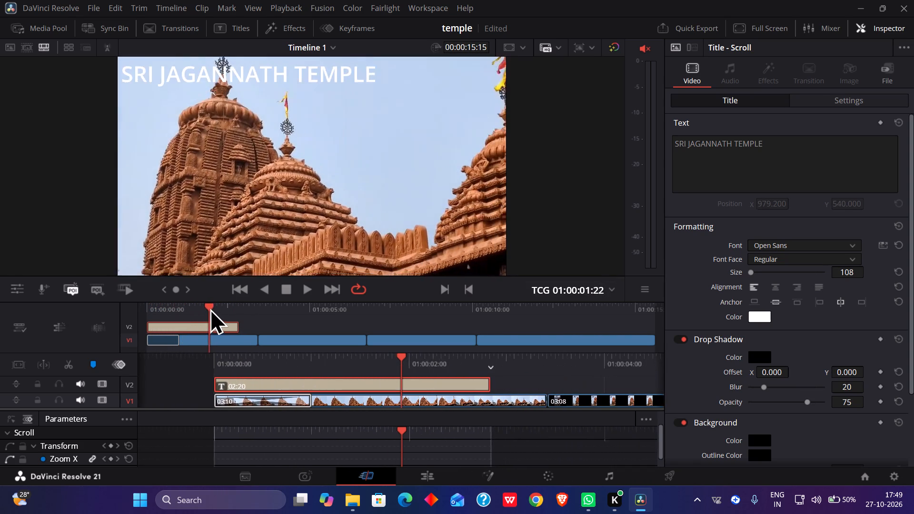
{"action": "left_click_drag", "start_coordinate": [210, 308], "coordinate": [223, 307]}
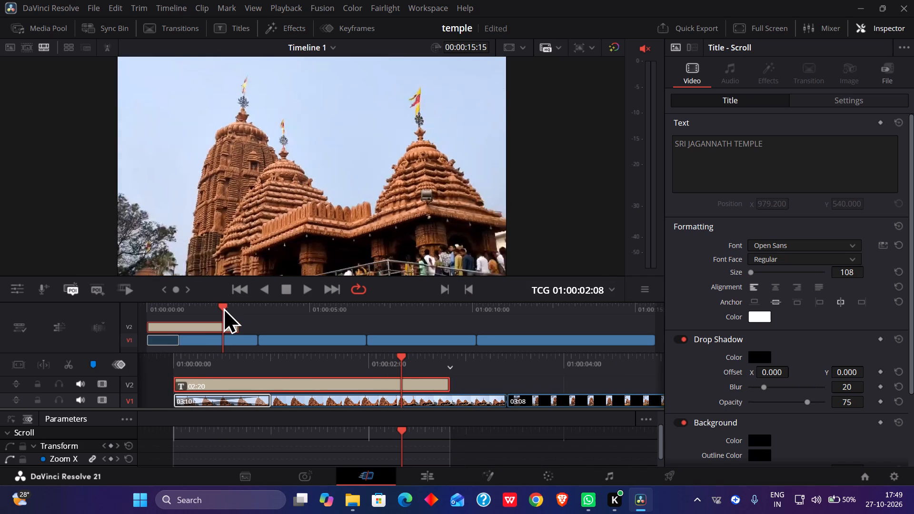
{"action": "left_click_drag", "start_coordinate": [223, 307], "coordinate": [239, 300]}
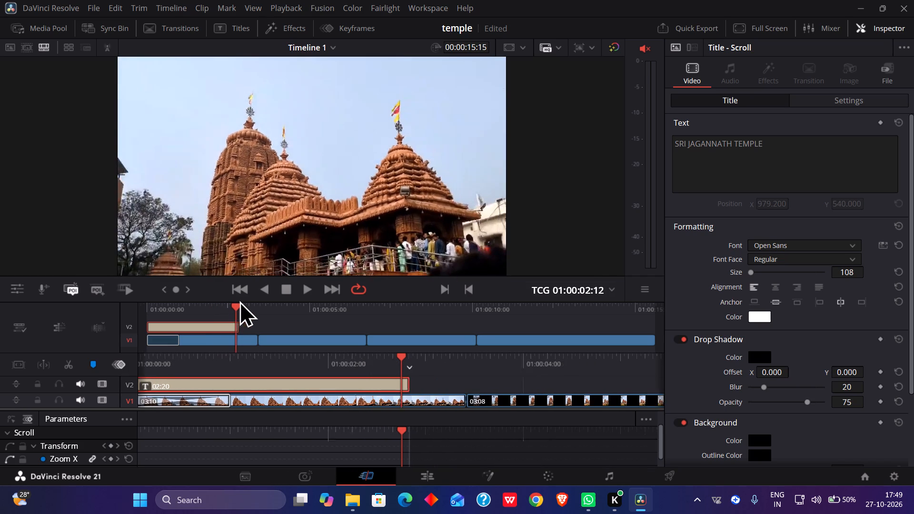
{"action": "left_click_drag", "start_coordinate": [239, 300], "coordinate": [148, 338]}
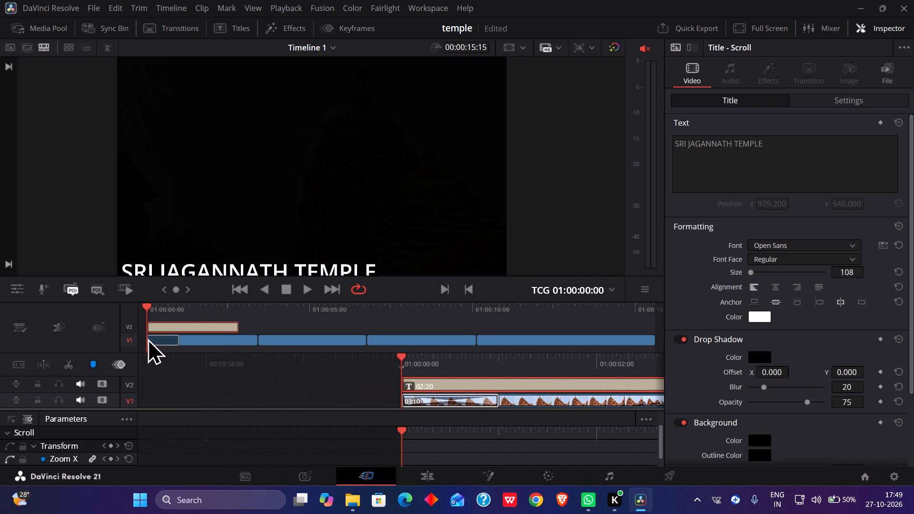
{"action": "left_click_drag", "start_coordinate": [148, 338], "coordinate": [135, 336]}
{"action": "left_click_drag", "start_coordinate": [135, 336], "coordinate": [178, 323]}
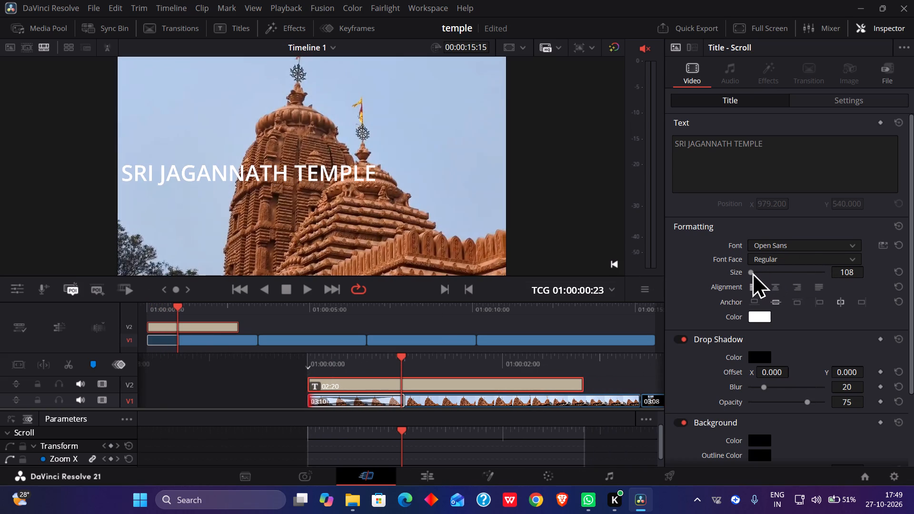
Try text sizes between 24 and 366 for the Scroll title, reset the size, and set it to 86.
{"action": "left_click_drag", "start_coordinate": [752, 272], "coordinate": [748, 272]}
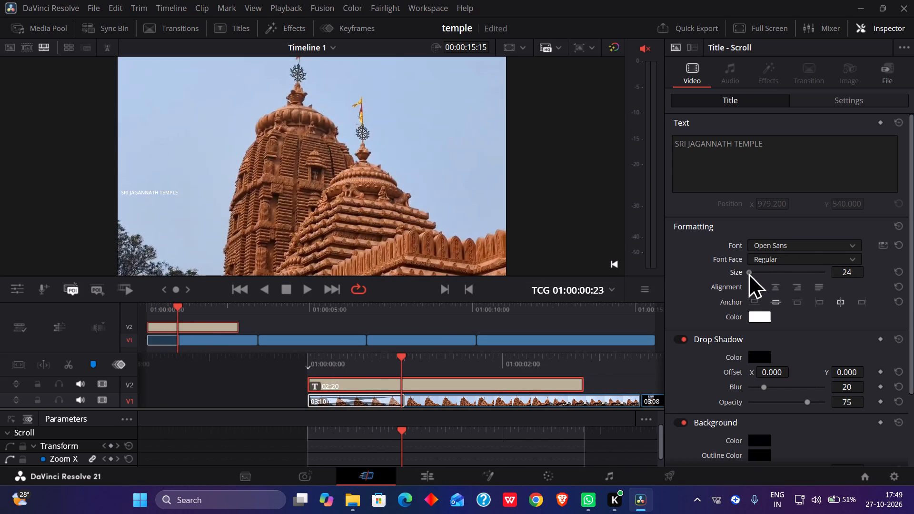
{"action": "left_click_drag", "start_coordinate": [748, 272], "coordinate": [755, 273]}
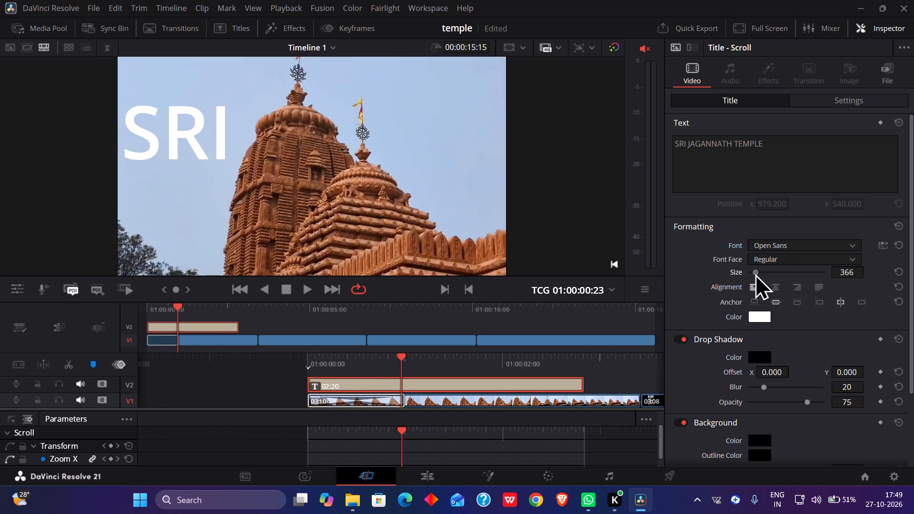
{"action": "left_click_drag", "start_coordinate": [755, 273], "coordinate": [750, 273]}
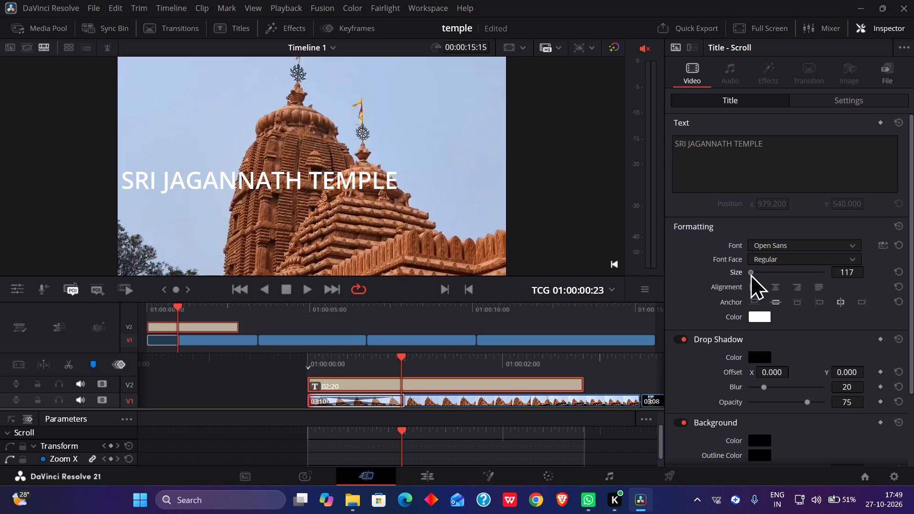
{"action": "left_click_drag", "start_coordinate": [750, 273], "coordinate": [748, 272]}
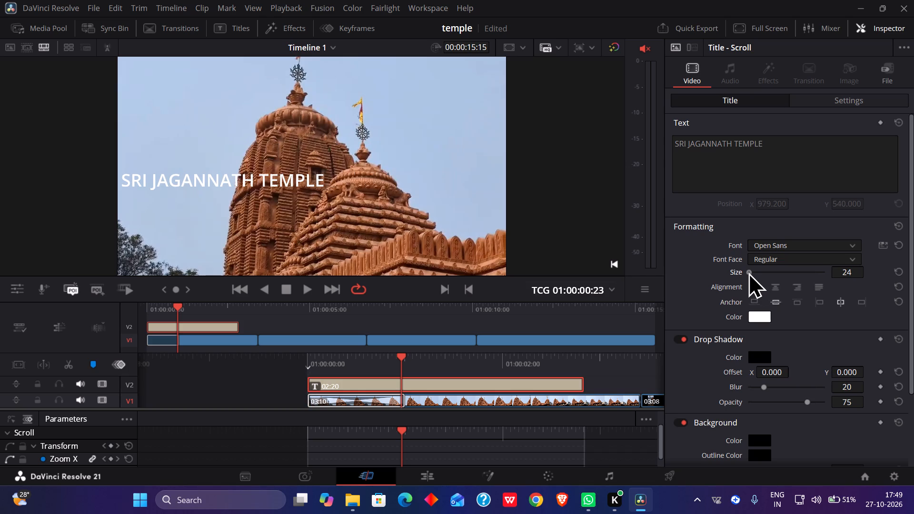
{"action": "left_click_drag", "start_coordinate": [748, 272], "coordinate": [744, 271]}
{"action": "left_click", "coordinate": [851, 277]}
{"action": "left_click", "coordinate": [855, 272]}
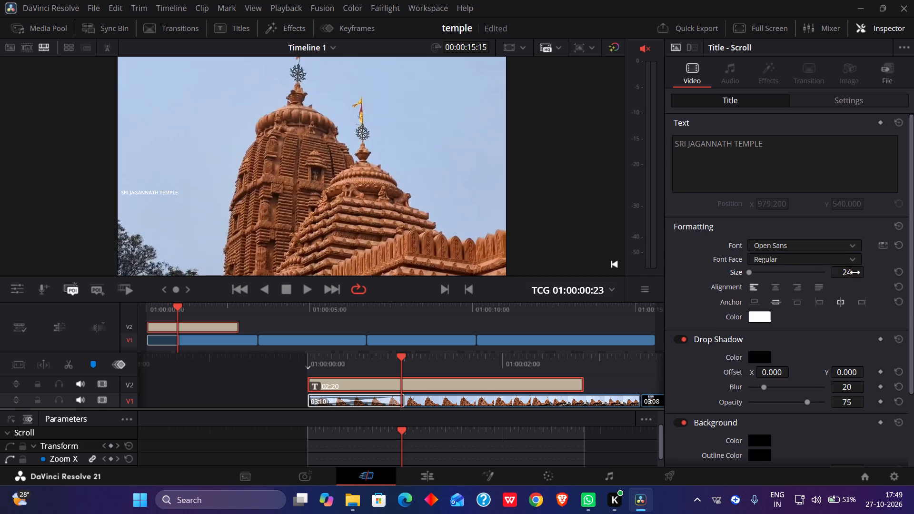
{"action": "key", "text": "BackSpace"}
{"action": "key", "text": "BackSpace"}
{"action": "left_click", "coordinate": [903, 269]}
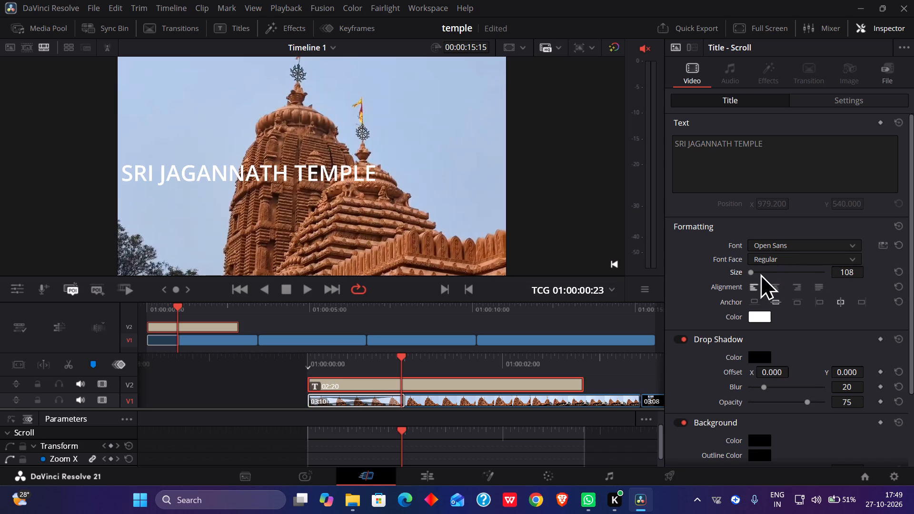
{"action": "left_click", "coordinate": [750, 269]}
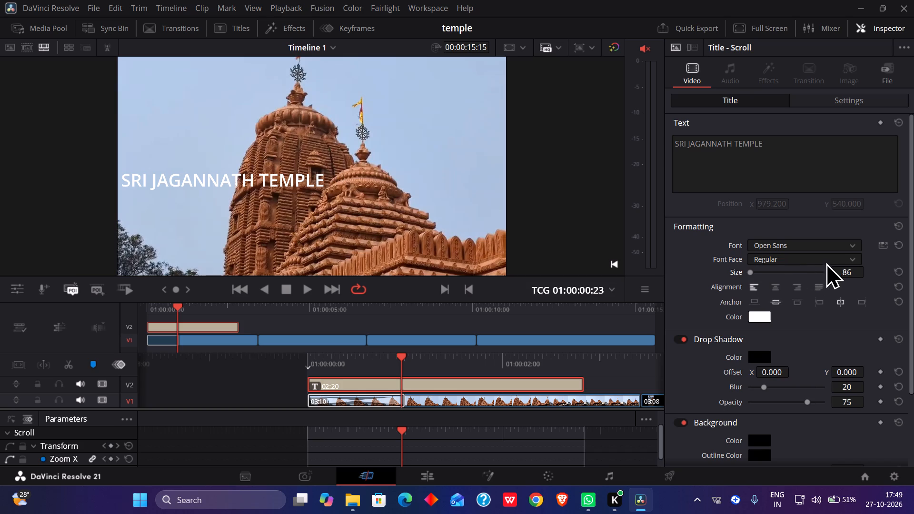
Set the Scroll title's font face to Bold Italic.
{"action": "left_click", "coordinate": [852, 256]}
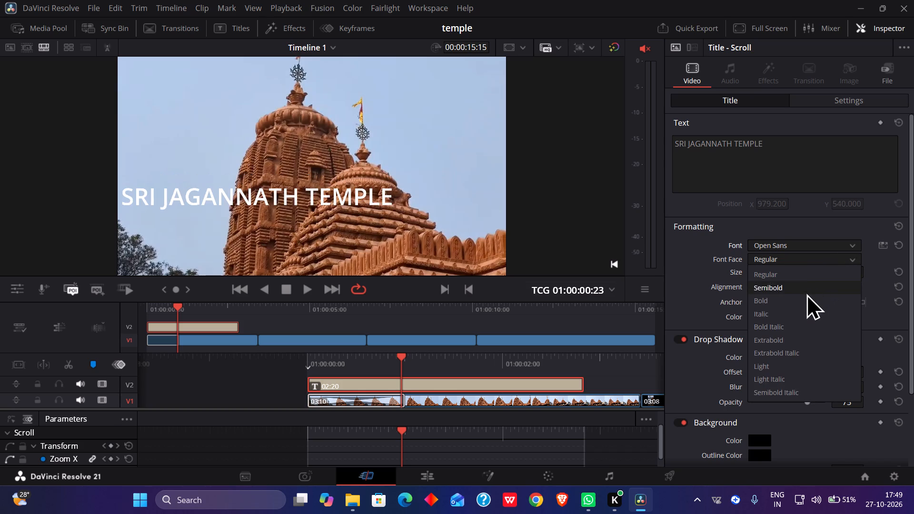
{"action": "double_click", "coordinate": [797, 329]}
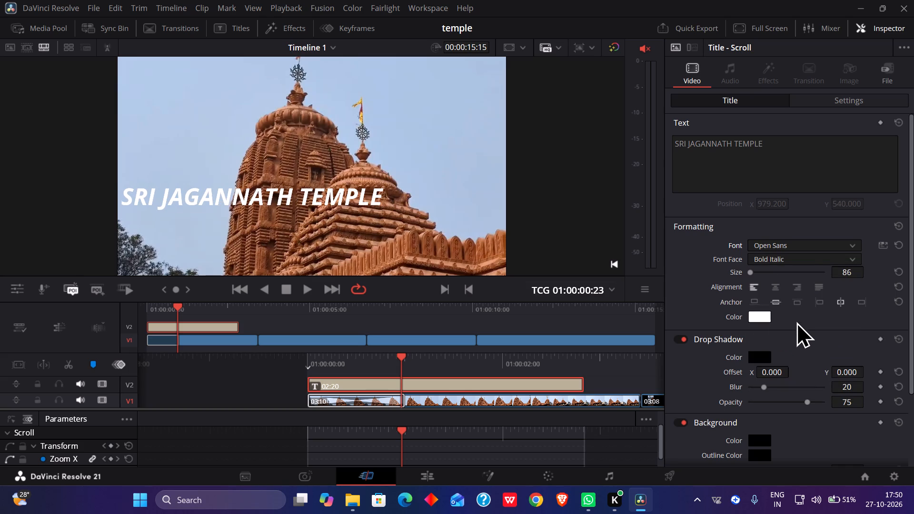
Browse the available fonts with previews on the SRI JAGANNATH TEMPLE title and set its font to Wide Latin.
{"action": "left_click", "coordinate": [842, 238]}
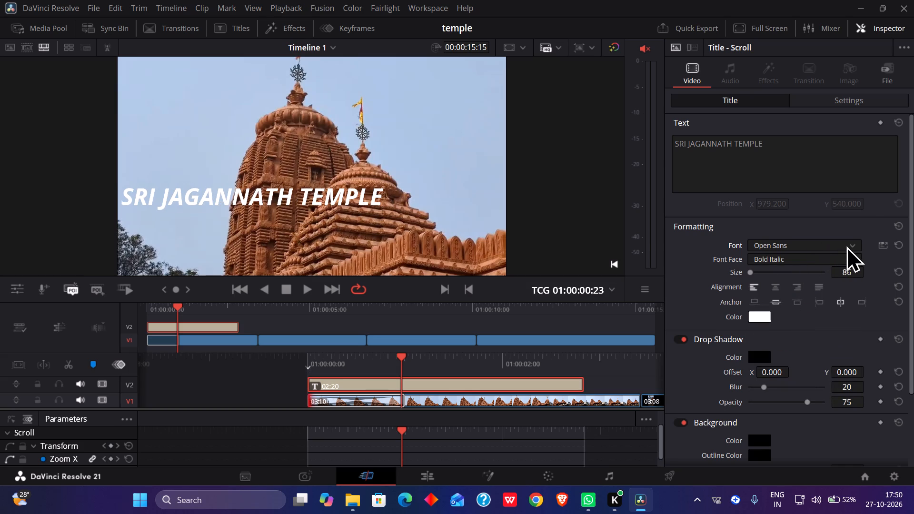
{"action": "left_click", "coordinate": [846, 246]}
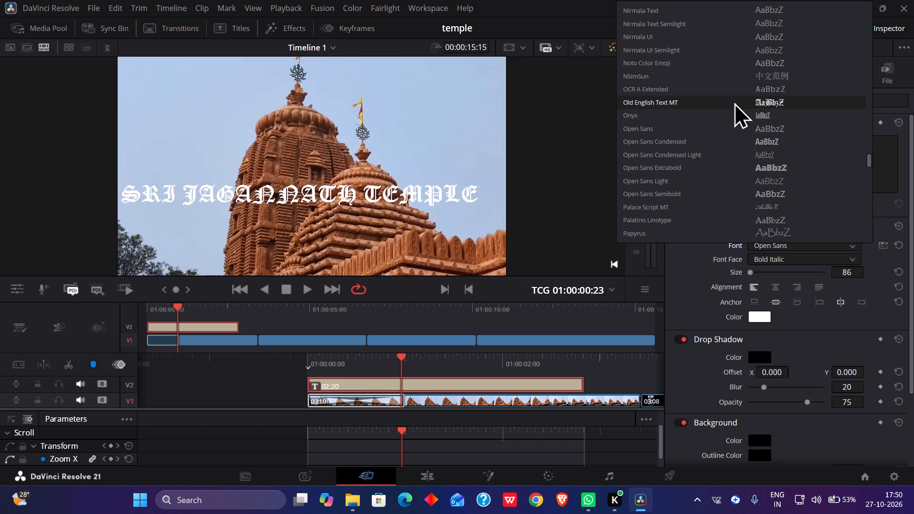
{"action": "scroll", "coordinate": [735, 102], "scroll_direction": "down", "scroll_amount": 3}
{"action": "scroll", "coordinate": [737, 108], "scroll_direction": "up", "scroll_amount": 1}
{"action": "scroll", "coordinate": [737, 108], "scroll_direction": "down", "scroll_amount": 1}
{"action": "scroll", "coordinate": [737, 108], "scroll_direction": "up", "scroll_amount": 1}
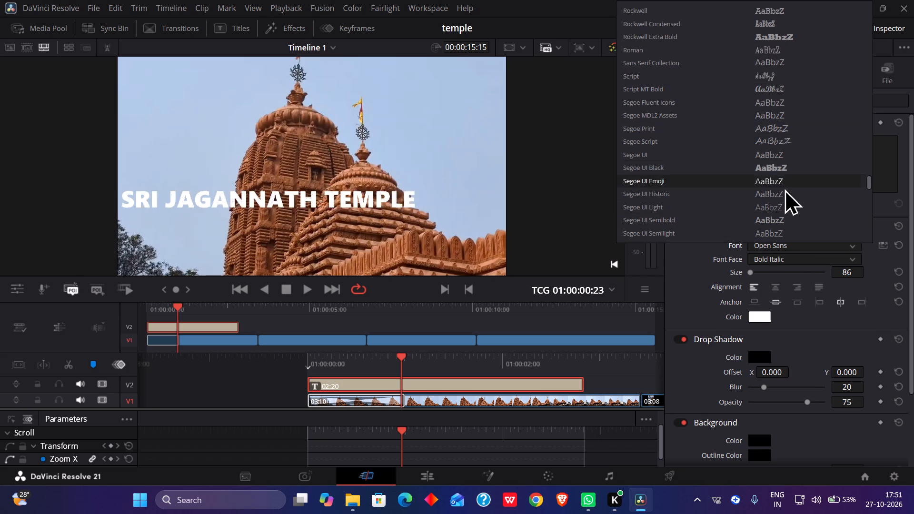
{"action": "scroll", "coordinate": [786, 217], "scroll_direction": "down", "scroll_amount": 7}
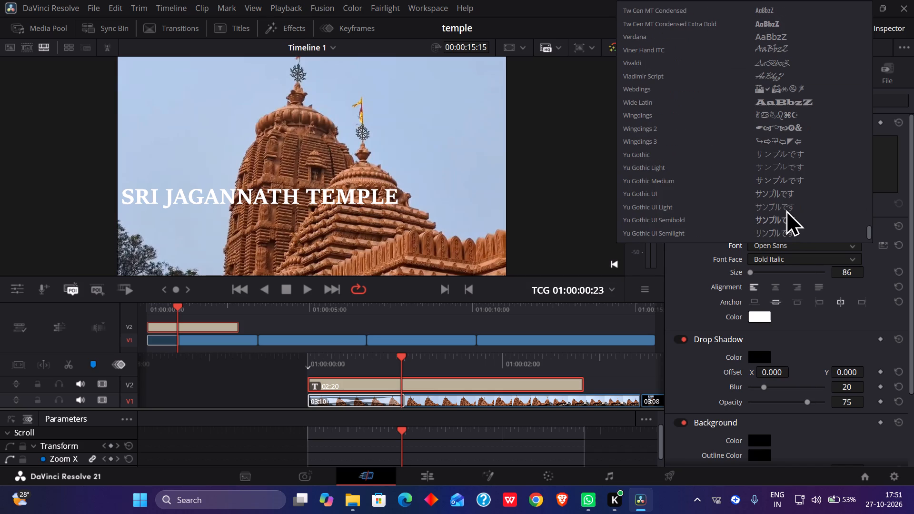
{"action": "scroll", "coordinate": [786, 209], "scroll_direction": "down", "scroll_amount": 7}
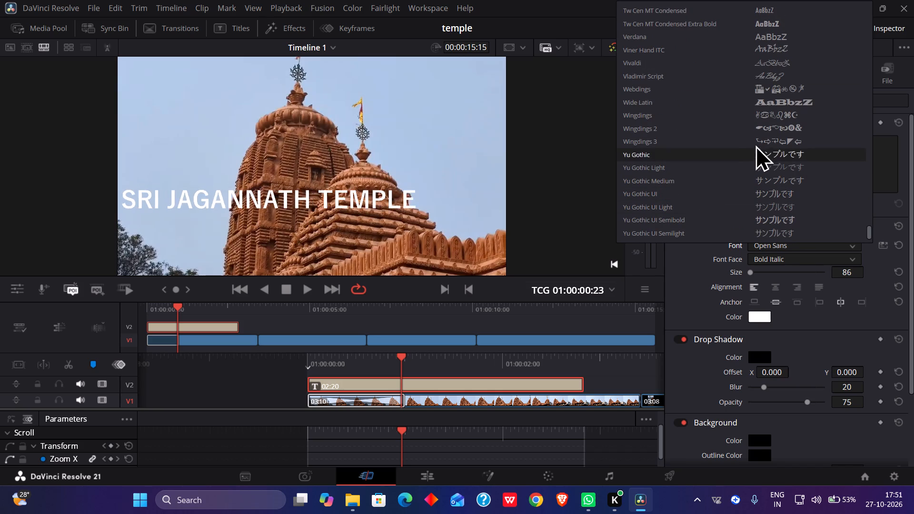
{"action": "left_click", "coordinate": [784, 106]}
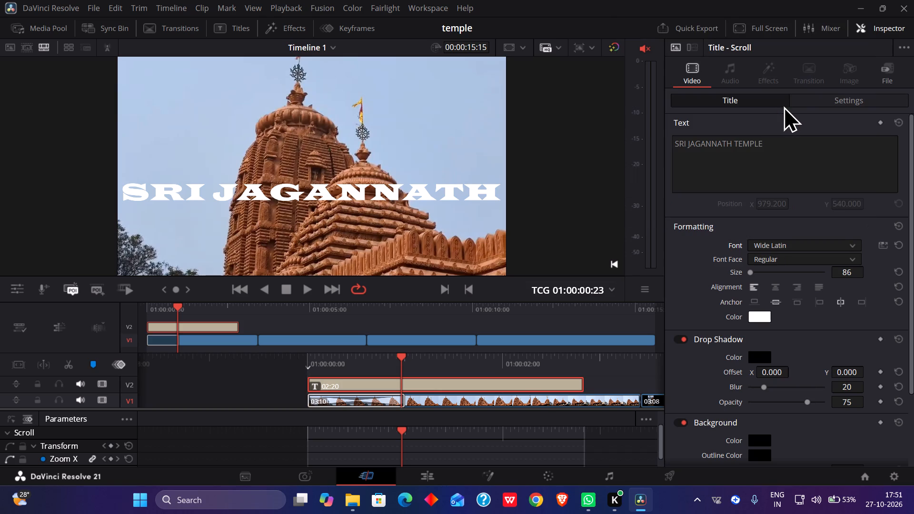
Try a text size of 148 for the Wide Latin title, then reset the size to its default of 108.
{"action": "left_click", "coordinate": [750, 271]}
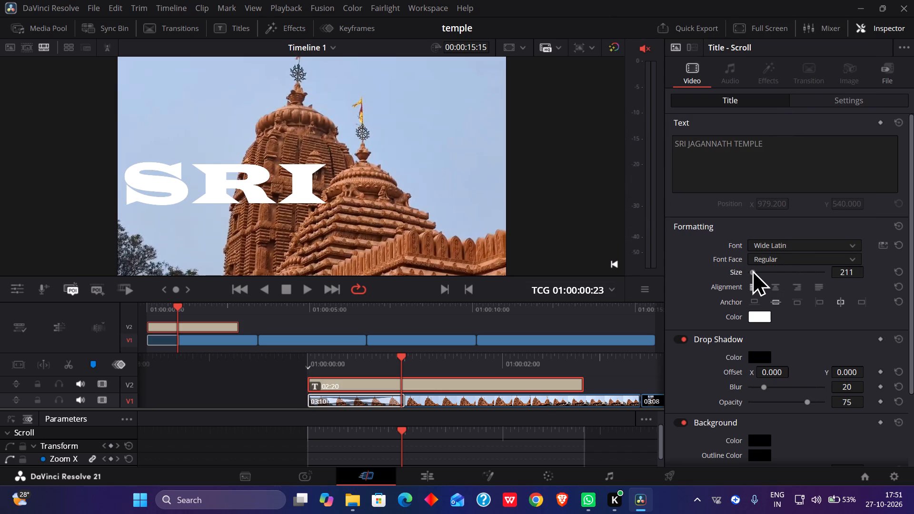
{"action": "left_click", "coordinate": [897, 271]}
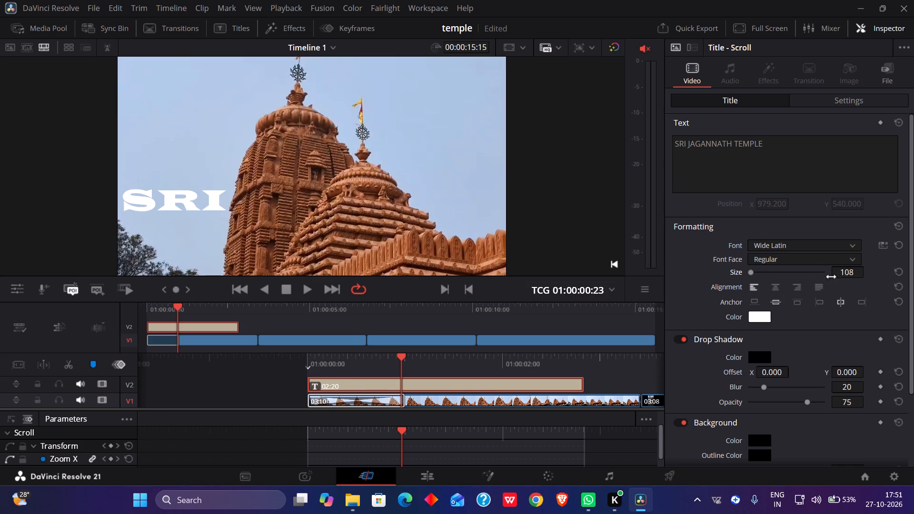
Reposition the SRI JAGANNATH TEMPLE title over the temple image to about X 988, Y 478, keeping the default text size.
{"action": "left_click_drag", "start_coordinate": [211, 202], "coordinate": [211, 201]}
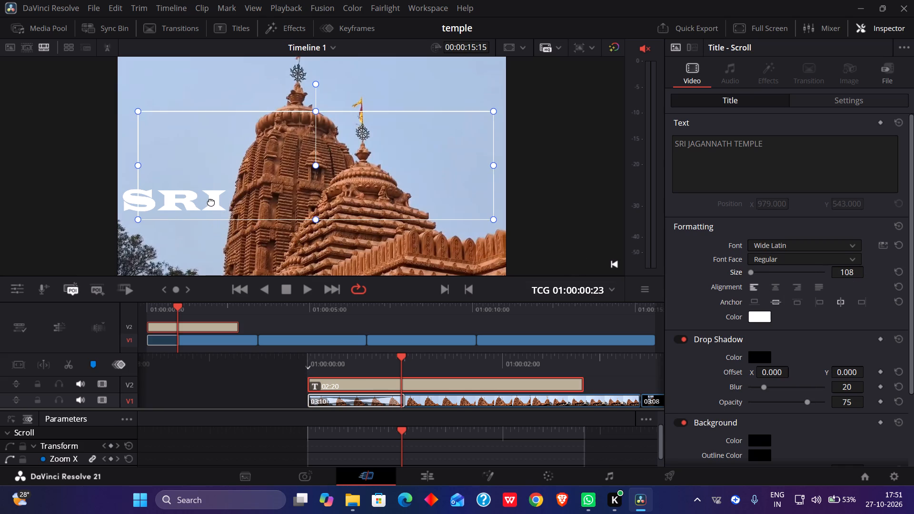
{"action": "left_click_drag", "start_coordinate": [211, 201], "coordinate": [233, 138]}
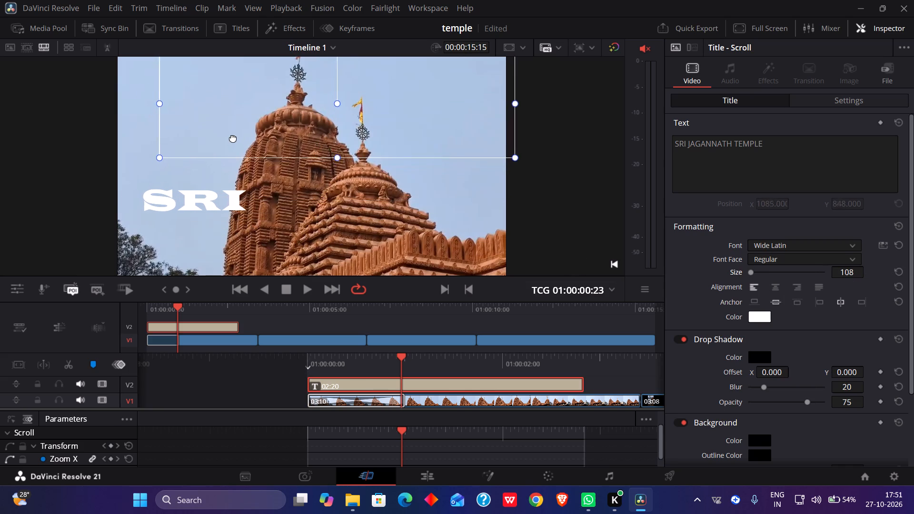
{"action": "left_click_drag", "start_coordinate": [233, 138], "coordinate": [214, 193]}
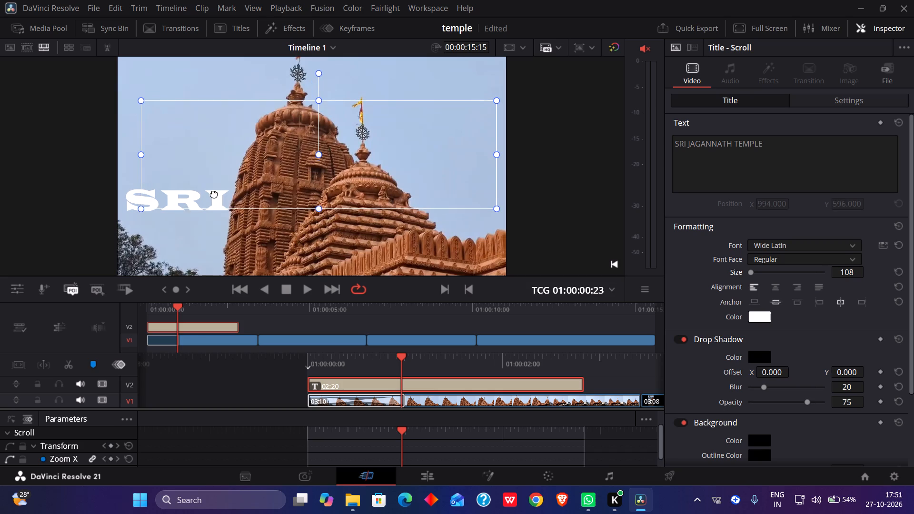
{"action": "left_click_drag", "start_coordinate": [214, 193], "coordinate": [212, 215]}
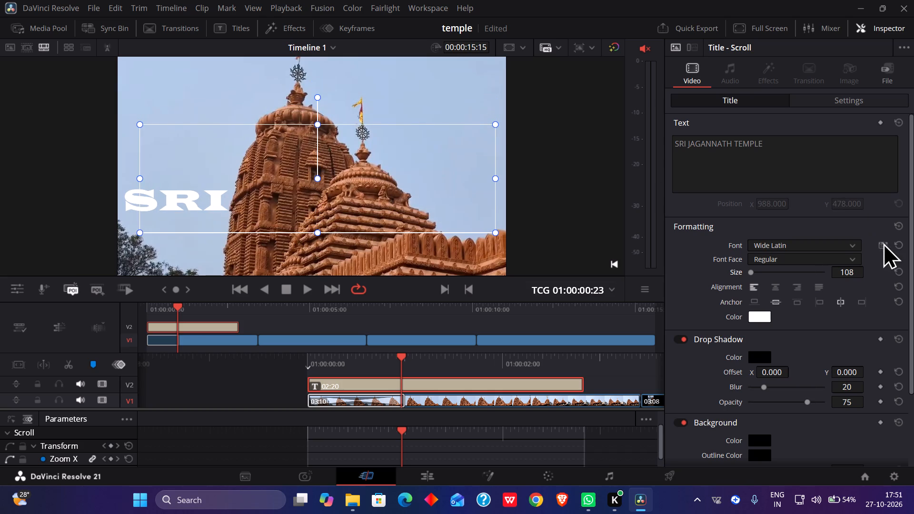
{"action": "left_click", "coordinate": [896, 273]}
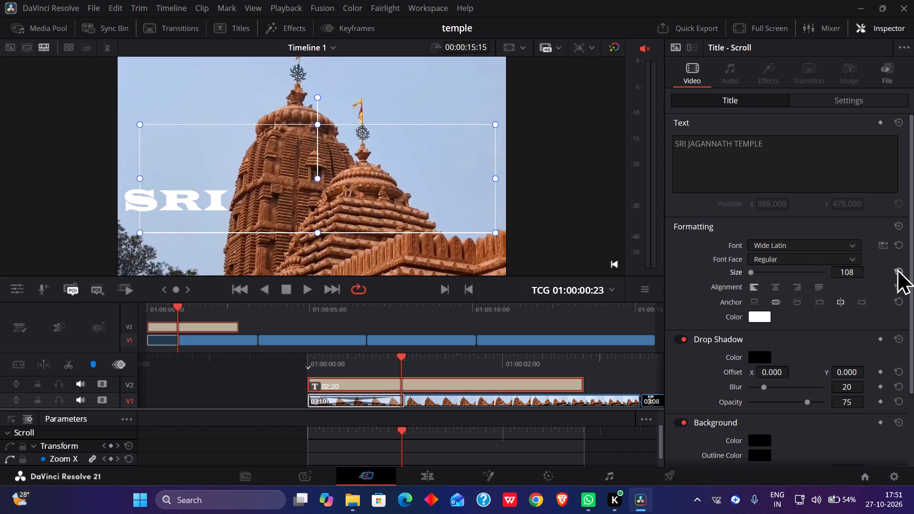
{"action": "left_click", "coordinate": [900, 271]}
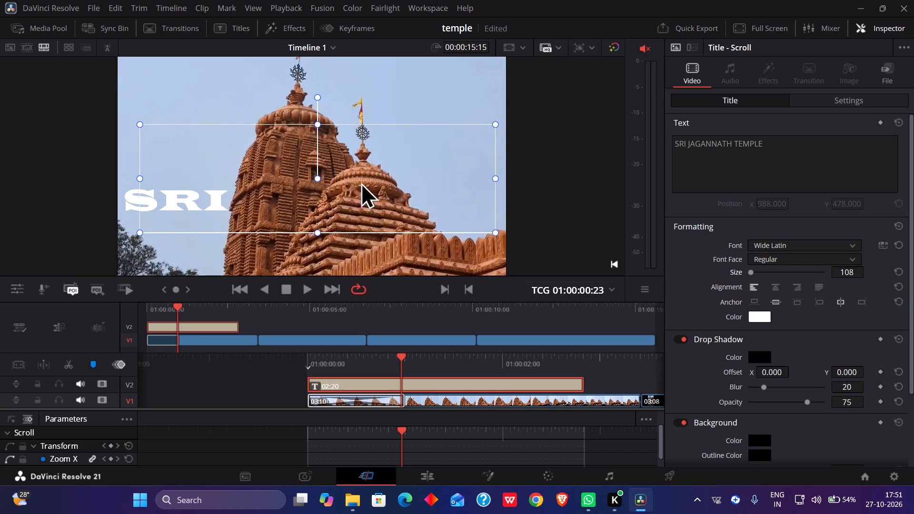
{"action": "left_click", "coordinate": [359, 181]}
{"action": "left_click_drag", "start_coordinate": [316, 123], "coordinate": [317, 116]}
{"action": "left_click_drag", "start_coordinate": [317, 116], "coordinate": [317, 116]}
Scrub through the opening of Timeline 1 to preview how the Wide Latin title scrolls over the temple clips.
{"action": "left_click_drag", "start_coordinate": [404, 358], "coordinate": [370, 347]}
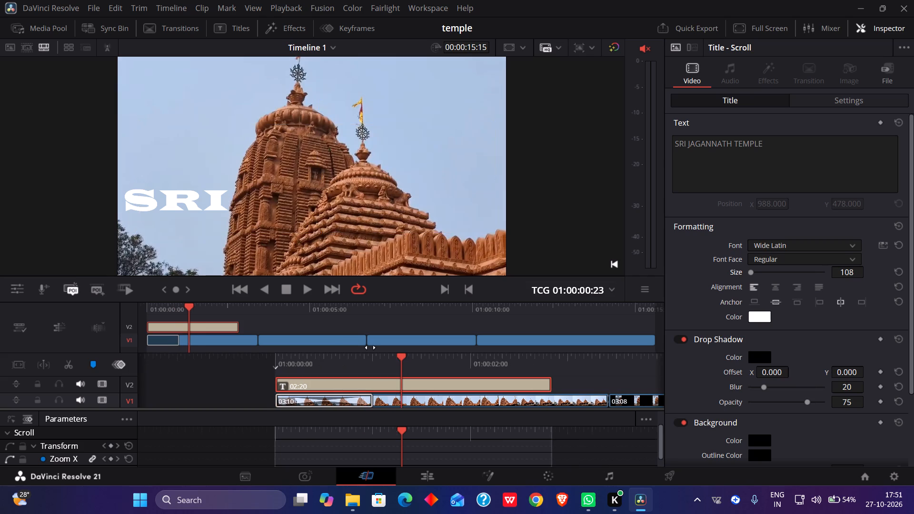
{"action": "left_click_drag", "start_coordinate": [370, 347], "coordinate": [539, 359]}
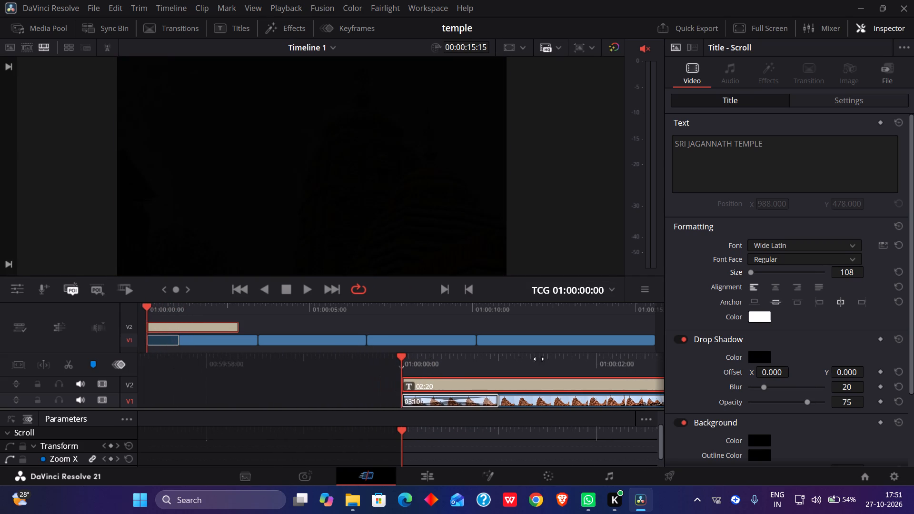
{"action": "left_click_drag", "start_coordinate": [539, 359], "coordinate": [321, 366]}
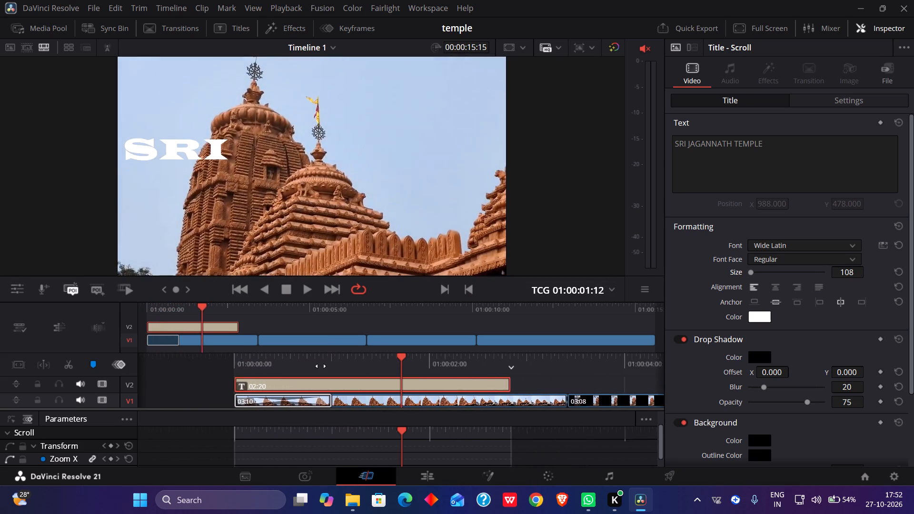
{"action": "left_click_drag", "start_coordinate": [321, 366], "coordinate": [235, 363]}
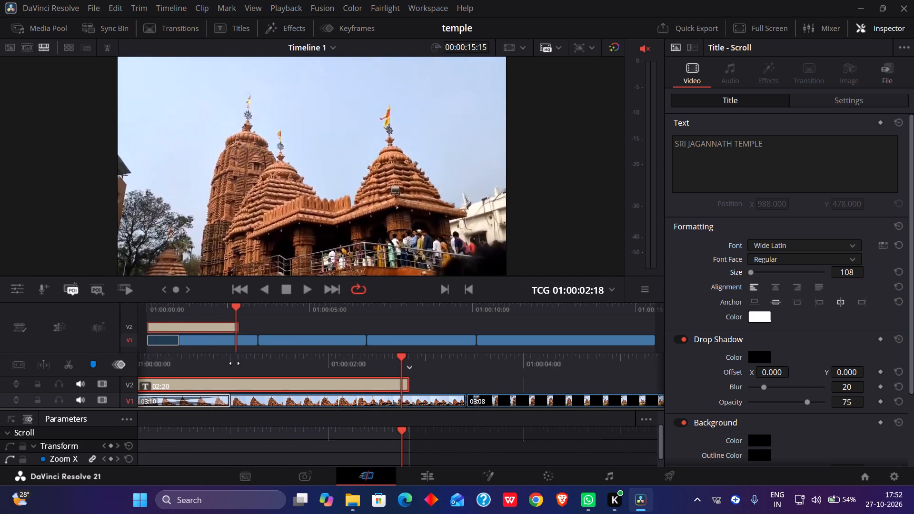
{"action": "left_click_drag", "start_coordinate": [235, 363], "coordinate": [538, 332]}
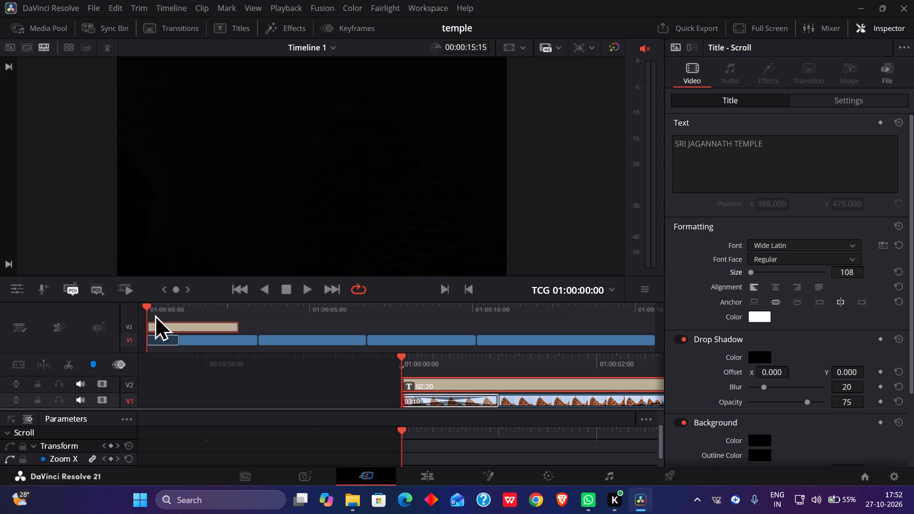
{"action": "left_click_drag", "start_coordinate": [148, 308], "coordinate": [186, 316]}
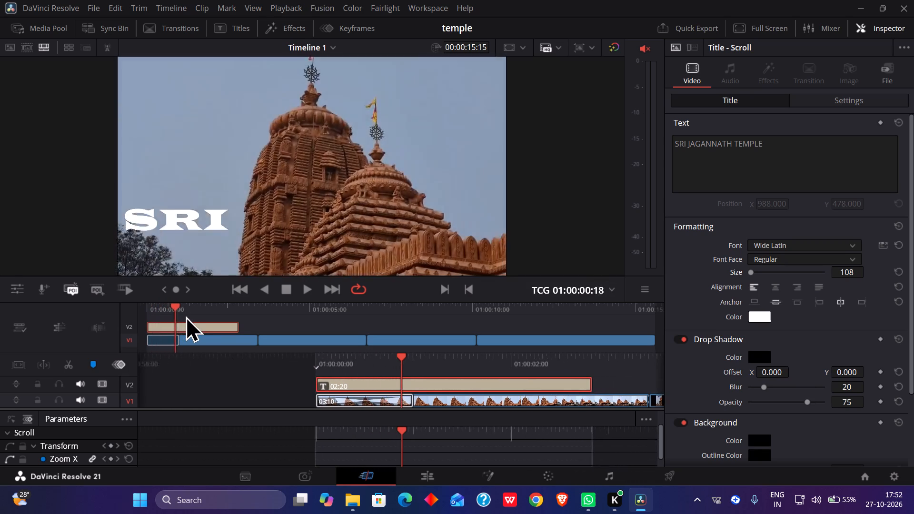
{"action": "left_click_drag", "start_coordinate": [186, 316], "coordinate": [186, 317]}
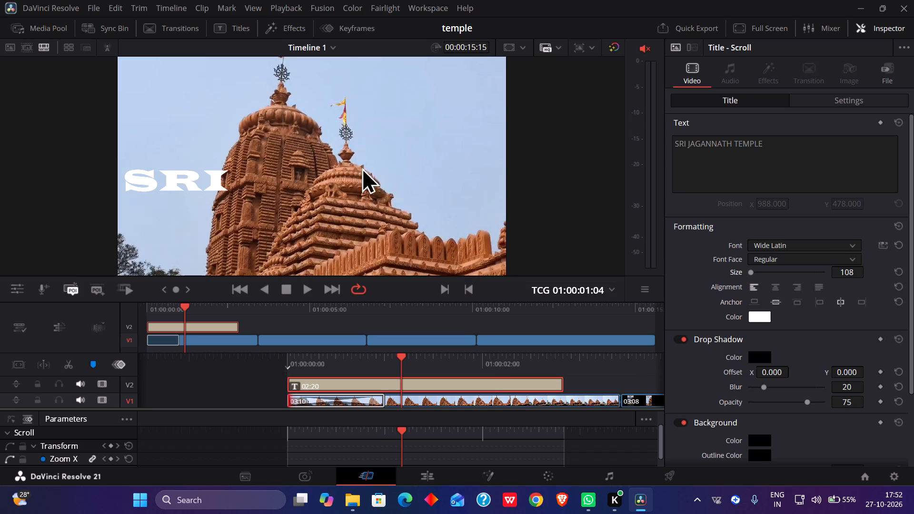
Set the font of the SRI JAGANNATH TEMPLE scroll title to Yu Gothic Light.
{"action": "left_click", "coordinate": [849, 261]}
{"action": "left_click", "coordinate": [826, 274]}
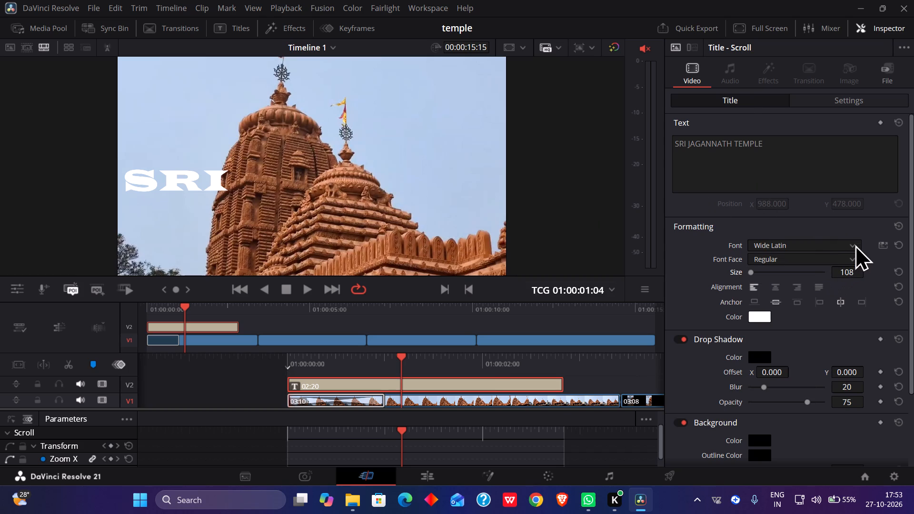
{"action": "left_click", "coordinate": [855, 244]}
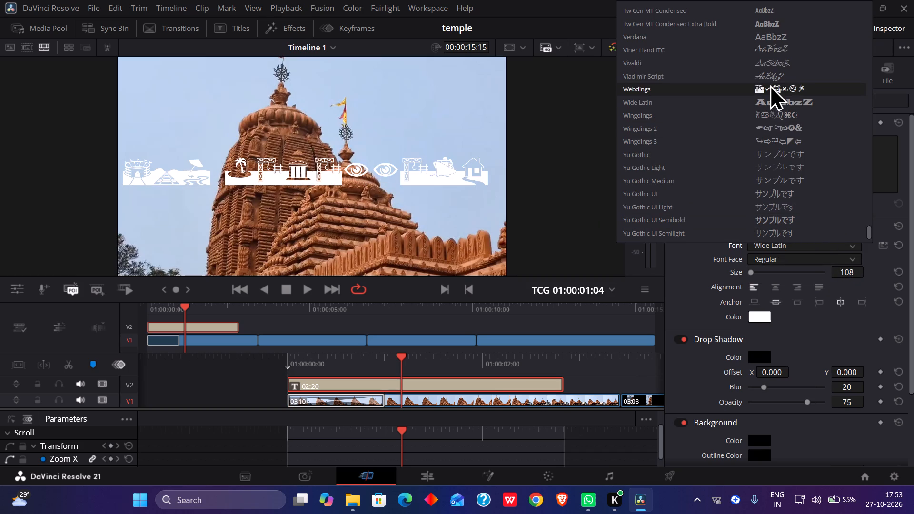
{"action": "left_click", "coordinate": [768, 163]}
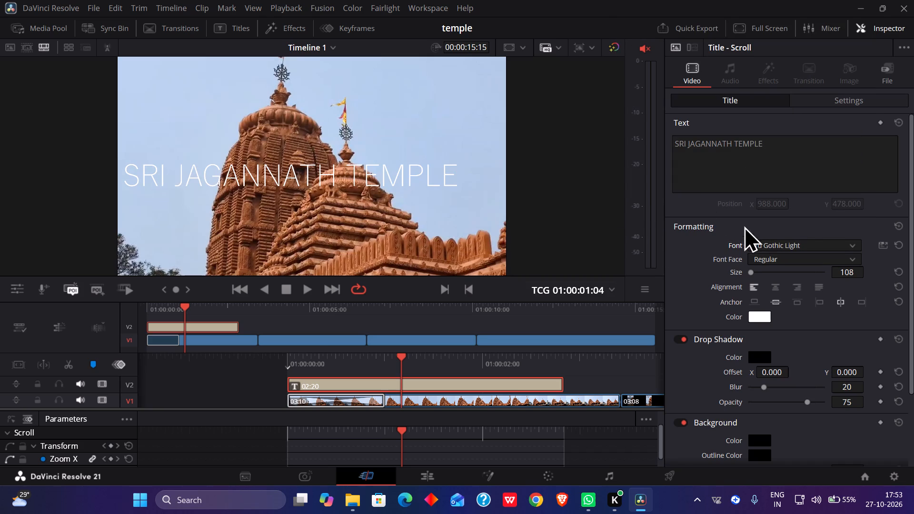
Preview the Yu Gothic Light title's scroll over the opening clips and look at the text colour choices without changing the colour.
{"action": "left_click_drag", "start_coordinate": [184, 305], "coordinate": [163, 310]}
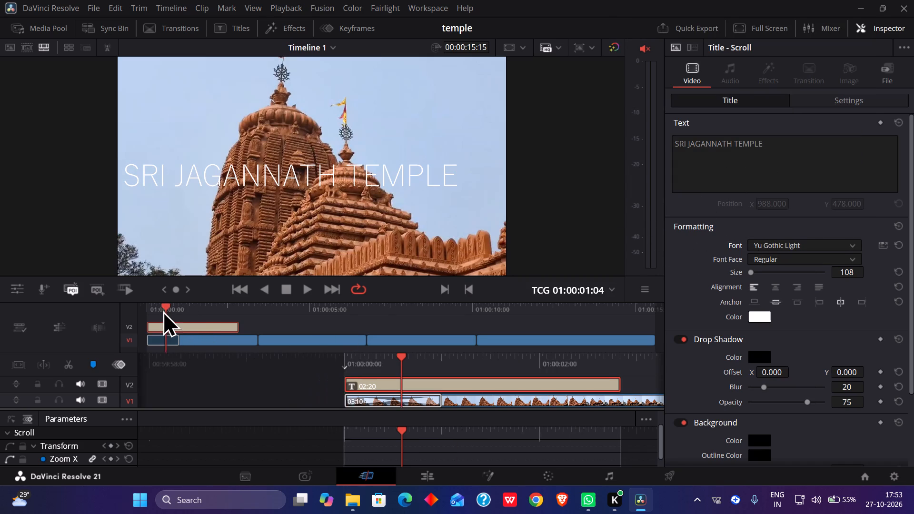
{"action": "left_click_drag", "start_coordinate": [163, 310], "coordinate": [197, 316]}
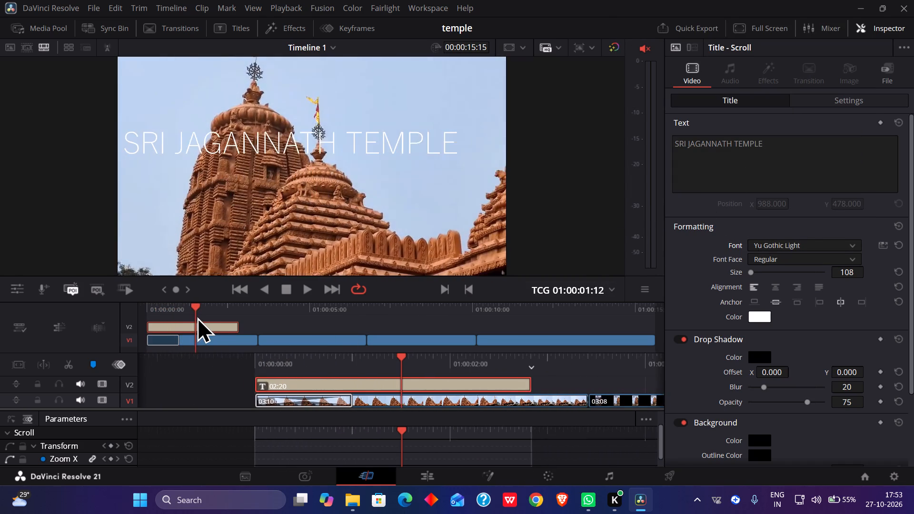
{"action": "left_click_drag", "start_coordinate": [197, 316], "coordinate": [198, 320]}
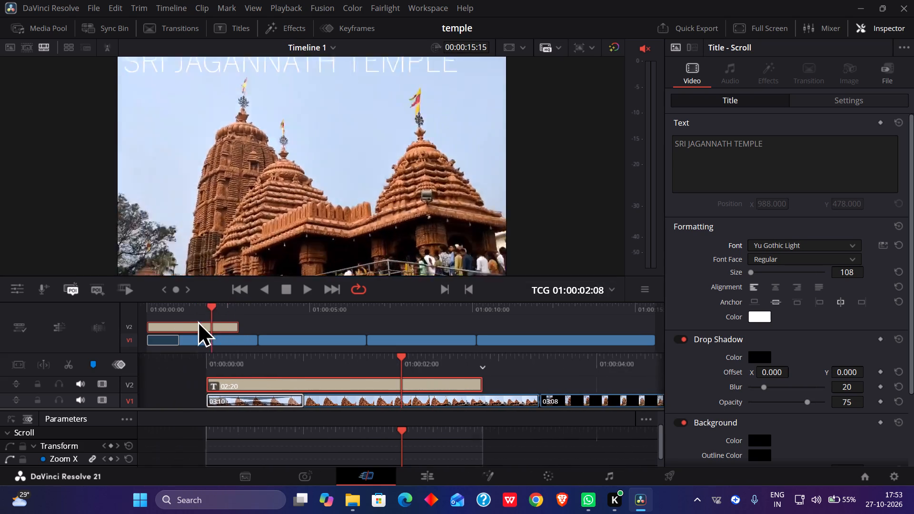
{"action": "left_click_drag", "start_coordinate": [198, 320], "coordinate": [127, 349]}
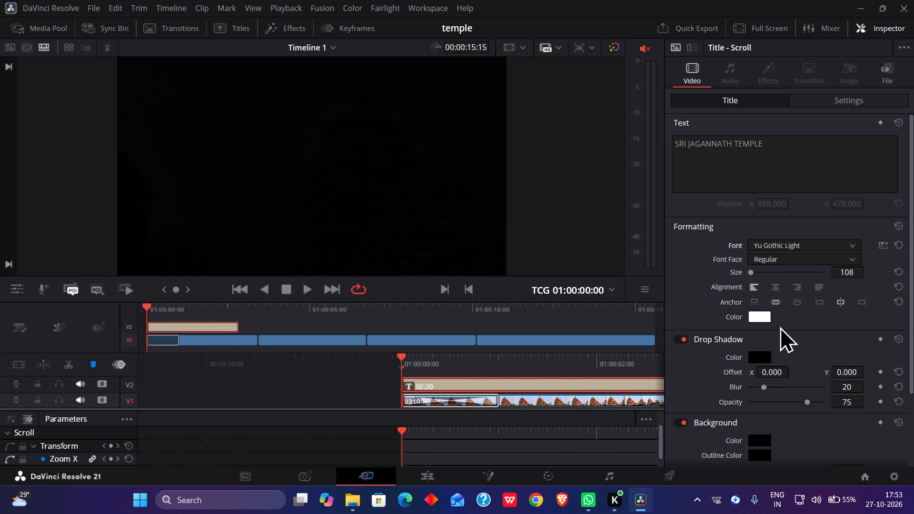
{"action": "left_click", "coordinate": [761, 316]}
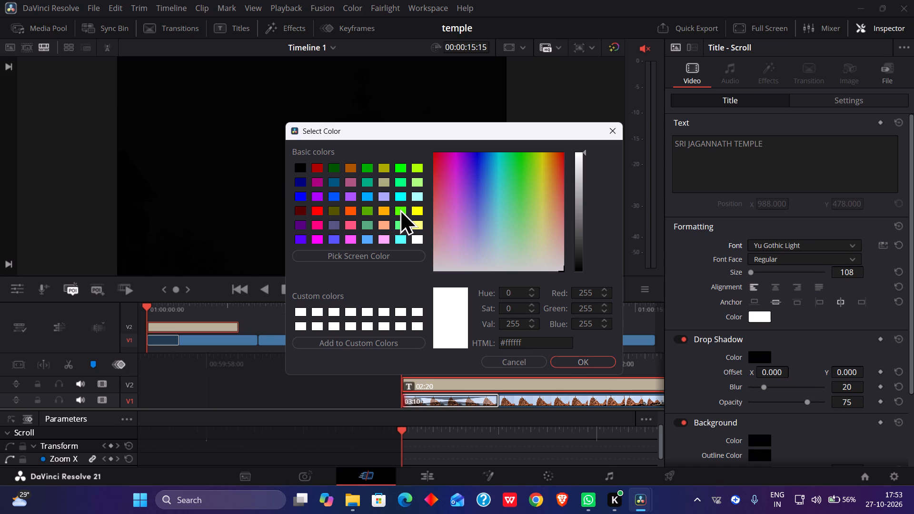
{"action": "left_click", "coordinate": [608, 131]}
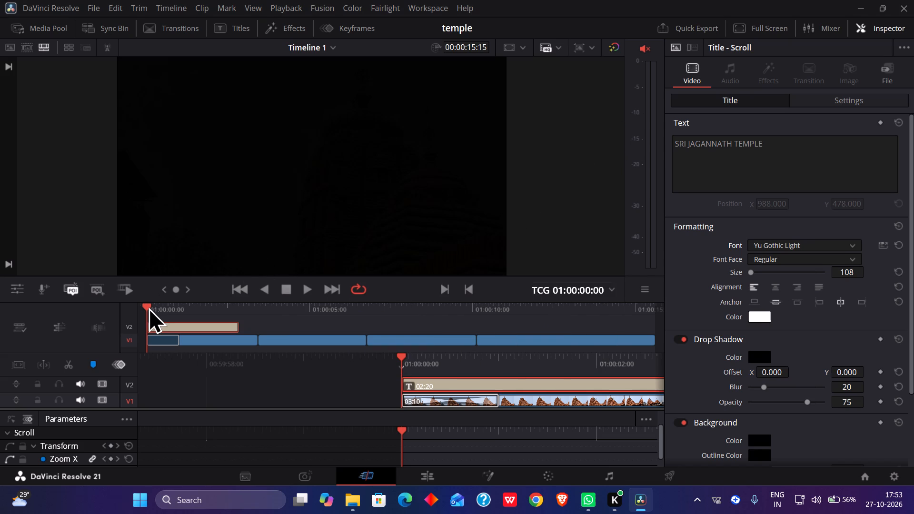
{"action": "left_click_drag", "start_coordinate": [148, 303], "coordinate": [158, 307]}
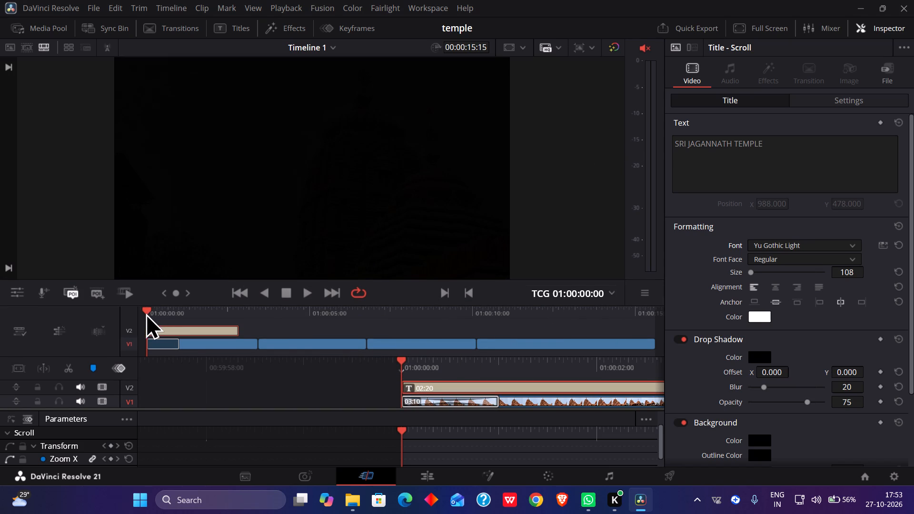
{"action": "left_click_drag", "start_coordinate": [147, 310], "coordinate": [173, 309]}
Review the Scroll title's Text, Formatting, Drop Shadow and Background settings, collapsing the Formatting, Drop Shadow and Background sections.
{"action": "scroll", "coordinate": [757, 311], "scroll_direction": "down", "scroll_amount": 2}
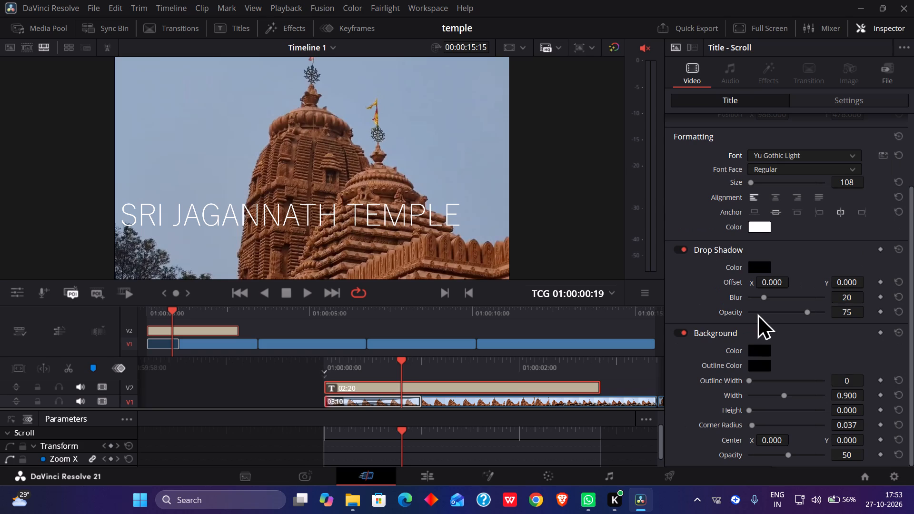
{"action": "scroll", "coordinate": [795, 362], "scroll_direction": "down", "scroll_amount": 4}
{"action": "scroll", "coordinate": [754, 338], "scroll_direction": "down", "scroll_amount": 5}
{"action": "scroll", "coordinate": [750, 250], "scroll_direction": "up", "scroll_amount": 1}
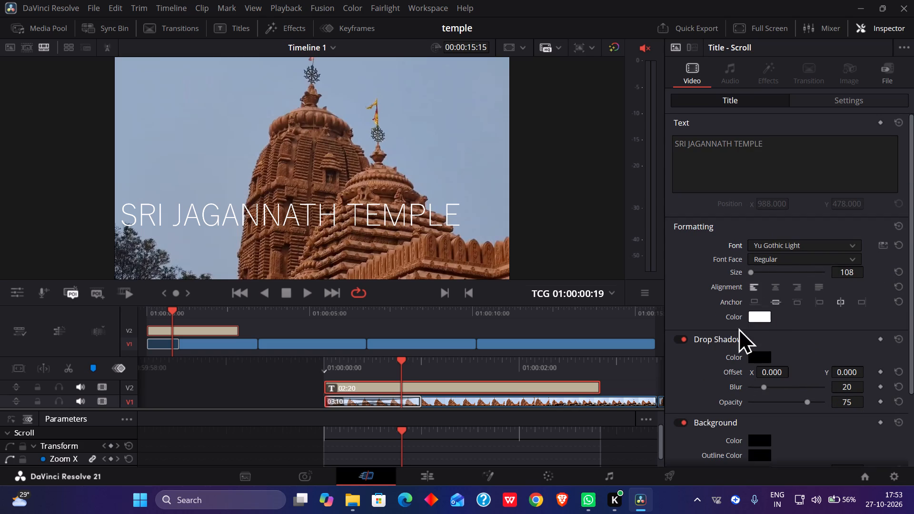
{"action": "scroll", "coordinate": [722, 195], "scroll_direction": "up", "scroll_amount": 4}
{"action": "scroll", "coordinate": [810, 193], "scroll_direction": "up", "scroll_amount": 9}
{"action": "scroll", "coordinate": [754, 149], "scroll_direction": "up", "scroll_amount": 8}
{"action": "scroll", "coordinate": [732, 124], "scroll_direction": "down", "scroll_amount": 6}
{"action": "scroll", "coordinate": [733, 125], "scroll_direction": "up", "scroll_amount": 5}
{"action": "scroll", "coordinate": [783, 147], "scroll_direction": "down", "scroll_amount": 10}
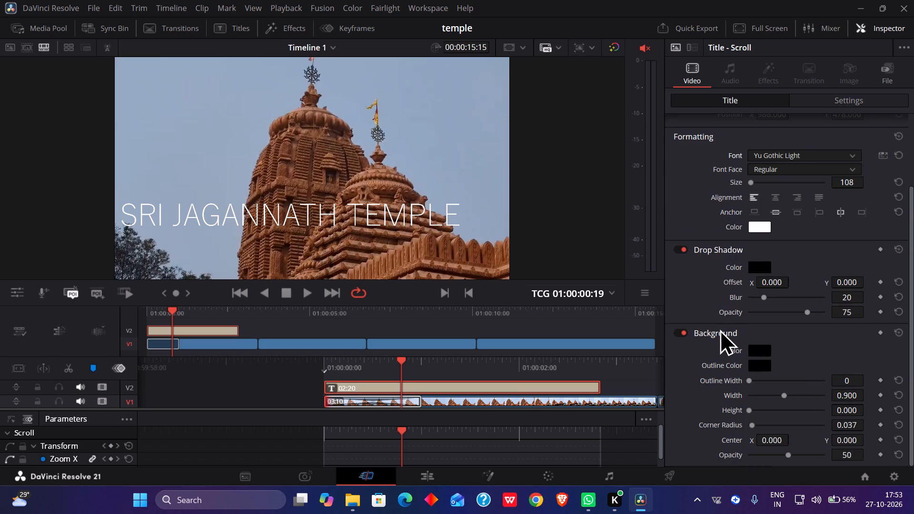
{"action": "left_click", "coordinate": [722, 334]}
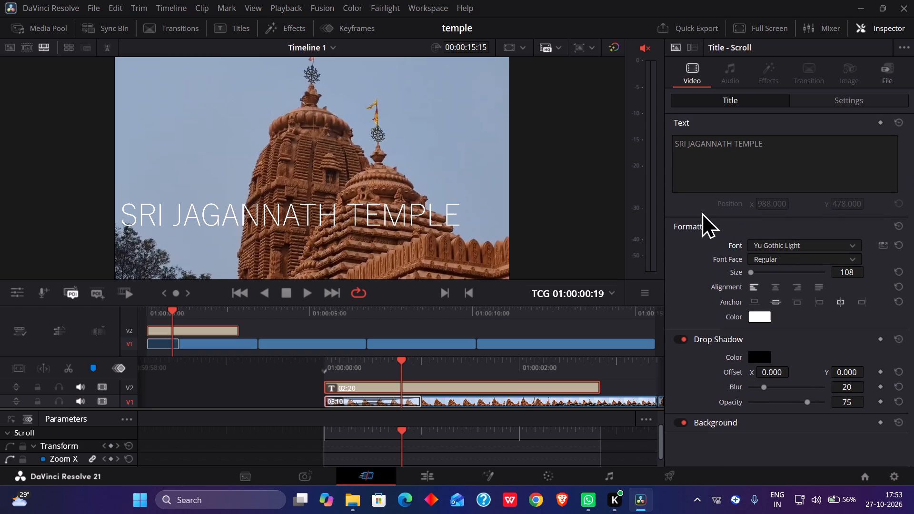
{"action": "left_click", "coordinate": [698, 223]}
{"action": "left_click", "coordinate": [710, 246]}
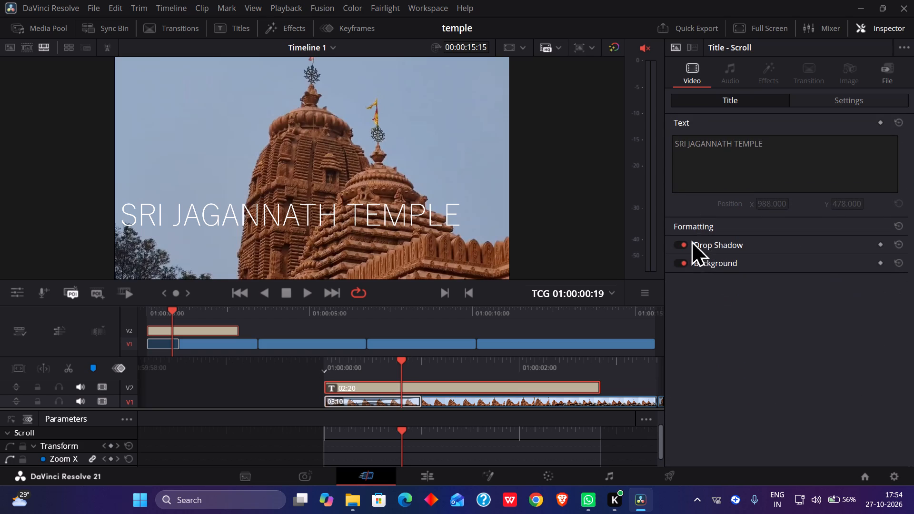
{"action": "left_click", "coordinate": [700, 223]}
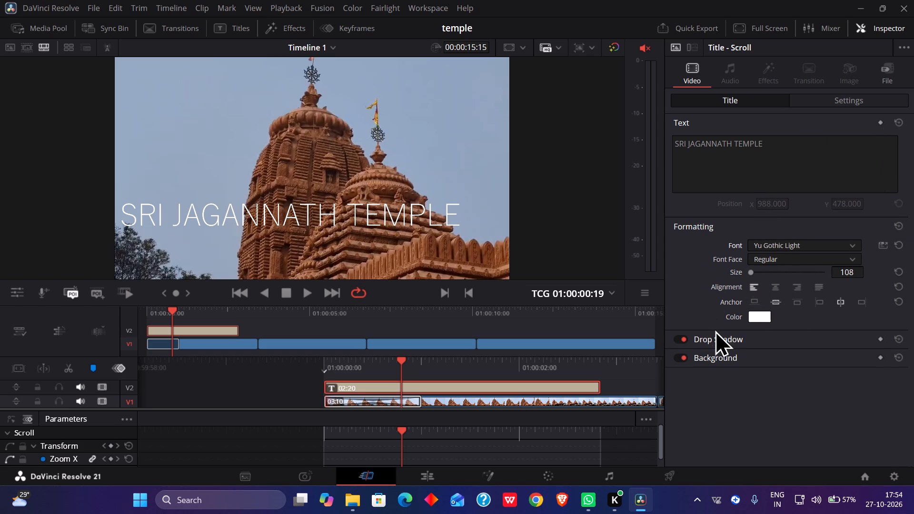
{"action": "left_click", "coordinate": [694, 224]}
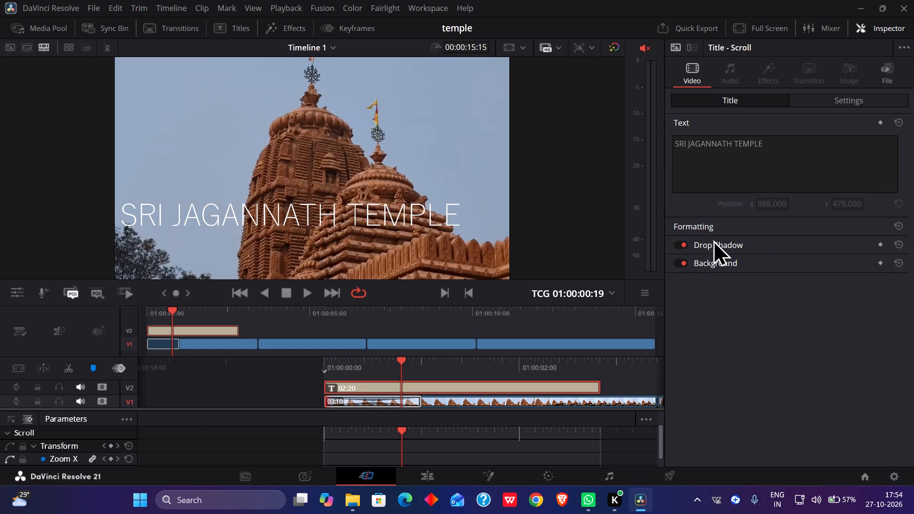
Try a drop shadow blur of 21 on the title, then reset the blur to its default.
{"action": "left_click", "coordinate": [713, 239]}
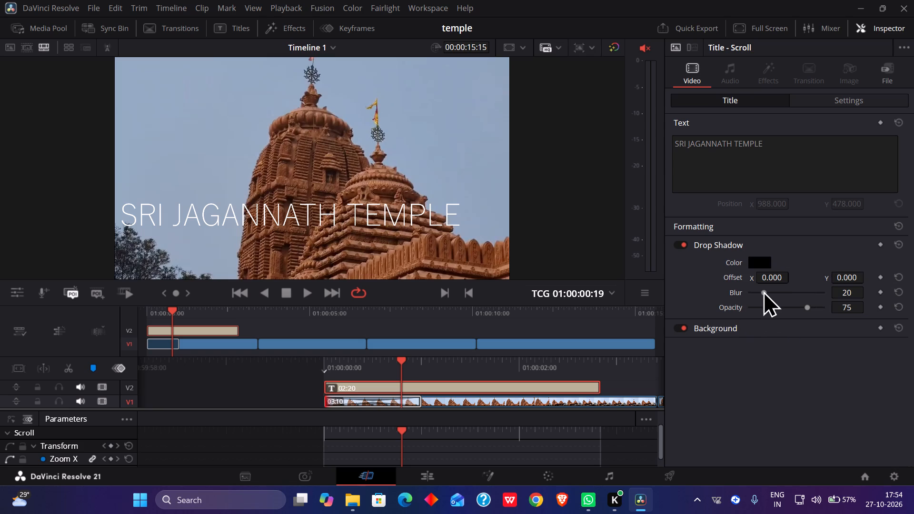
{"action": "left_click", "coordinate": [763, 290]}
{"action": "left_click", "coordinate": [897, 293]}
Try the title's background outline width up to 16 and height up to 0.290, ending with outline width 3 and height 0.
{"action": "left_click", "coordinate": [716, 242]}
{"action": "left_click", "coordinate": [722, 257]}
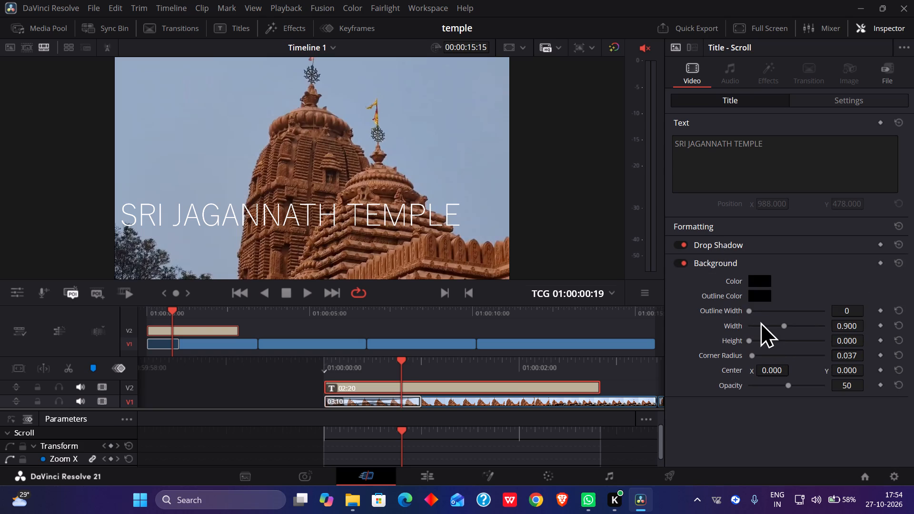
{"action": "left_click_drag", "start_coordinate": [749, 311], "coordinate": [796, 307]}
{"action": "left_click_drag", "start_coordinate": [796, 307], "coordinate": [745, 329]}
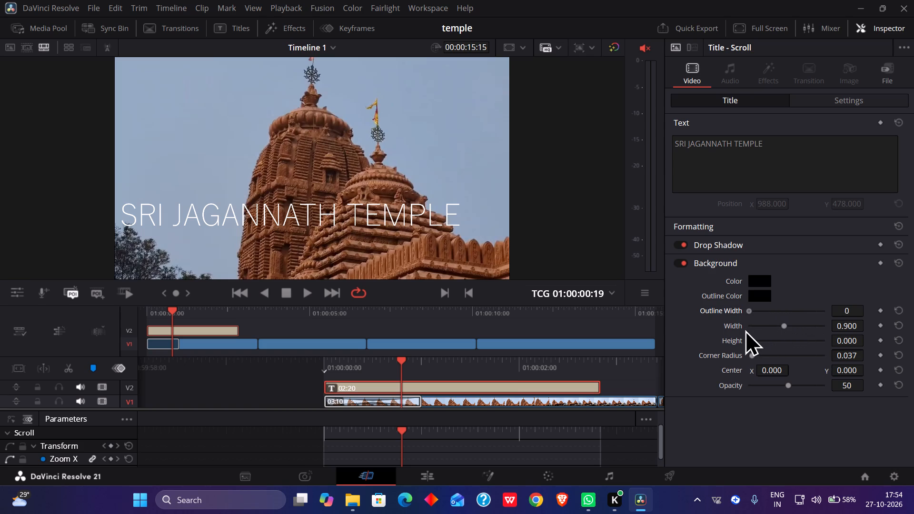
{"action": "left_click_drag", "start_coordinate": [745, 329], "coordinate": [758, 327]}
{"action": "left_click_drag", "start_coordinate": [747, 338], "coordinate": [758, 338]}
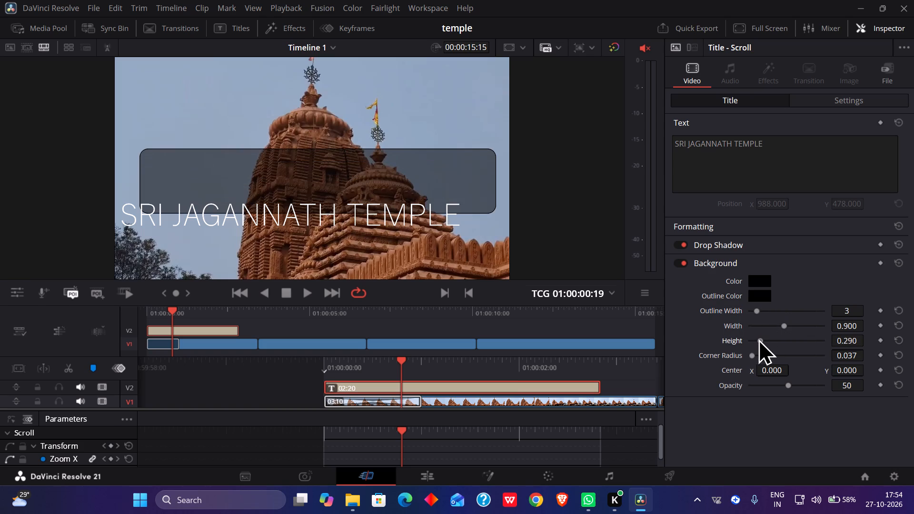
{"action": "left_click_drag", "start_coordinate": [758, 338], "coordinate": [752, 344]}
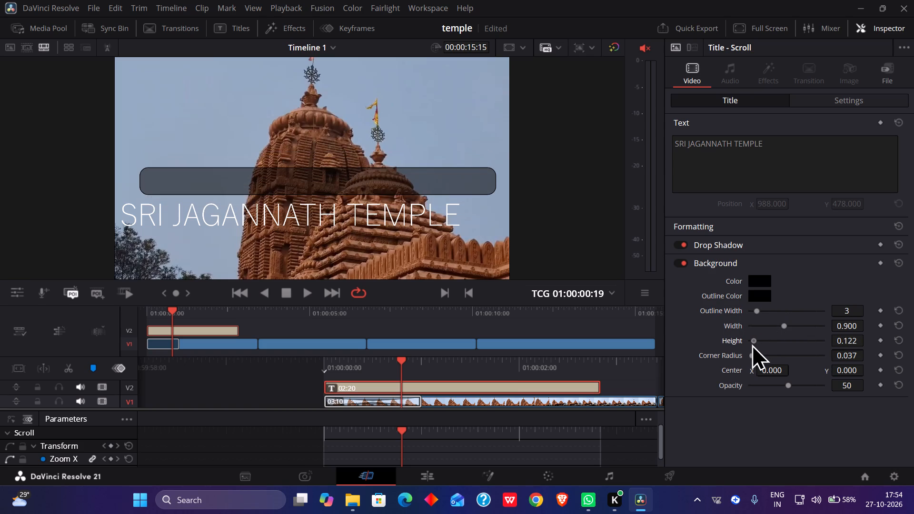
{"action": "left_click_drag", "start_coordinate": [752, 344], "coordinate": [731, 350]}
Set the title background's width to 0.611, corner radius to 0 and height to 0.137.
{"action": "left_click_drag", "start_coordinate": [785, 325], "coordinate": [799, 324]}
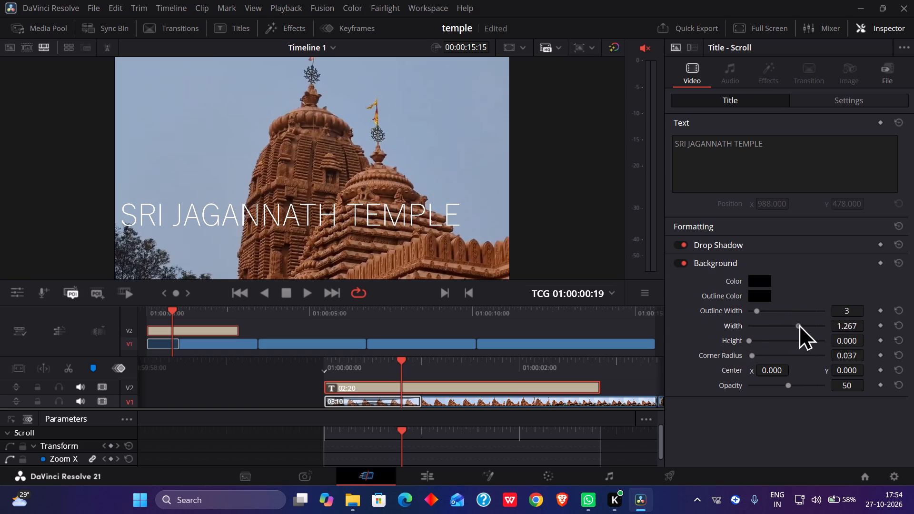
{"action": "left_click_drag", "start_coordinate": [799, 324], "coordinate": [773, 334]}
{"action": "left_click_drag", "start_coordinate": [752, 355], "coordinate": [777, 351]}
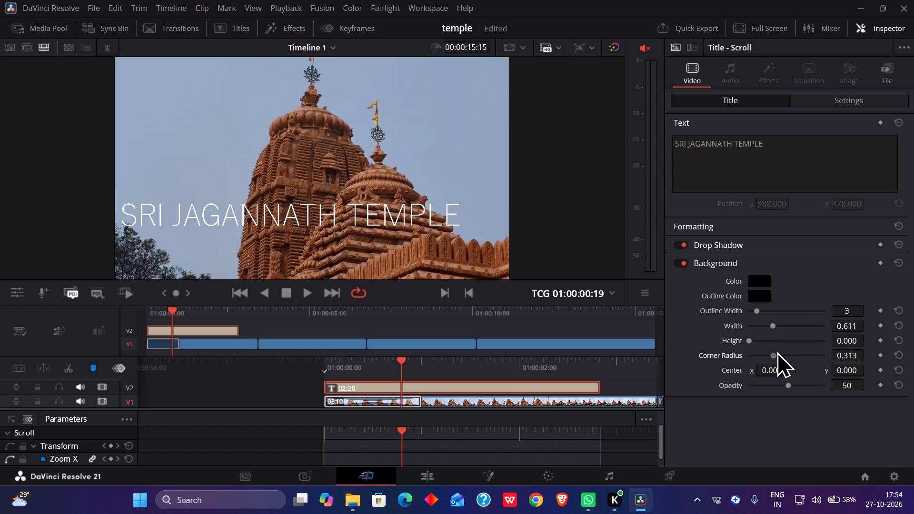
{"action": "left_click_drag", "start_coordinate": [777, 351], "coordinate": [739, 359]}
{"action": "left_click_drag", "start_coordinate": [746, 340], "coordinate": [757, 340]}
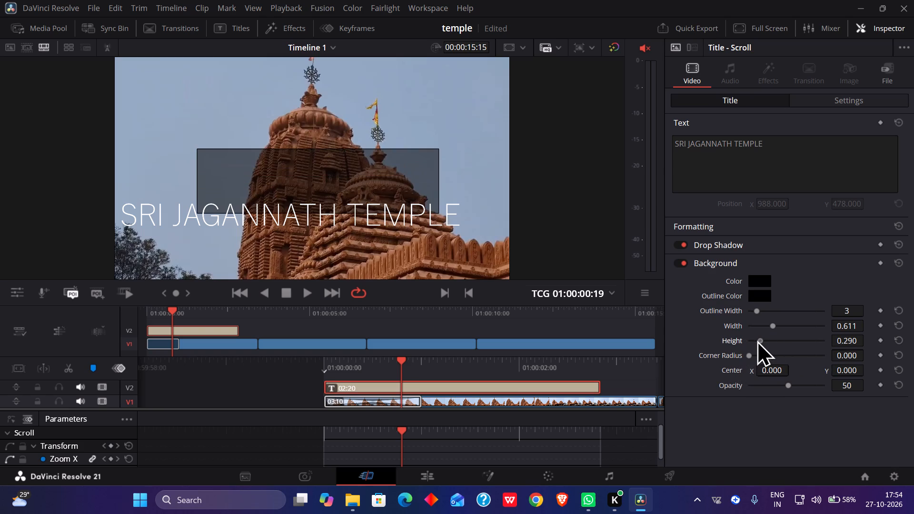
{"action": "left_click_drag", "start_coordinate": [757, 340], "coordinate": [751, 345]}
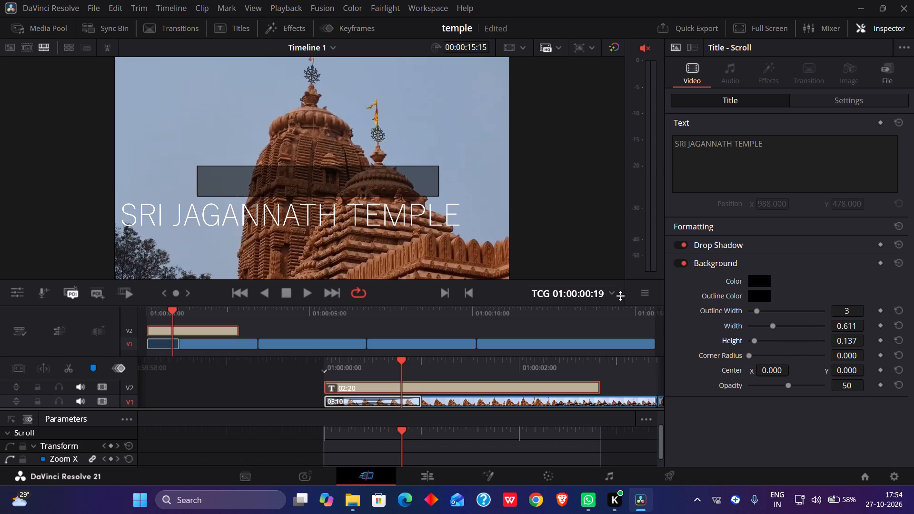
Move the title so its background band sits behind the text, at about X 1017, Y 307.
{"action": "left_click_drag", "start_coordinate": [393, 183], "coordinate": [392, 216]}
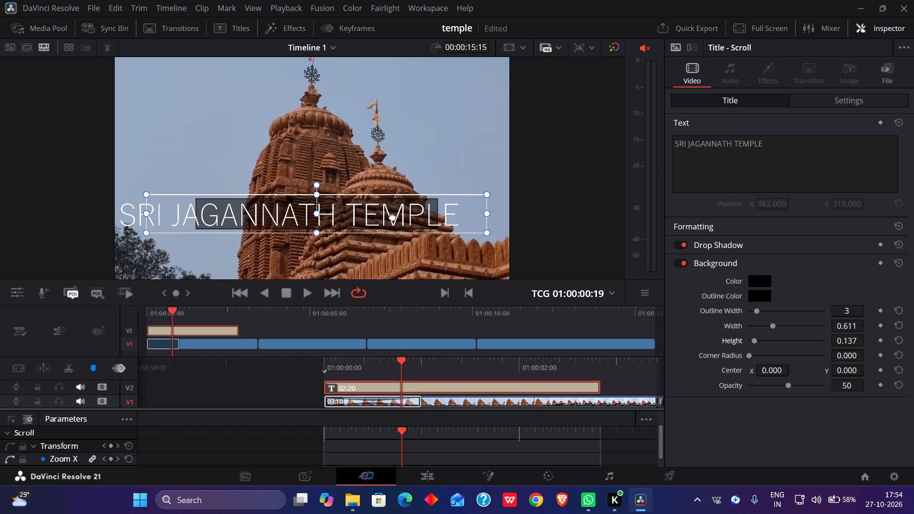
{"action": "left_click_drag", "start_coordinate": [392, 216], "coordinate": [392, 217]}
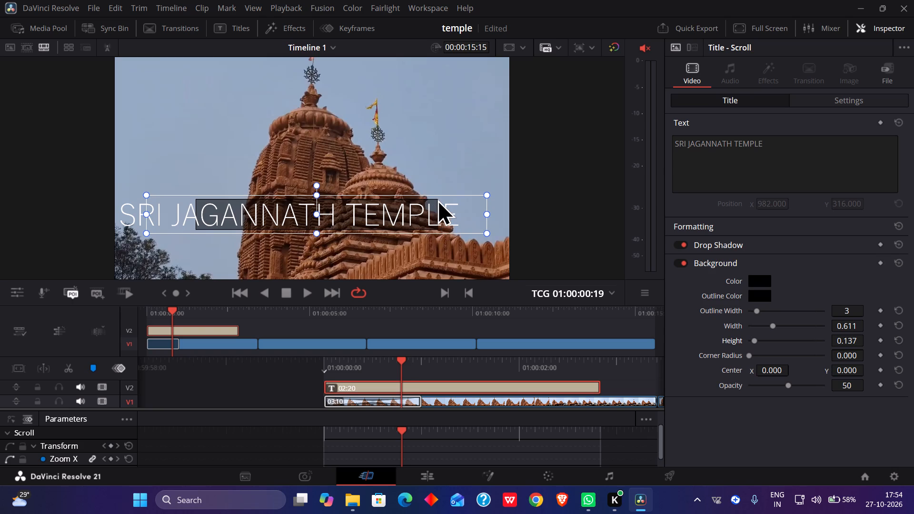
{"action": "left_click_drag", "start_coordinate": [434, 198], "coordinate": [450, 202]}
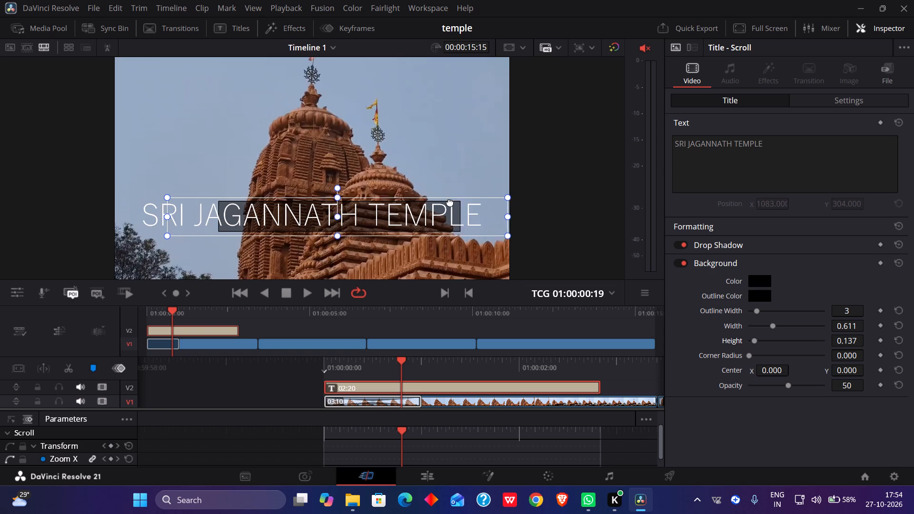
{"action": "left_click_drag", "start_coordinate": [450, 202], "coordinate": [441, 200]}
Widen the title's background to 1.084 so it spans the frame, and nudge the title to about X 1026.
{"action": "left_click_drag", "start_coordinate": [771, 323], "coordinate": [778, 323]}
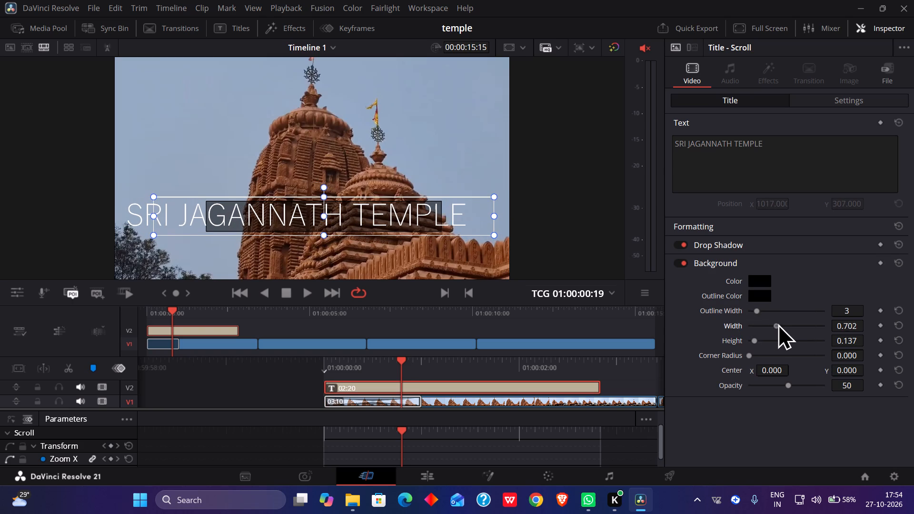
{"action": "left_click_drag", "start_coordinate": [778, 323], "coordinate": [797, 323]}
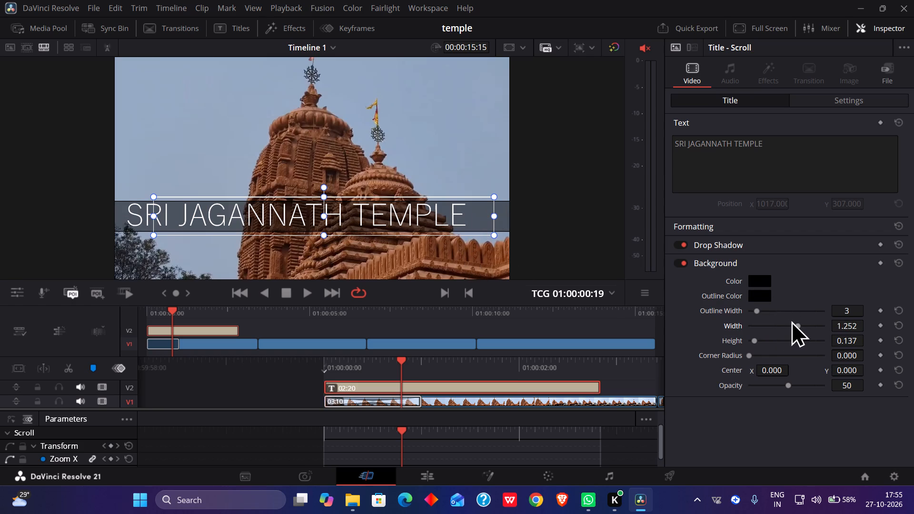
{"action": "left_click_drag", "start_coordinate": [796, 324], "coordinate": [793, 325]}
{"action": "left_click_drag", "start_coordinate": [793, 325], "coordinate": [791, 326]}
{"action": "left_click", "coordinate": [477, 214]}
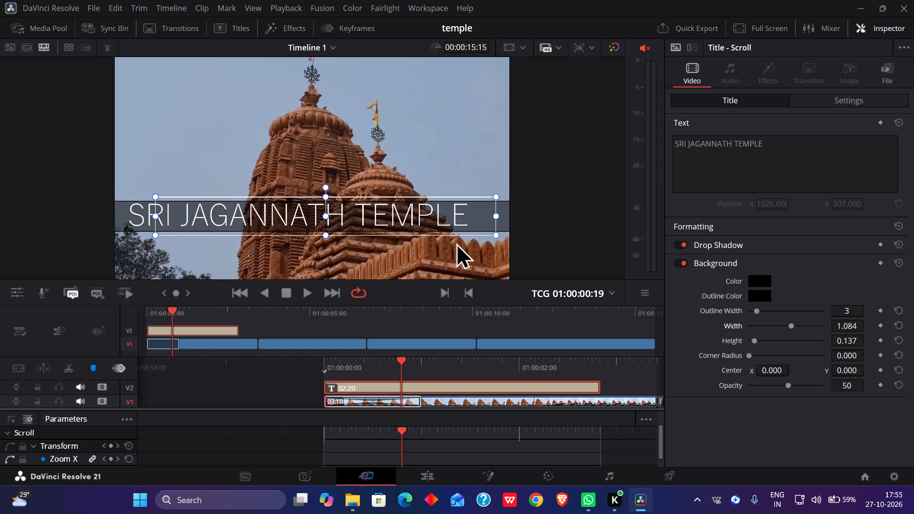
Preview the scrolling title and its background band from the timeline start, forwards and in reverse.
{"action": "left_click_drag", "start_coordinate": [171, 310], "coordinate": [139, 313]}
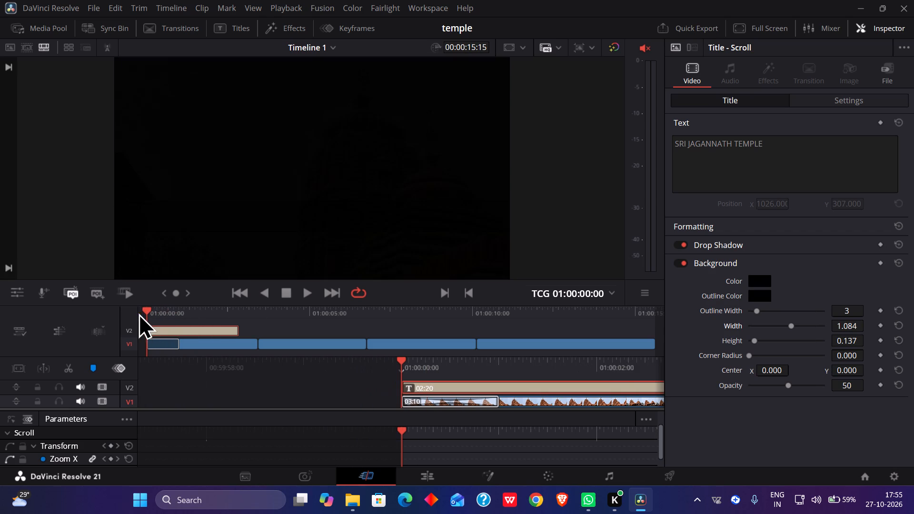
{"action": "left_click_drag", "start_coordinate": [139, 313], "coordinate": [138, 313]}
{"action": "key", "text": "l"}
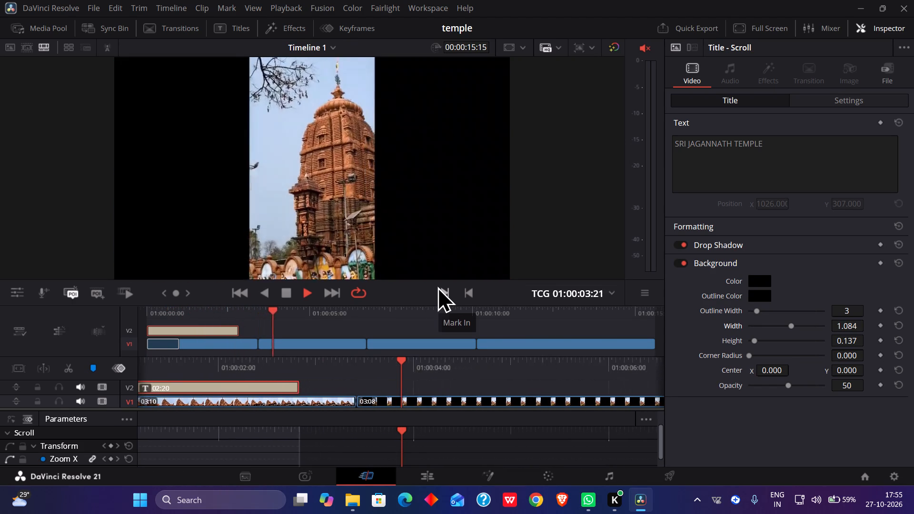
{"action": "key", "text": "j"}
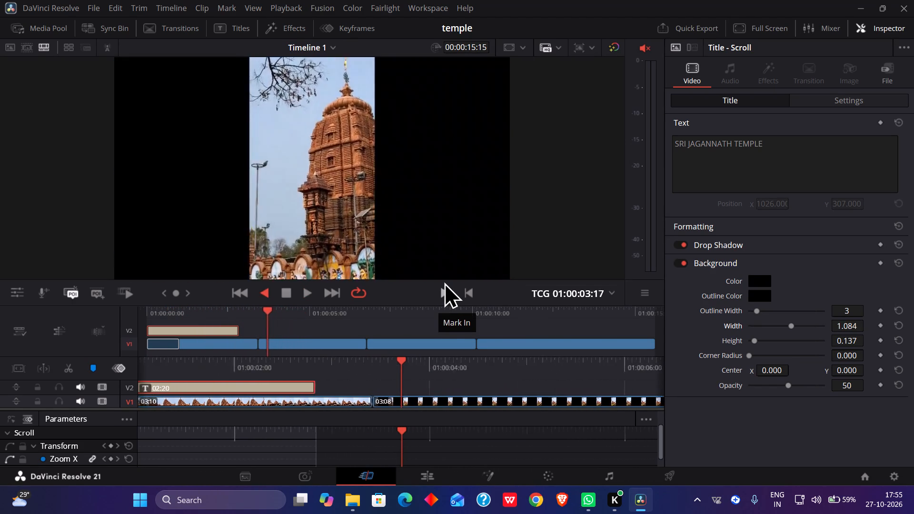
{"action": "key", "text": "k"}
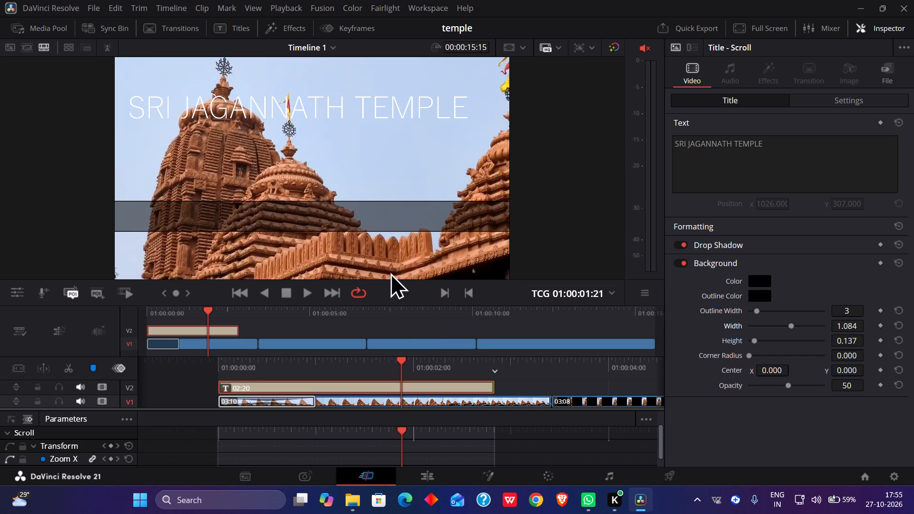
Nudge the title to about X 1040, Y 316, and set its background height to 0, width to 0.534 and outline width to 5.
{"action": "left_click", "coordinate": [381, 217]}
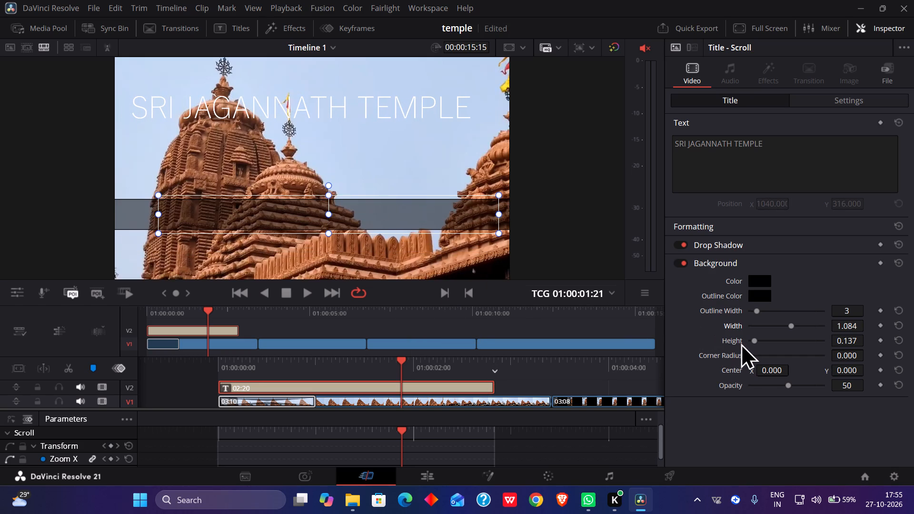
{"action": "left_click_drag", "start_coordinate": [755, 338], "coordinate": [742, 342]}
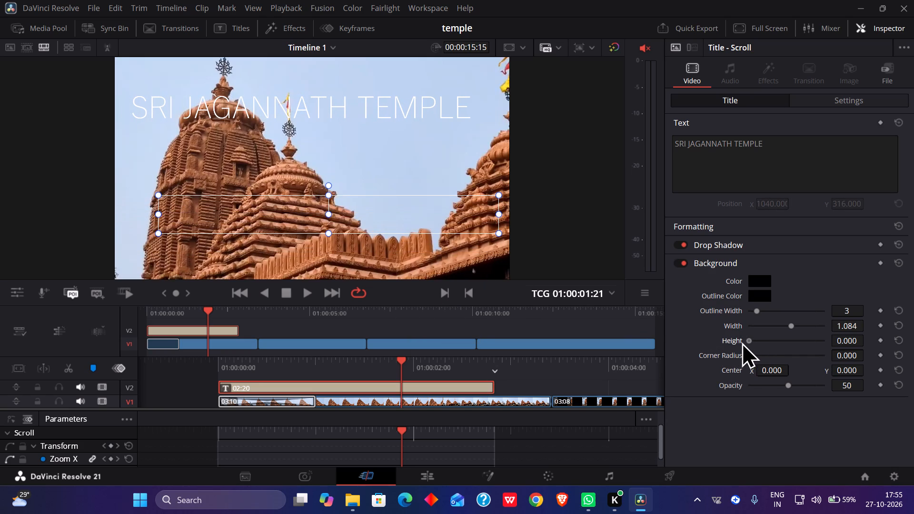
{"action": "left_click_drag", "start_coordinate": [742, 342], "coordinate": [735, 343]}
{"action": "left_click_drag", "start_coordinate": [790, 325], "coordinate": [776, 327]}
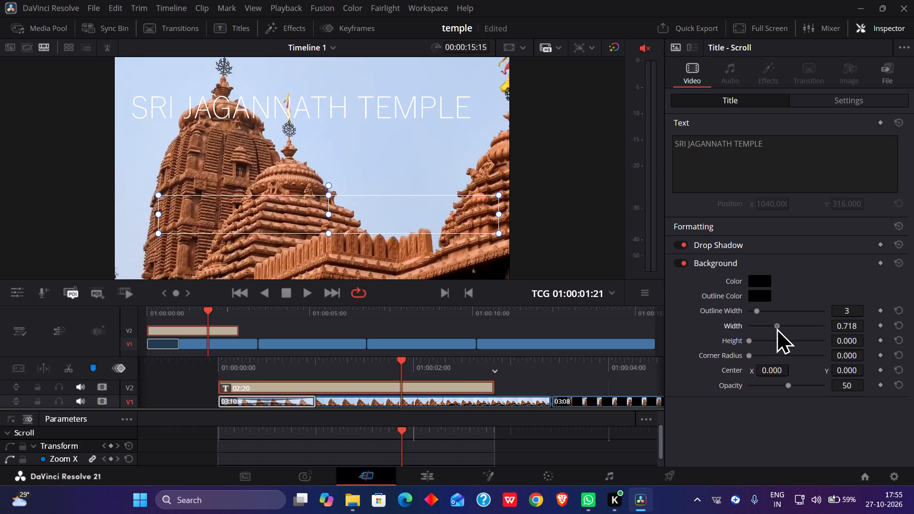
{"action": "left_click_drag", "start_coordinate": [776, 327], "coordinate": [770, 327]}
{"action": "left_click_drag", "start_coordinate": [755, 310], "coordinate": [773, 308]}
{"action": "left_click_drag", "start_coordinate": [773, 308], "coordinate": [760, 315]}
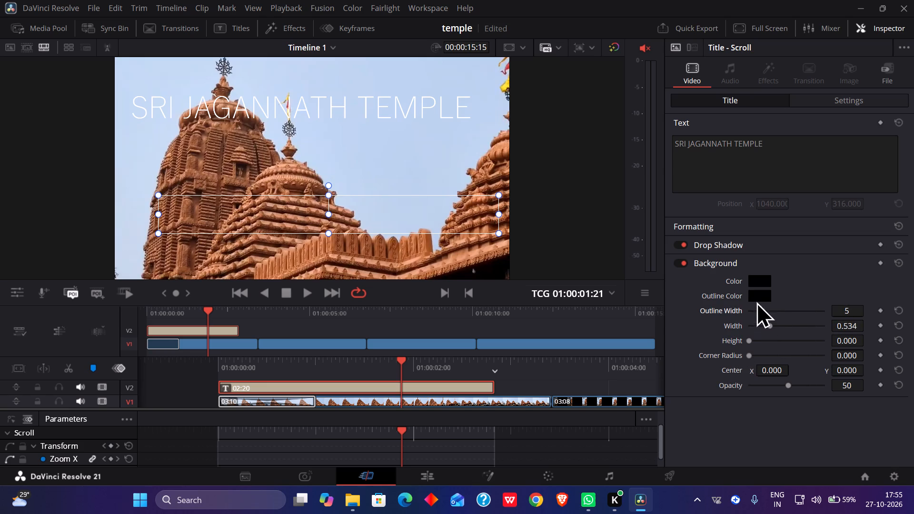
{"action": "left_click", "coordinate": [727, 259]}
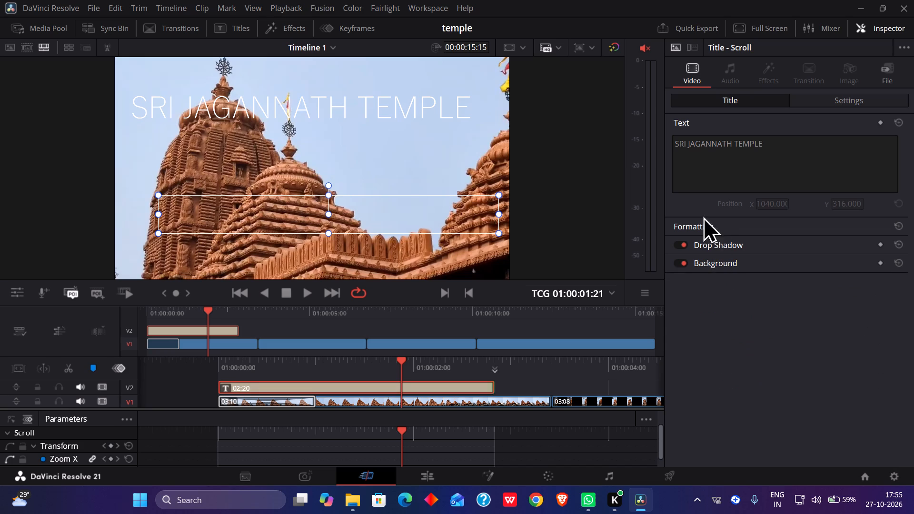
Crop the Scroll title by 44 on the left and 16.5 at the bottom.
{"action": "scroll", "coordinate": [734, 186], "scroll_direction": "up", "scroll_amount": 1}
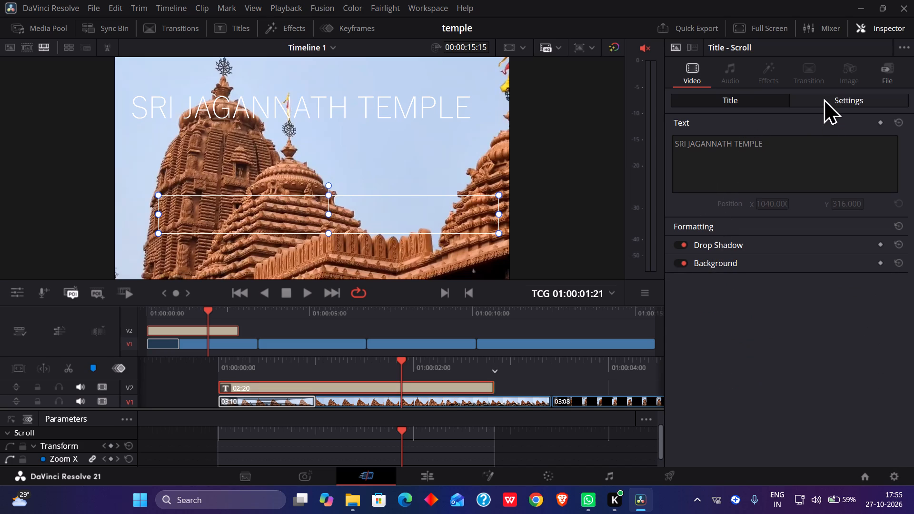
{"action": "left_click", "coordinate": [824, 98]}
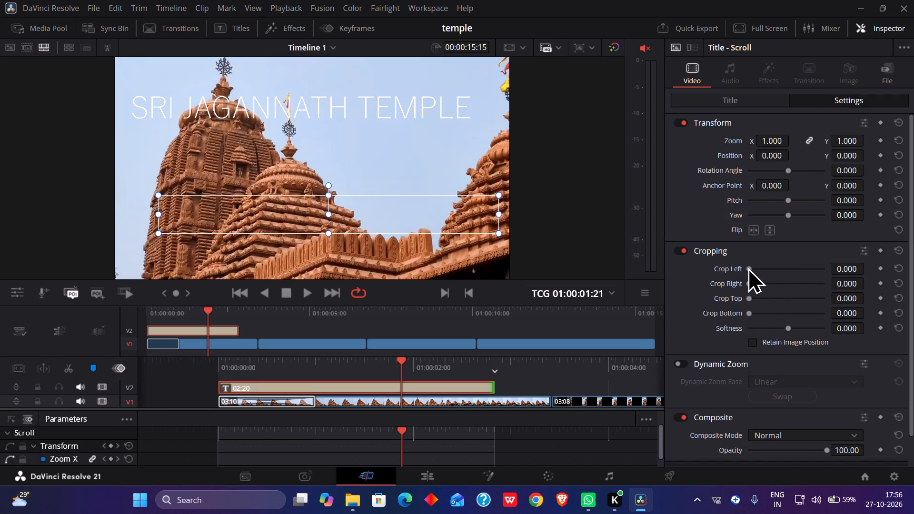
{"action": "left_click_drag", "start_coordinate": [748, 267], "coordinate": [755, 269]}
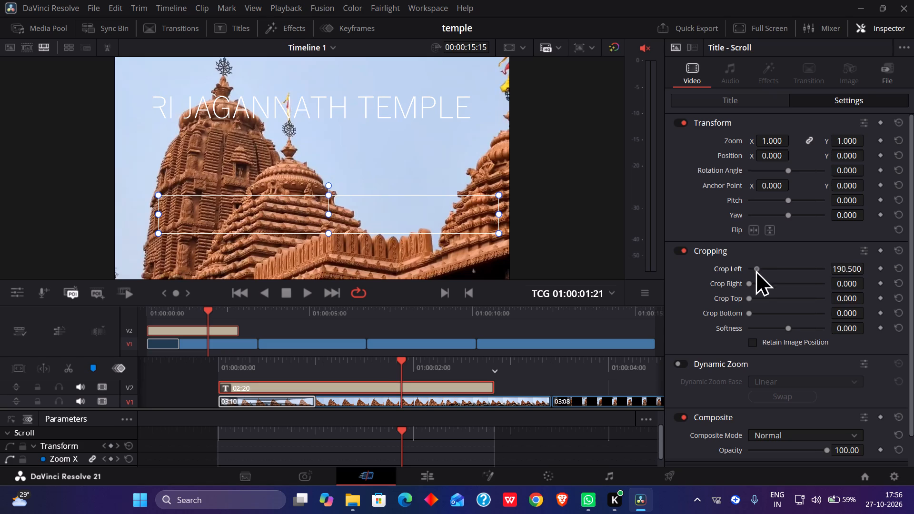
{"action": "left_click_drag", "start_coordinate": [755, 269], "coordinate": [750, 273]}
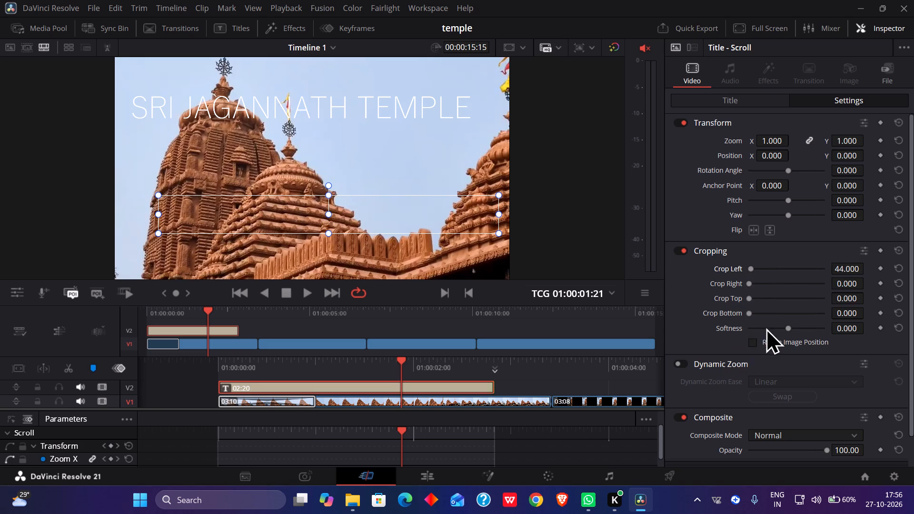
{"action": "left_click_drag", "start_coordinate": [747, 314], "coordinate": [751, 313]}
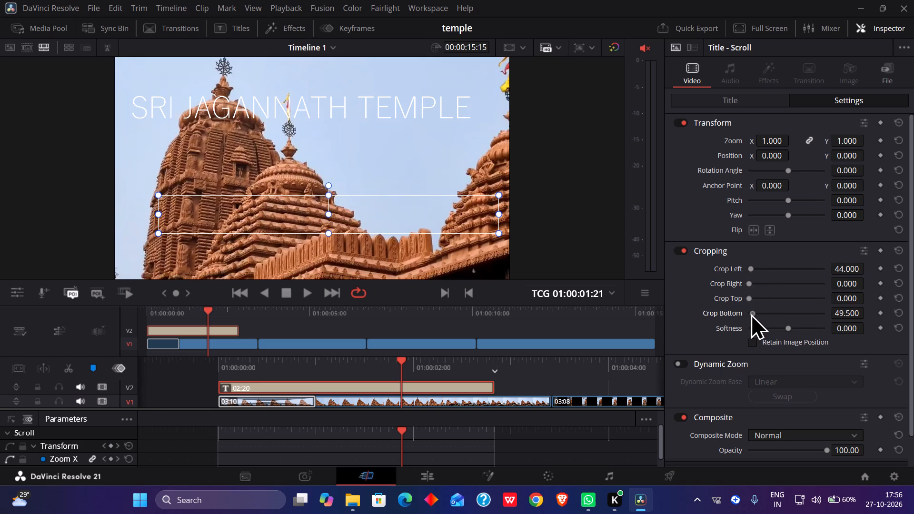
{"action": "left_click_drag", "start_coordinate": [751, 313], "coordinate": [748, 320]}
Move the title down and slightly to the left in the frame.
{"action": "left_click_drag", "start_coordinate": [444, 202], "coordinate": [436, 329]}
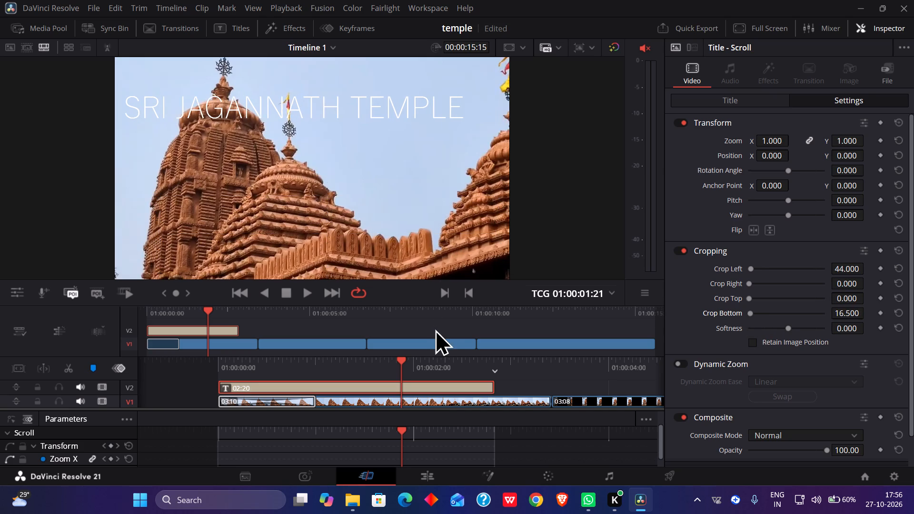
{"action": "left_click_drag", "start_coordinate": [433, 325], "coordinate": [441, 326]}
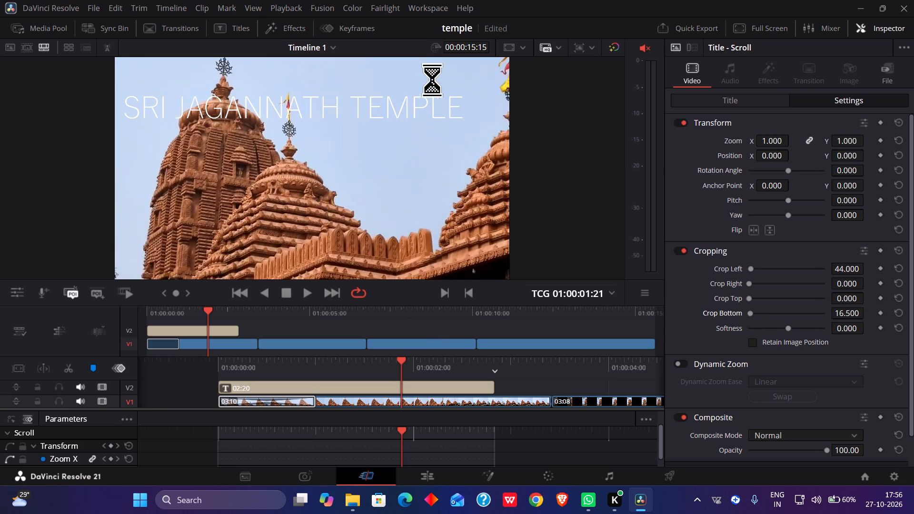
Turn off loop playback and preview the SRI JAGANNATH TEMPLE scrolling title from the timeline start.
{"action": "left_click", "coordinate": [705, 100]}
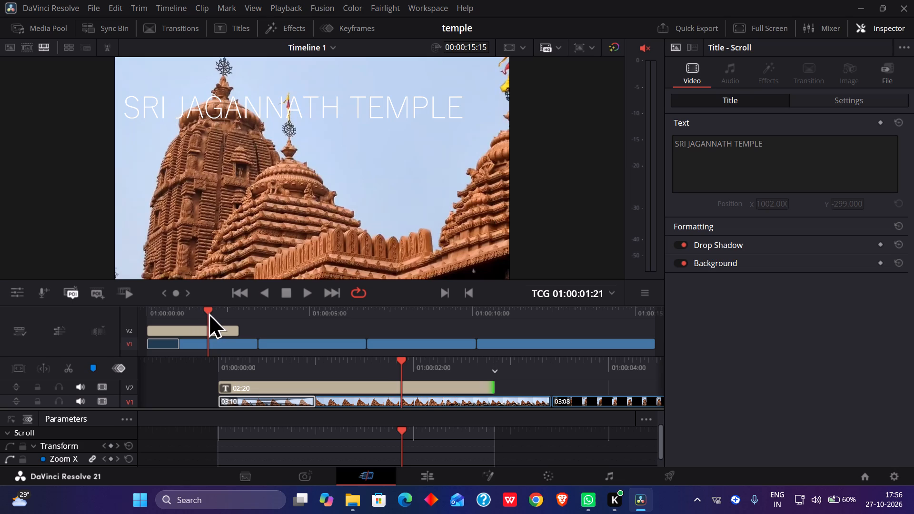
{"action": "left_click_drag", "start_coordinate": [208, 310], "coordinate": [130, 315]}
{"action": "left_click", "coordinate": [358, 294]}
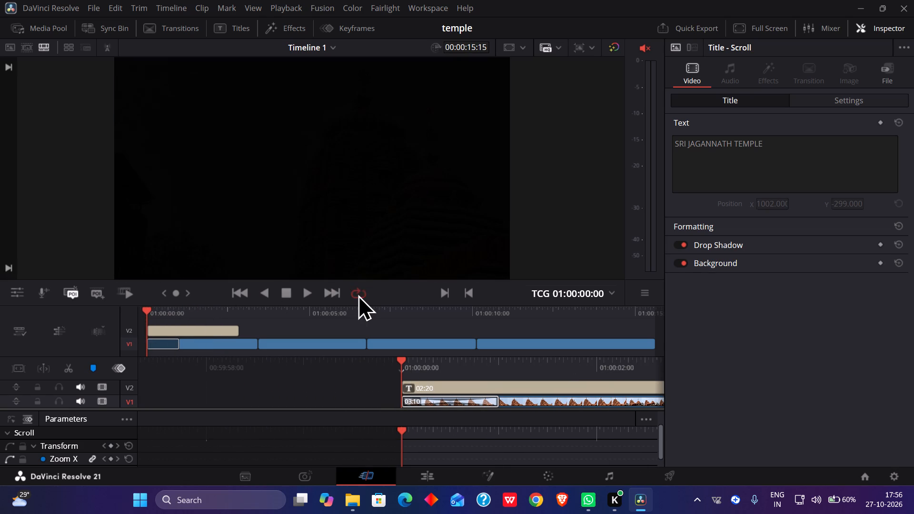
{"action": "left_click", "coordinate": [306, 291]}
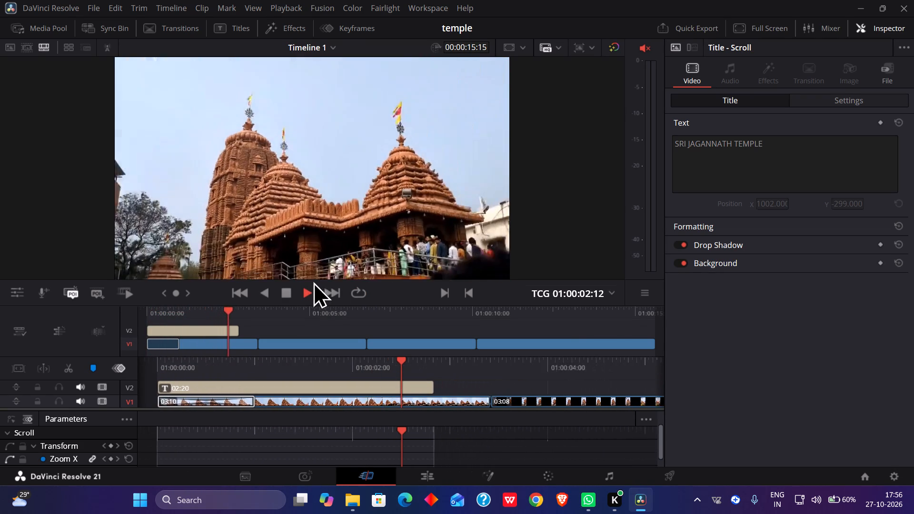
{"action": "left_click", "coordinate": [292, 286]}
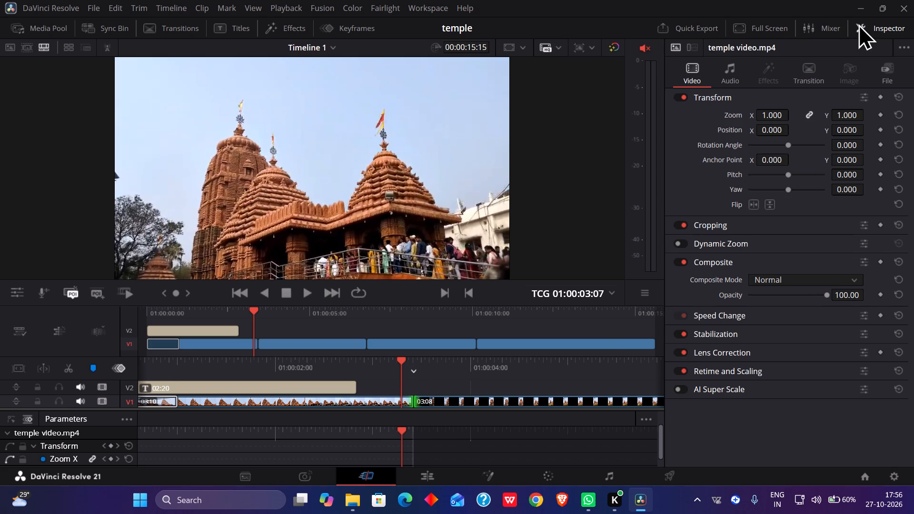
Close the Inspector, then play Timeline 1 from the start with the audio unmuted, and mute it again.
{"action": "left_click", "coordinate": [873, 22]}
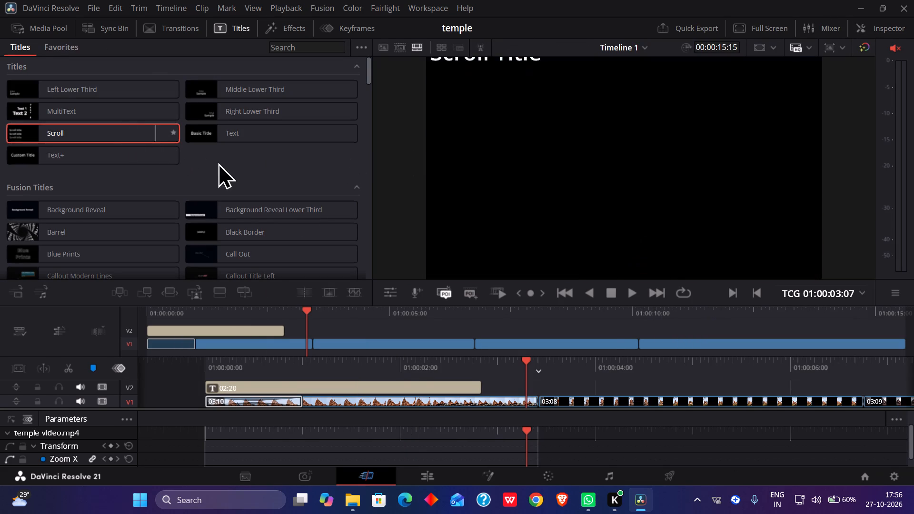
{"action": "left_click", "coordinate": [304, 306]}
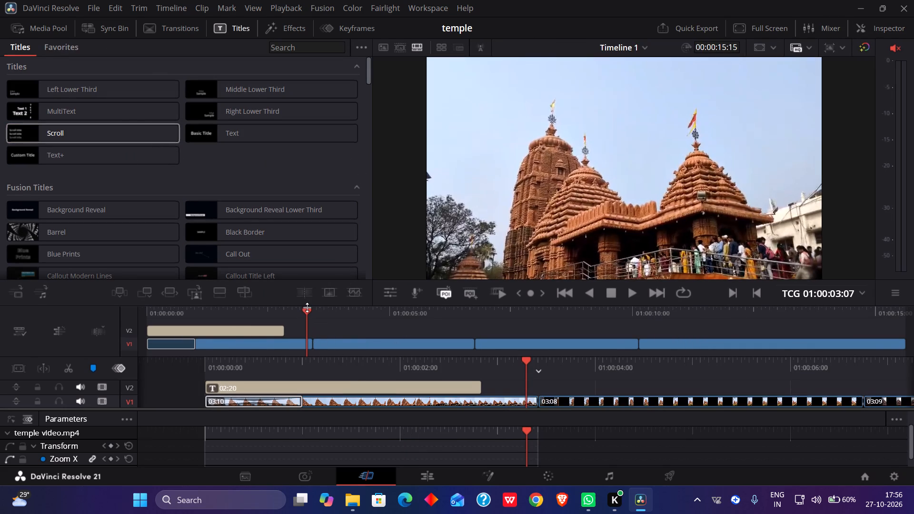
{"action": "left_click_drag", "start_coordinate": [305, 309], "coordinate": [312, 316]}
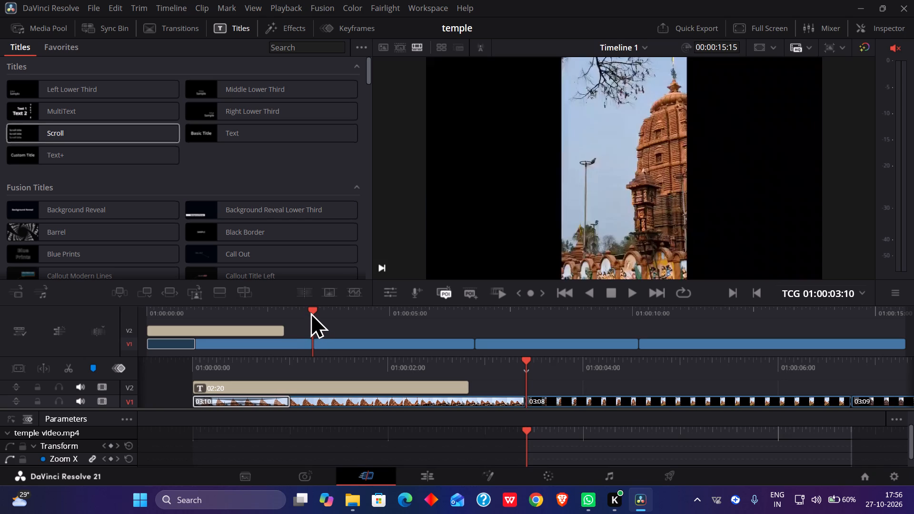
{"action": "left_click", "coordinate": [313, 306]}
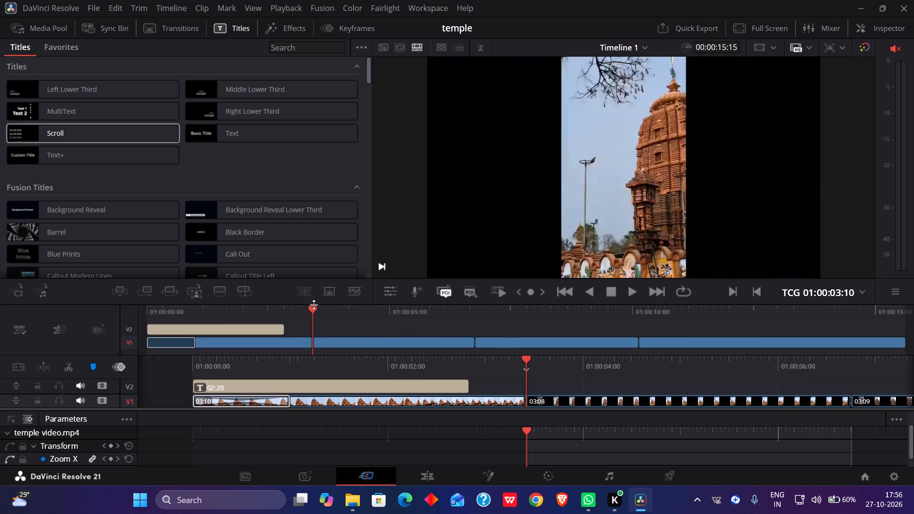
{"action": "left_click_drag", "start_coordinate": [312, 307], "coordinate": [127, 333]}
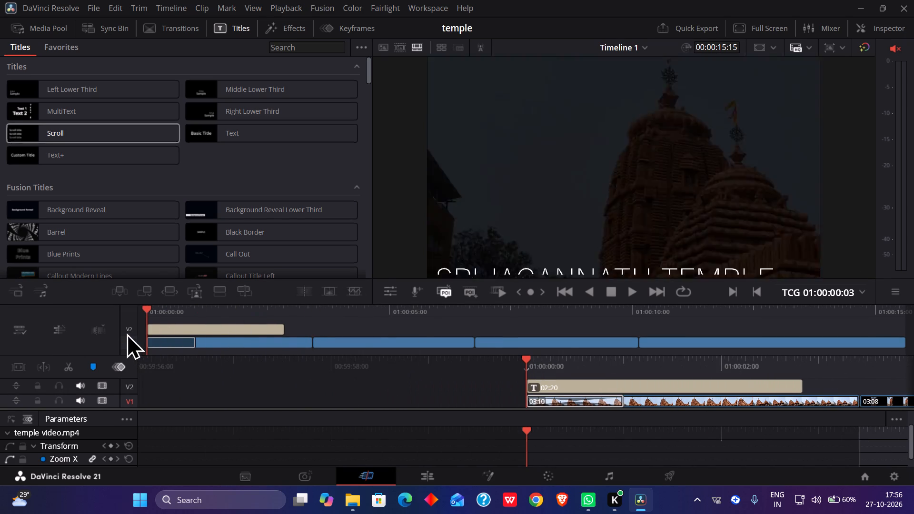
{"action": "left_click_drag", "start_coordinate": [127, 333], "coordinate": [119, 334]}
{"action": "left_click", "coordinate": [895, 47]}
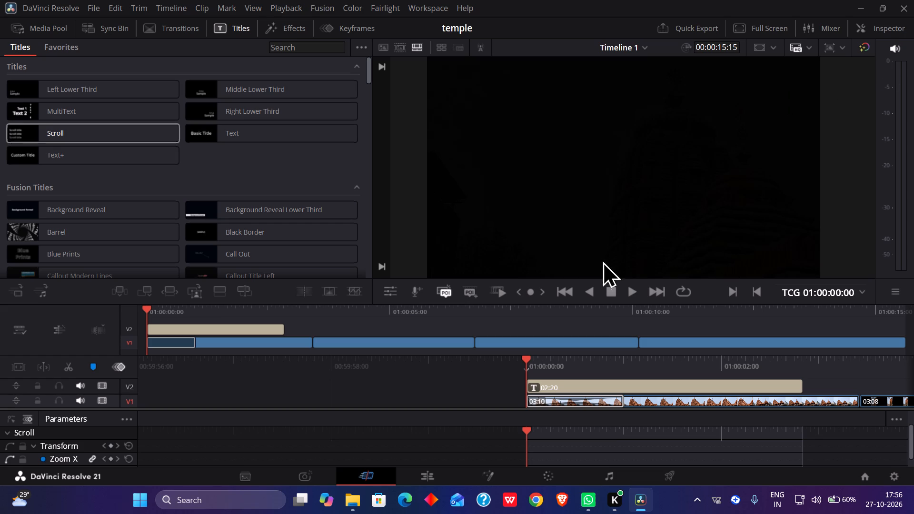
{"action": "left_click", "coordinate": [624, 284]}
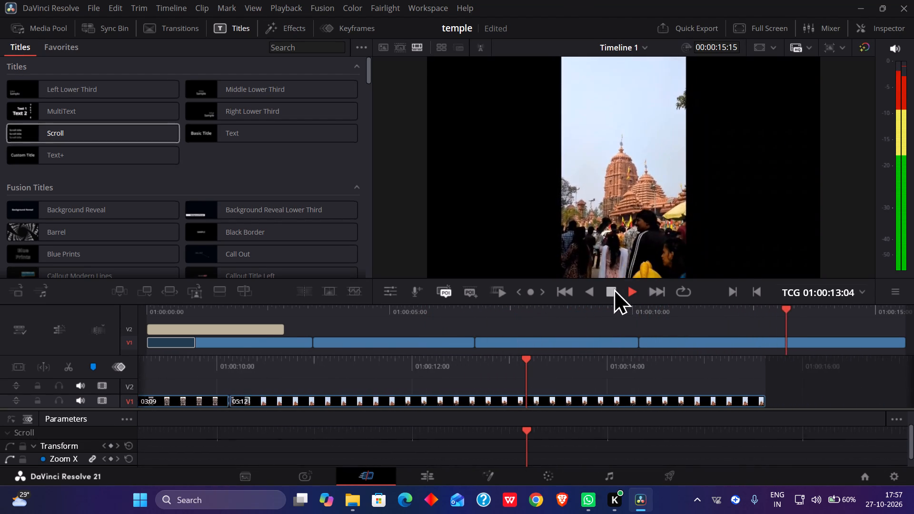
{"action": "left_click", "coordinate": [891, 44]}
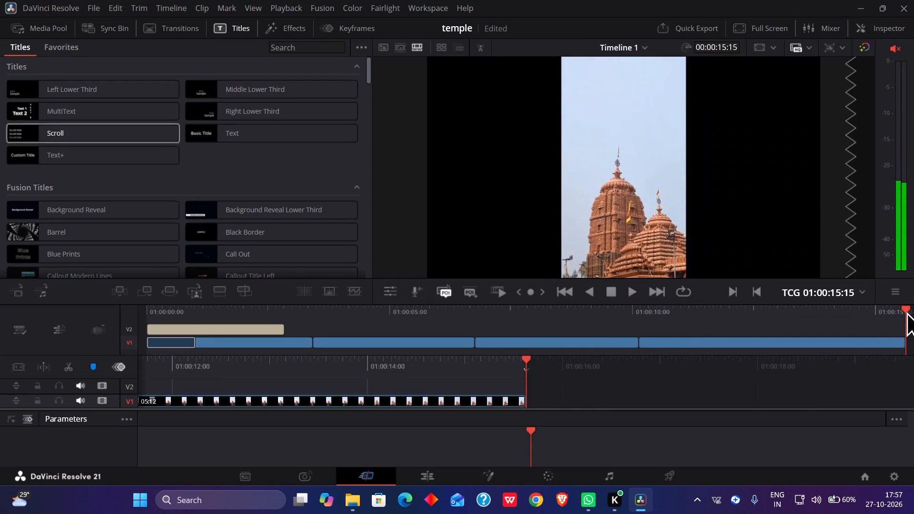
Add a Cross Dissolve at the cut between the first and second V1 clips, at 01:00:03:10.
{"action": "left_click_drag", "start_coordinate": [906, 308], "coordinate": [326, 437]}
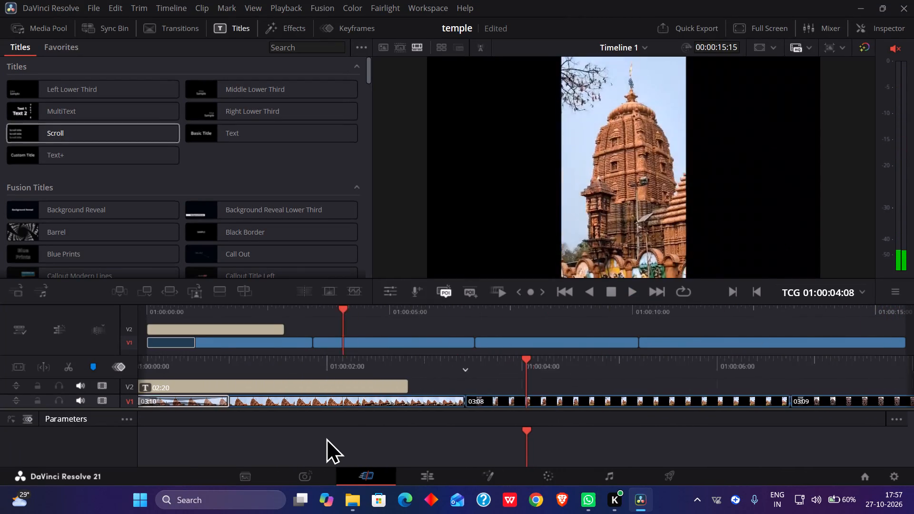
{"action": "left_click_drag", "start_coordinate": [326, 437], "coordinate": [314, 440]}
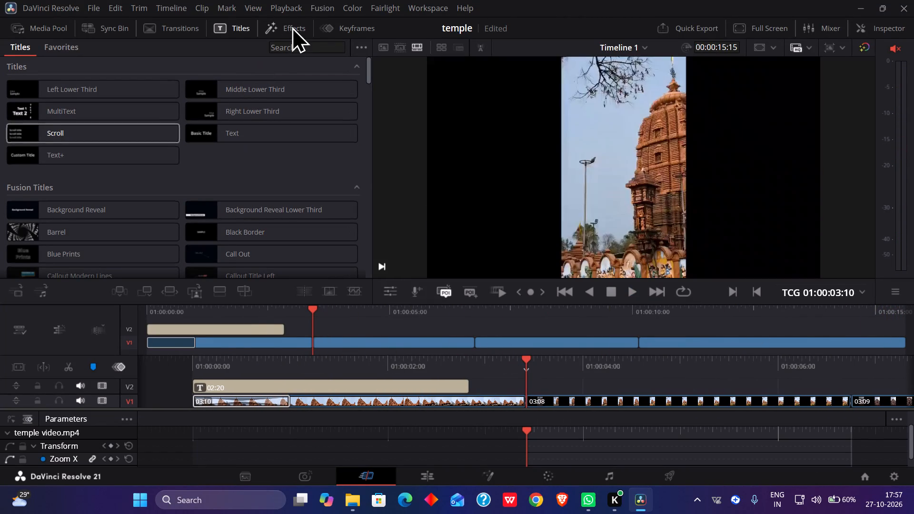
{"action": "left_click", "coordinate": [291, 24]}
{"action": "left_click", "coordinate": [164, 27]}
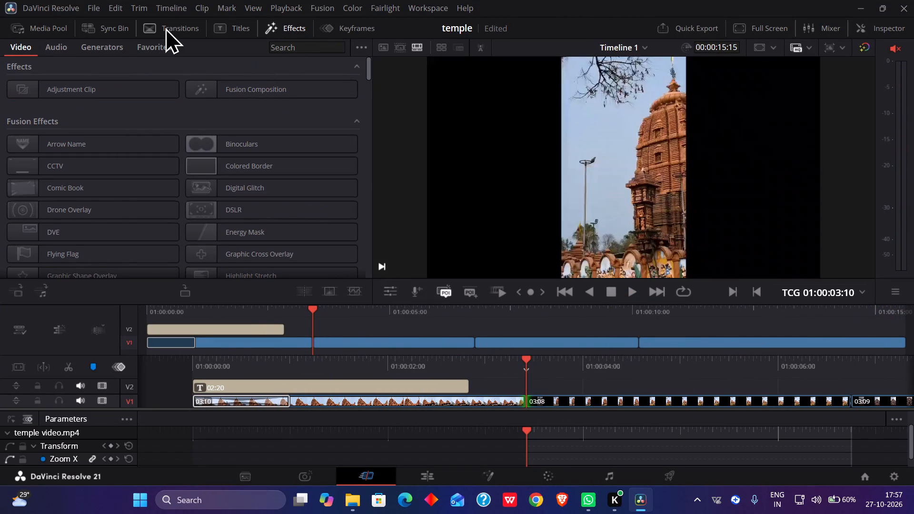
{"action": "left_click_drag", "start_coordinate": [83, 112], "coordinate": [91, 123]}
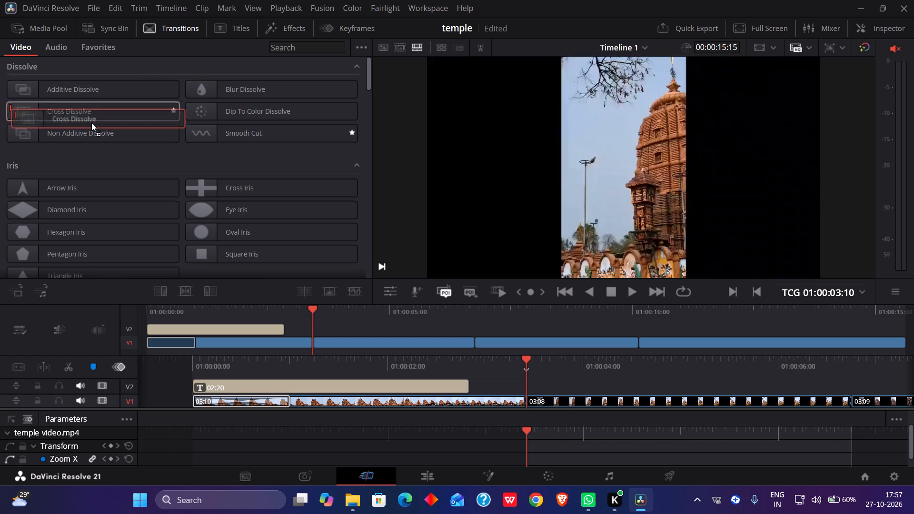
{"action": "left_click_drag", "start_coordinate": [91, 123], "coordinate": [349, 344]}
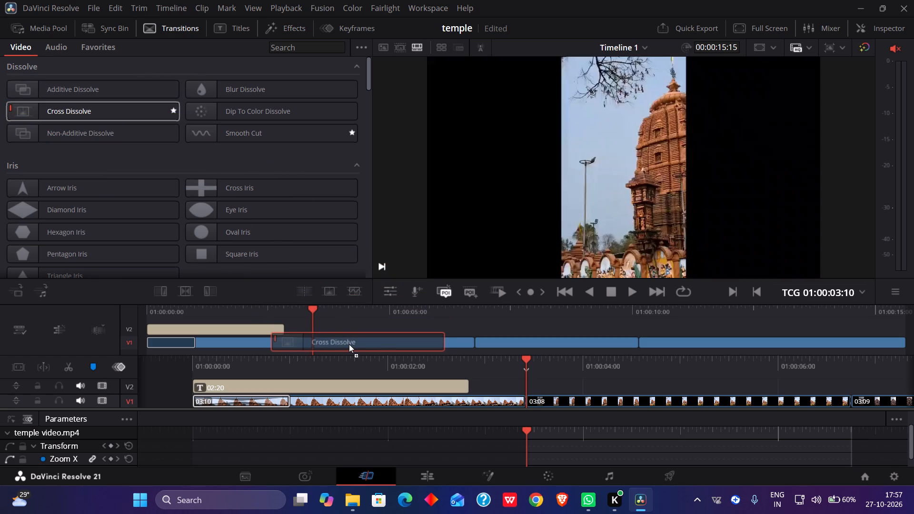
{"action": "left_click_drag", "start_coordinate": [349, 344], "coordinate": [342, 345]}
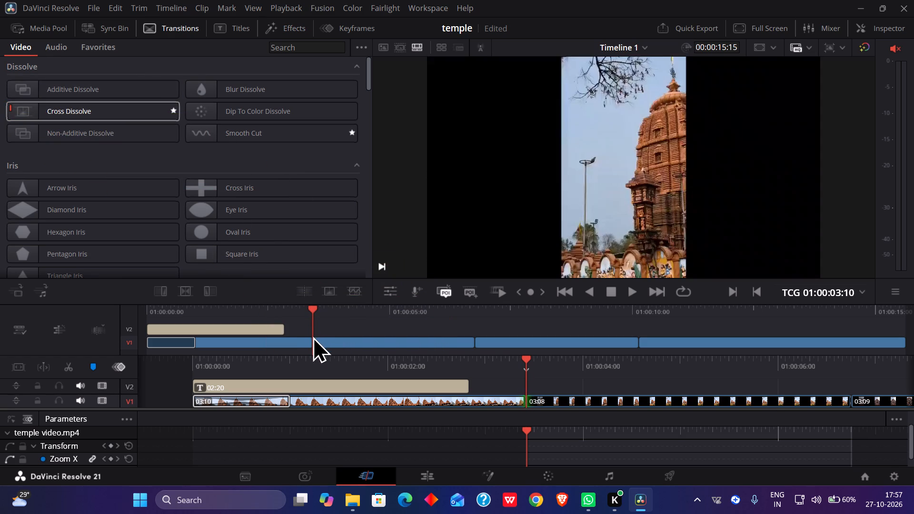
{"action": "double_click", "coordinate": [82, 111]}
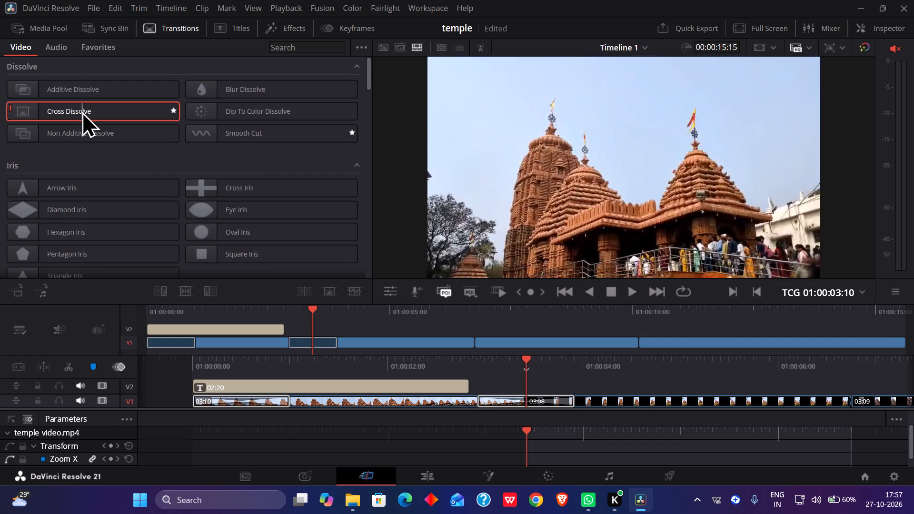
Preview the Cross Dissolve by scrubbing and playing across the cut between the first two clips.
{"action": "left_click_drag", "start_coordinate": [313, 308], "coordinate": [313, 307]}
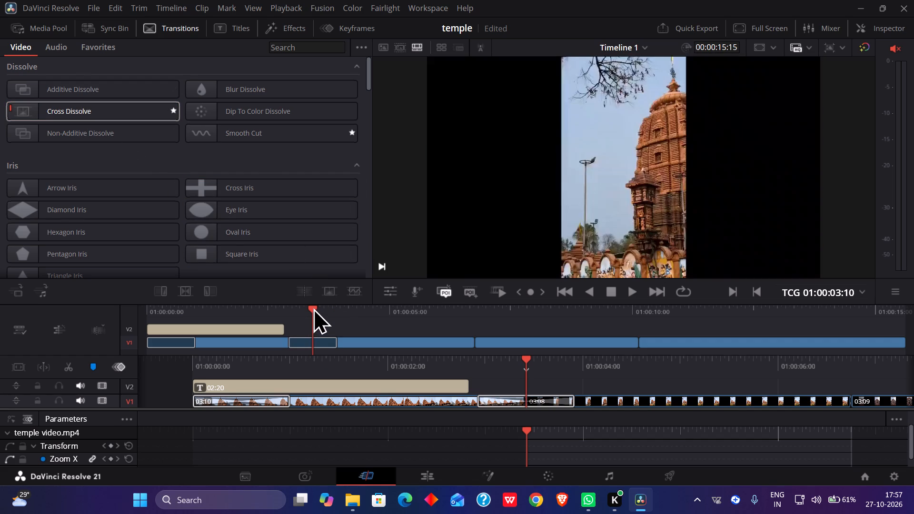
{"action": "left_click_drag", "start_coordinate": [313, 307], "coordinate": [319, 318]}
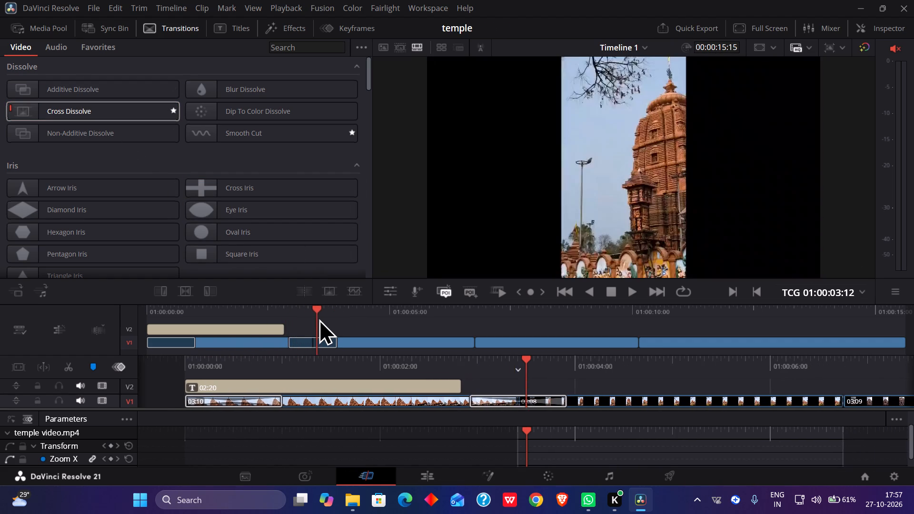
{"action": "left_click_drag", "start_coordinate": [319, 318], "coordinate": [169, 344]}
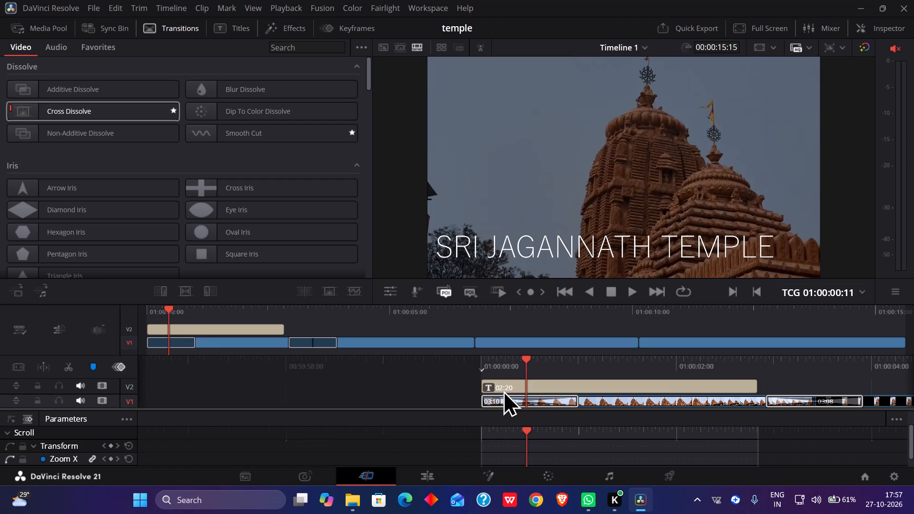
{"action": "key", "text": "l"}
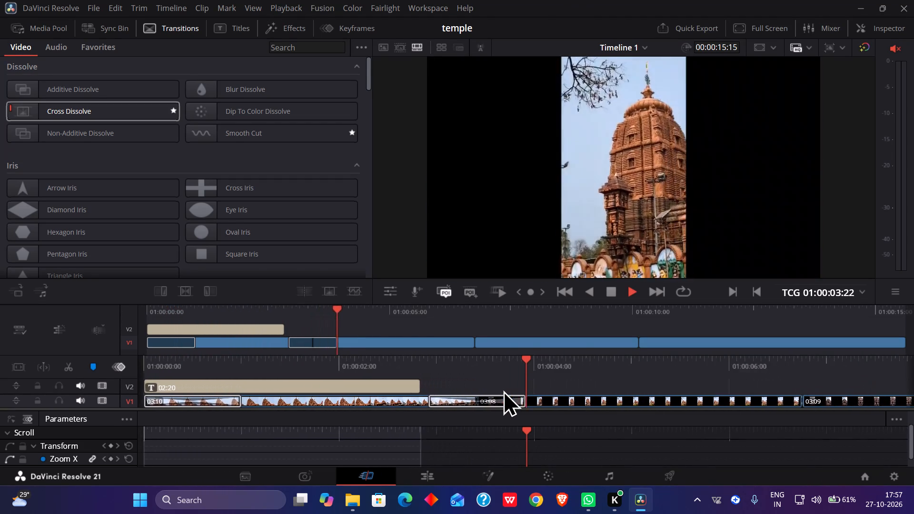
{"action": "key", "text": "k"}
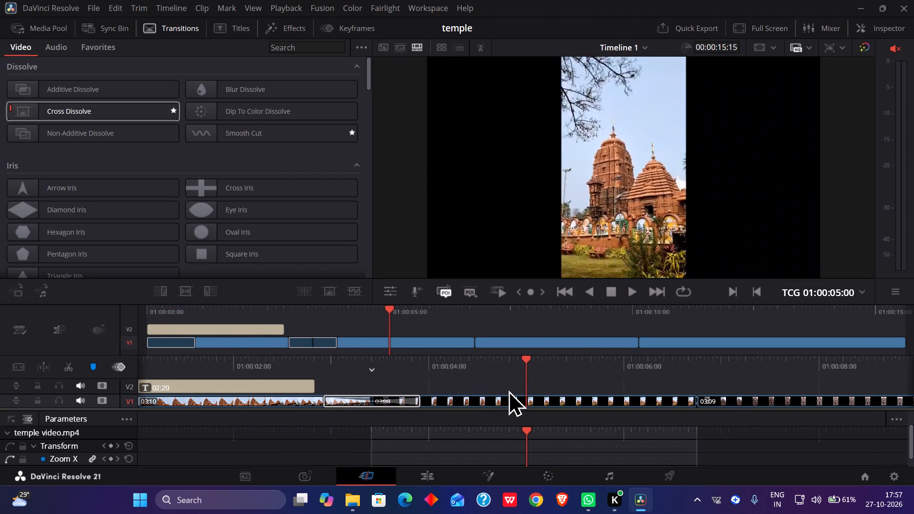
{"action": "left_click_drag", "start_coordinate": [391, 307], "coordinate": [288, 334]}
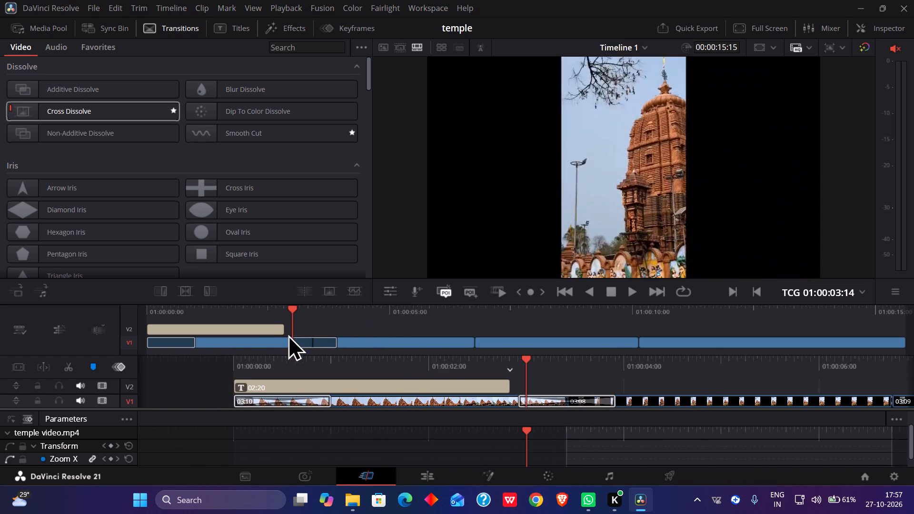
{"action": "left_click_drag", "start_coordinate": [288, 334], "coordinate": [305, 346]}
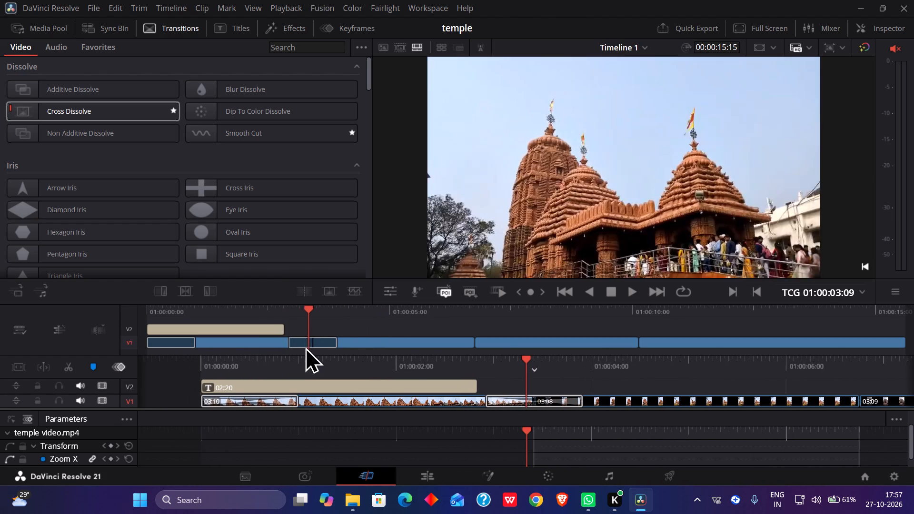
{"action": "left_click_drag", "start_coordinate": [305, 346], "coordinate": [281, 348]}
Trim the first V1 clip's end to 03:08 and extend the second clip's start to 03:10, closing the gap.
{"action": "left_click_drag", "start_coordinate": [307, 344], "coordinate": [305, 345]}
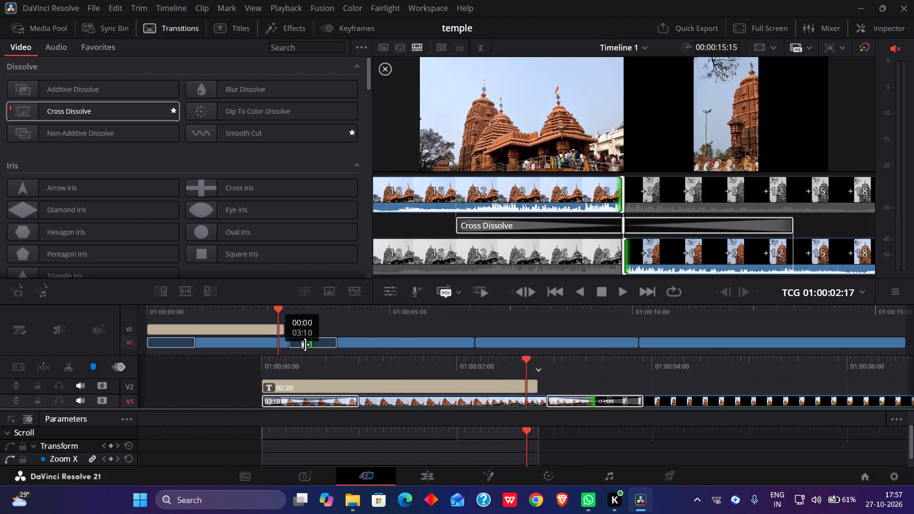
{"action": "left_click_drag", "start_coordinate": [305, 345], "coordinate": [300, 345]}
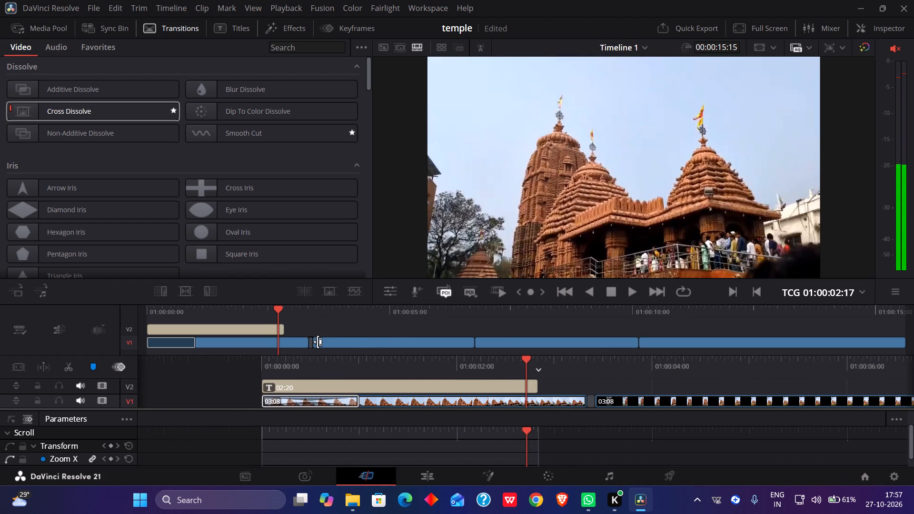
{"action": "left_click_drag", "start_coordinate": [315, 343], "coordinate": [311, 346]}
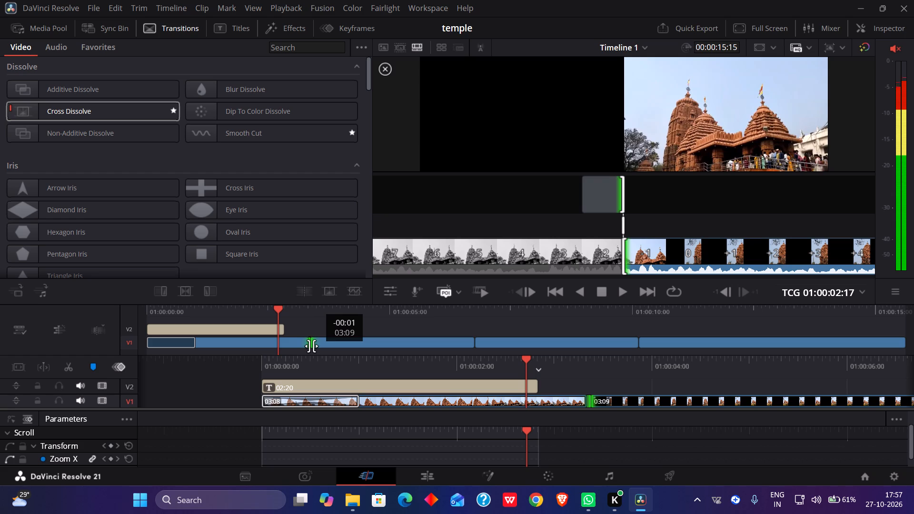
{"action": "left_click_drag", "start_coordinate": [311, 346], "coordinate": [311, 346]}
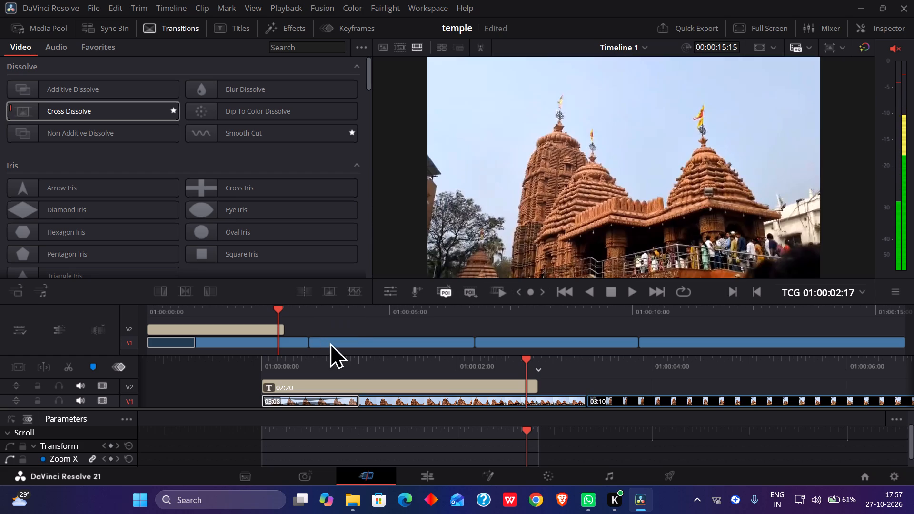
Roll the cut between the first two V1 clips later so they last 03:11 and 03:07.
{"action": "left_click", "coordinate": [318, 345]}
{"action": "left_click_drag", "start_coordinate": [310, 346], "coordinate": [313, 346]}
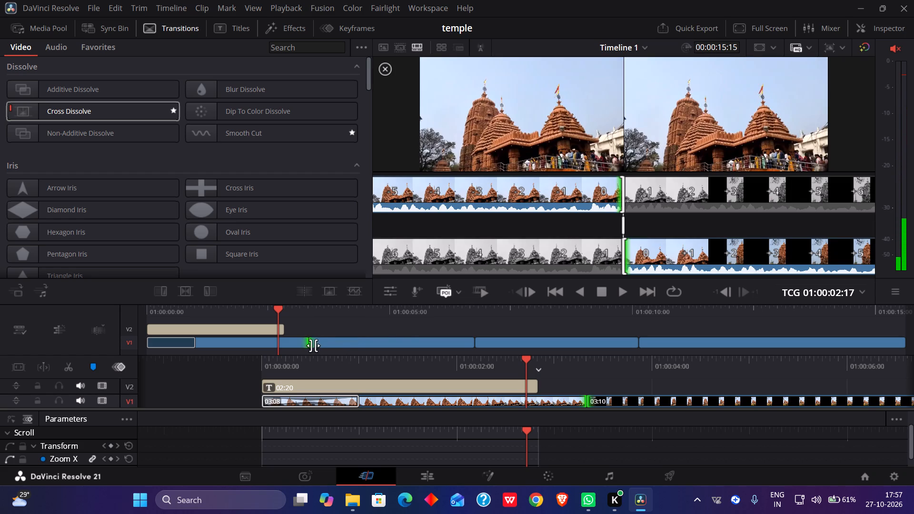
{"action": "left_click_drag", "start_coordinate": [313, 346], "coordinate": [318, 350]}
Trim the start of the second V1 clip later so it lasts 02:03, leaving a gap after the first clip.
{"action": "left_click", "coordinate": [320, 344]}
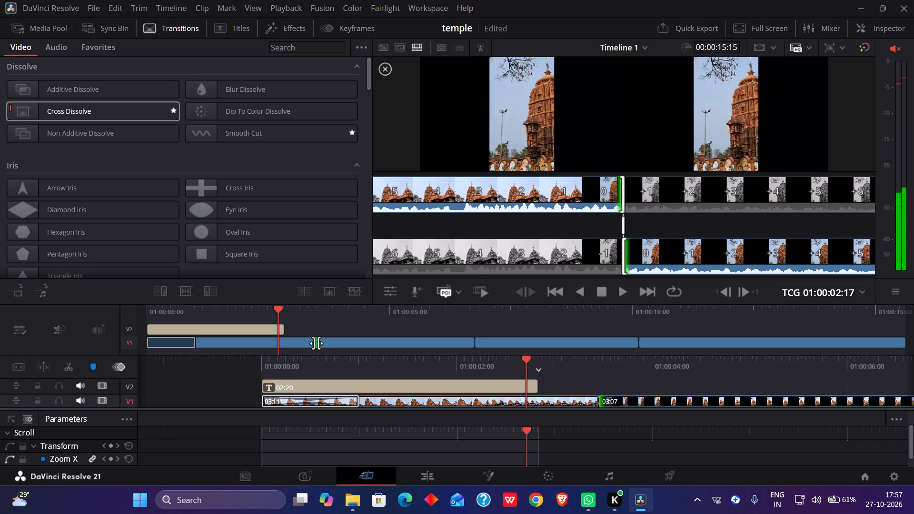
{"action": "triple_click", "coordinate": [315, 343]}
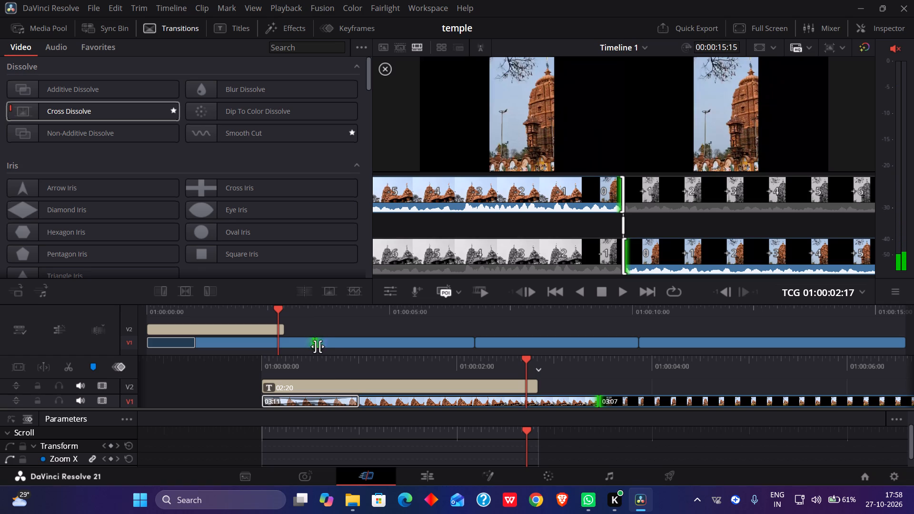
{"action": "left_click", "coordinate": [324, 344]}
{"action": "left_click_drag", "start_coordinate": [319, 344], "coordinate": [328, 344]}
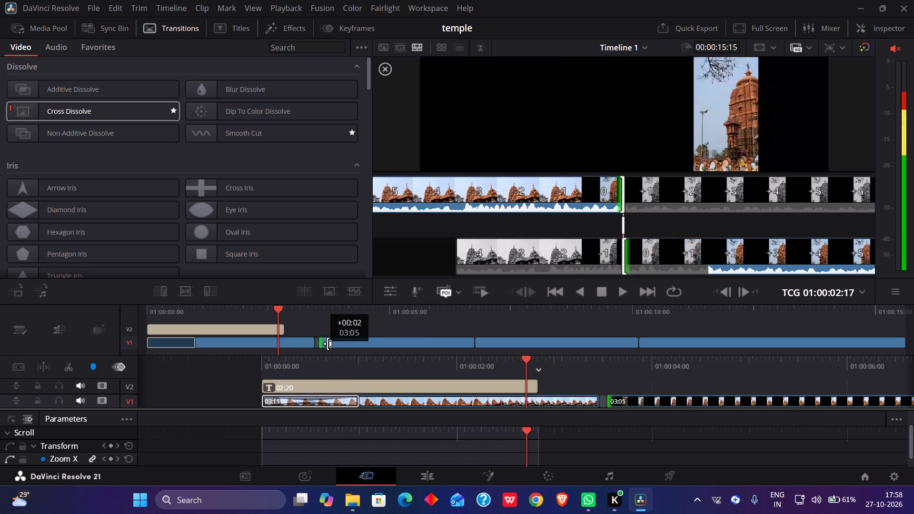
{"action": "left_click_drag", "start_coordinate": [328, 344], "coordinate": [377, 342]}
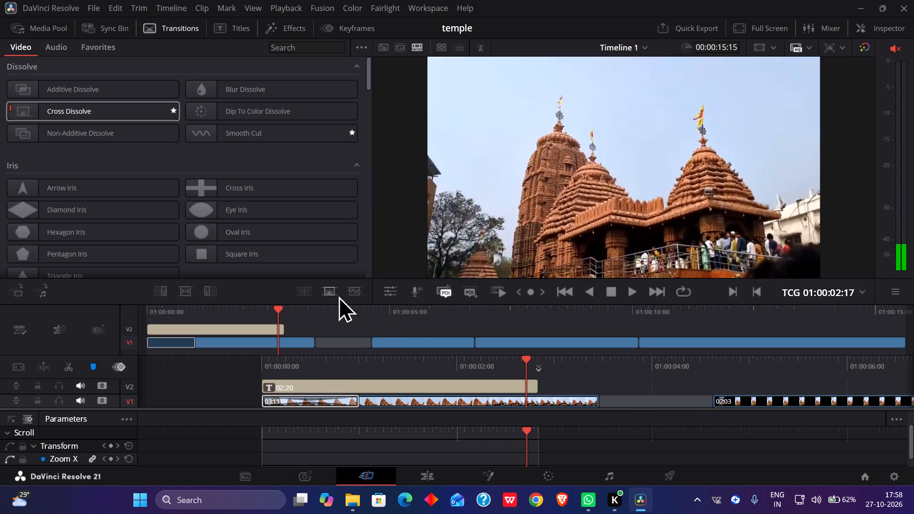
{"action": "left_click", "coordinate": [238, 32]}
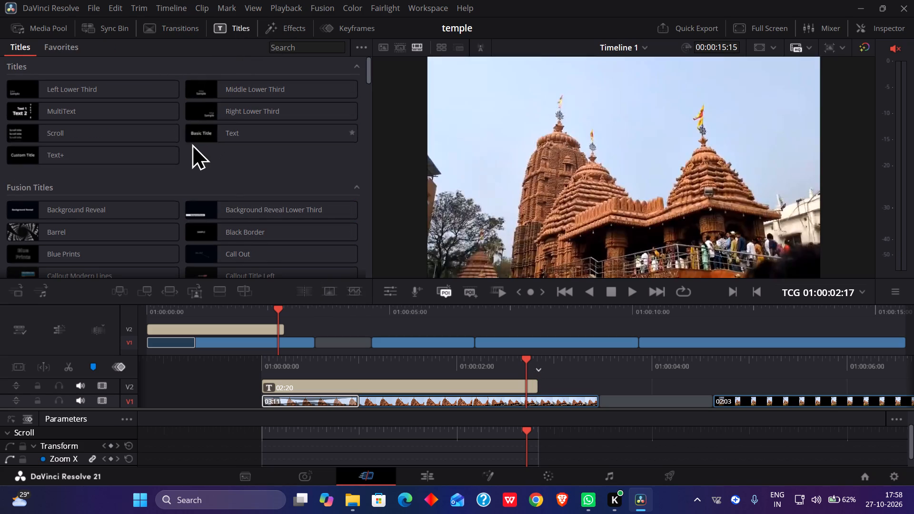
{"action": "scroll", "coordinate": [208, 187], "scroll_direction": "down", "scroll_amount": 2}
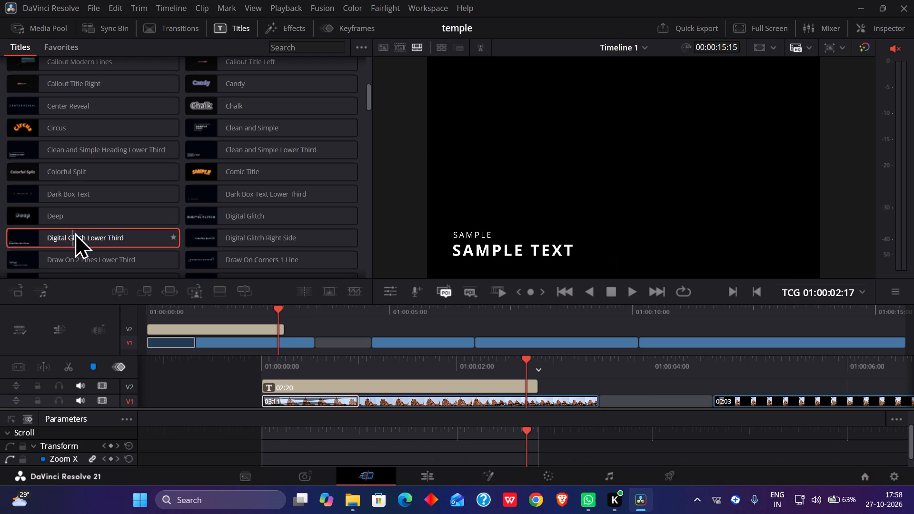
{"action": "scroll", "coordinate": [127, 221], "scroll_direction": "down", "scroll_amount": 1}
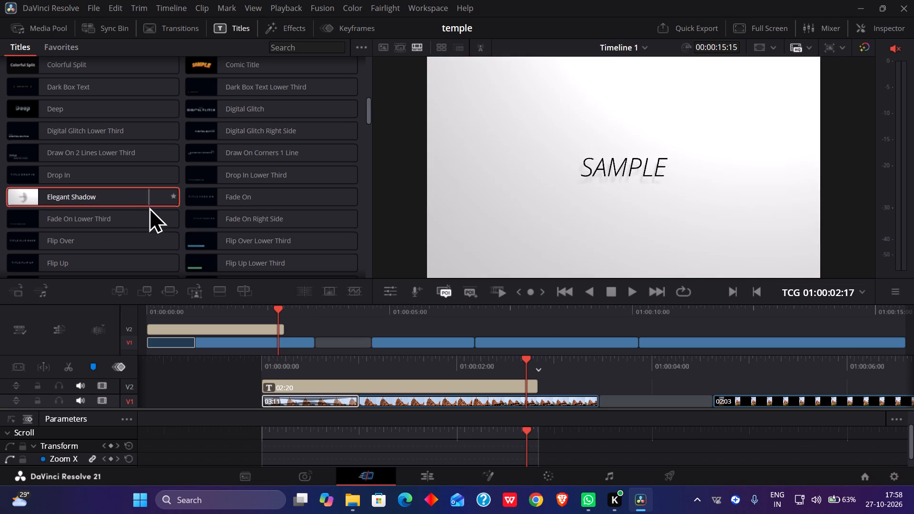
Delete the gap on V1 between the first and second clips so the following clips close up.
{"action": "left_click", "coordinate": [353, 340]}
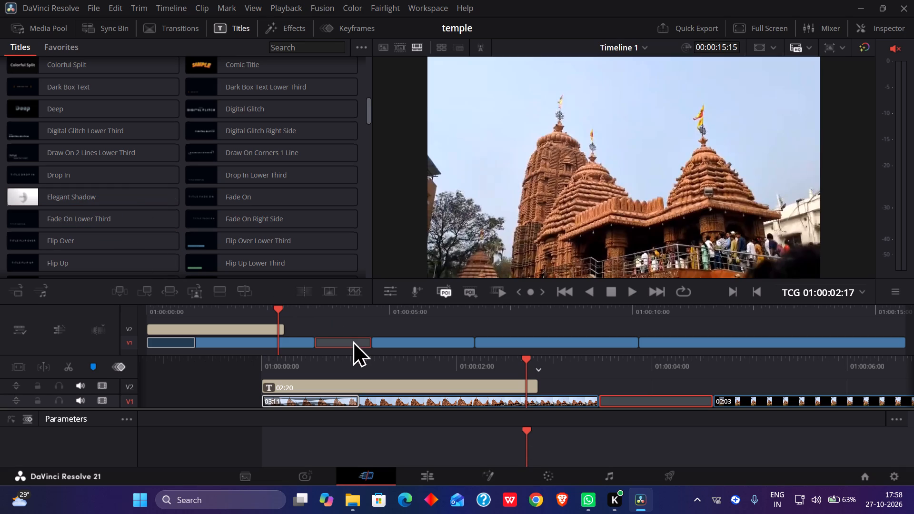
{"action": "key", "text": "BackSpace"}
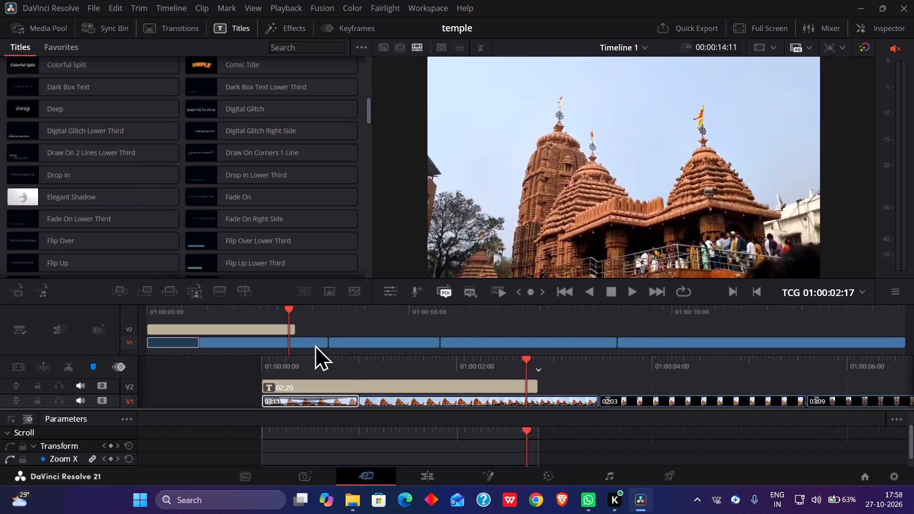
Browse the video effects, generators and audio effects, previewing video effects such as Slice, Watermark and Grid on the temple footage.
{"action": "left_click", "coordinate": [183, 23]}
{"action": "left_click", "coordinate": [289, 28]}
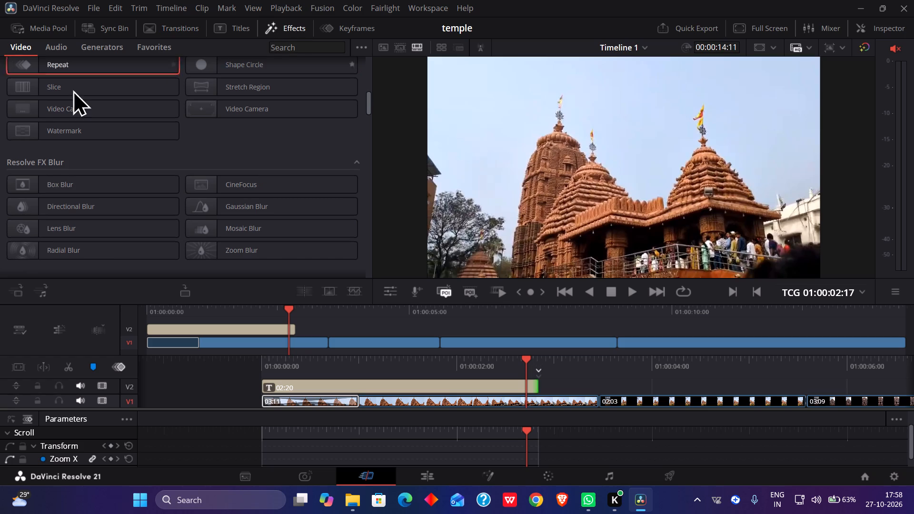
{"action": "left_click_drag", "start_coordinate": [85, 80], "coordinate": [99, 83]}
{"action": "left_click", "coordinate": [100, 83]}
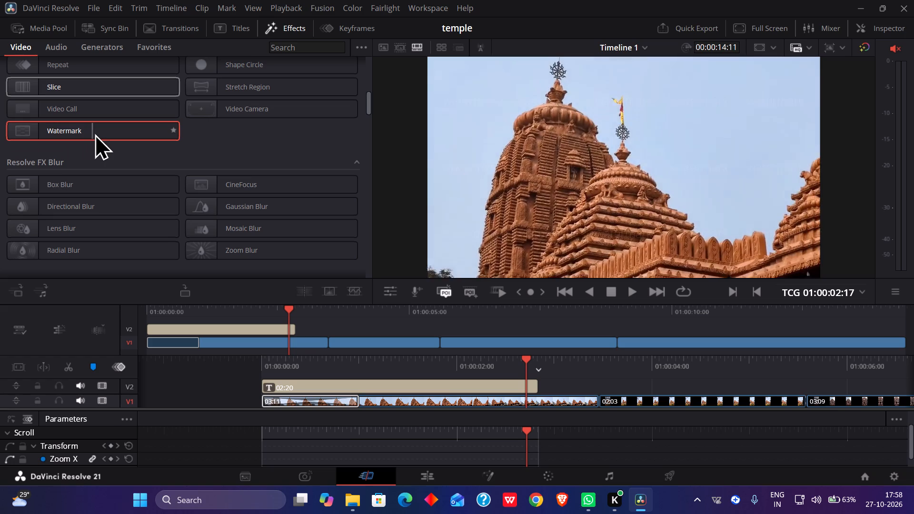
{"action": "scroll", "coordinate": [111, 144], "scroll_direction": "down", "scroll_amount": 4}
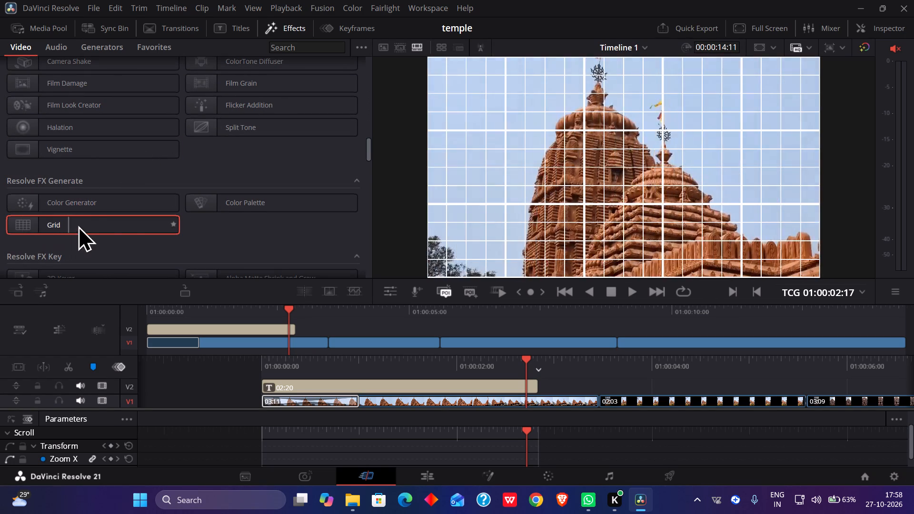
{"action": "scroll", "coordinate": [74, 224], "scroll_direction": "down", "scroll_amount": 3}
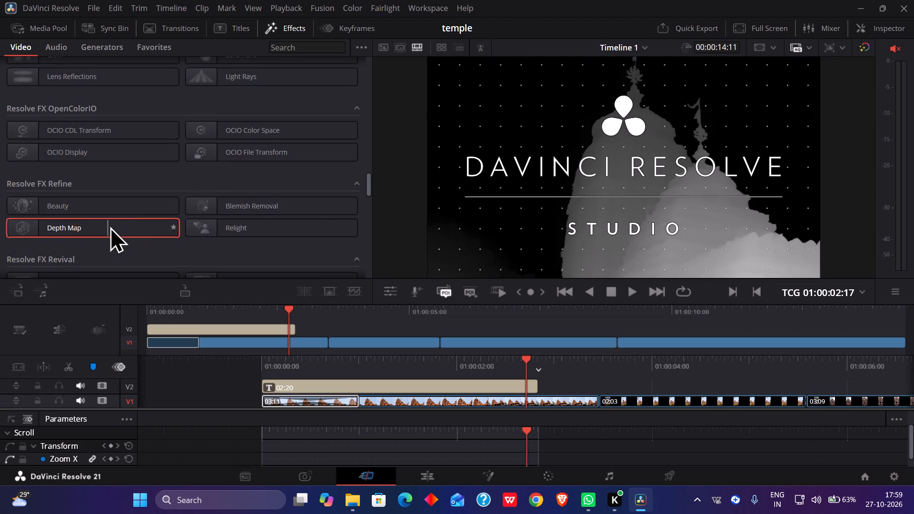
{"action": "scroll", "coordinate": [101, 167], "scroll_direction": "up", "scroll_amount": 16}
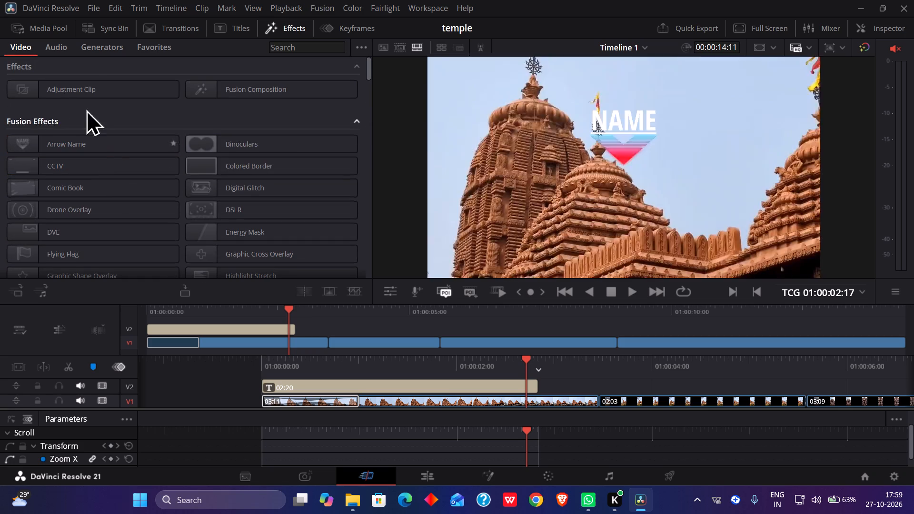
{"action": "left_click", "coordinate": [84, 48]}
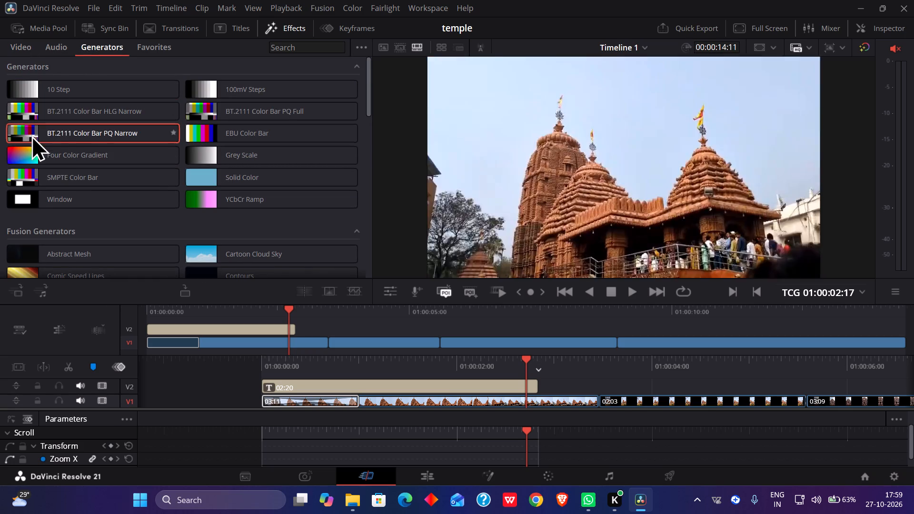
{"action": "left_click", "coordinate": [58, 46]}
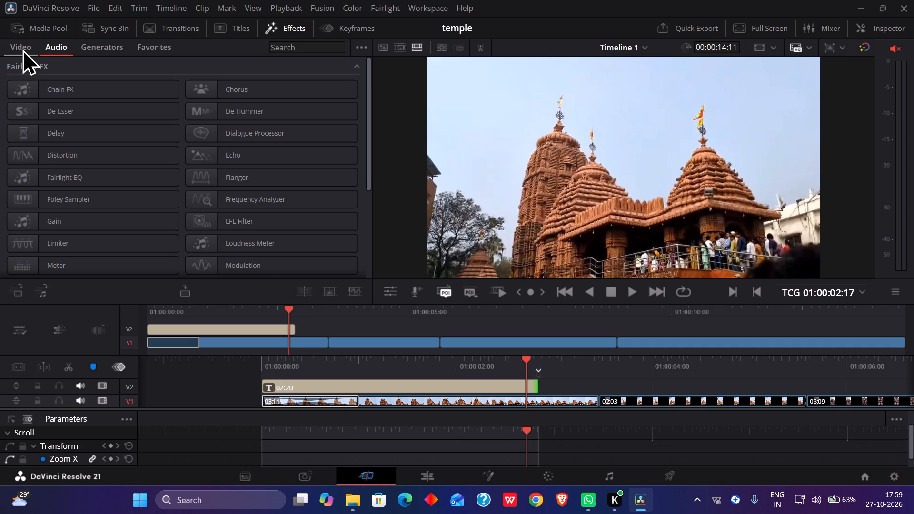
{"action": "left_click", "coordinate": [22, 49]}
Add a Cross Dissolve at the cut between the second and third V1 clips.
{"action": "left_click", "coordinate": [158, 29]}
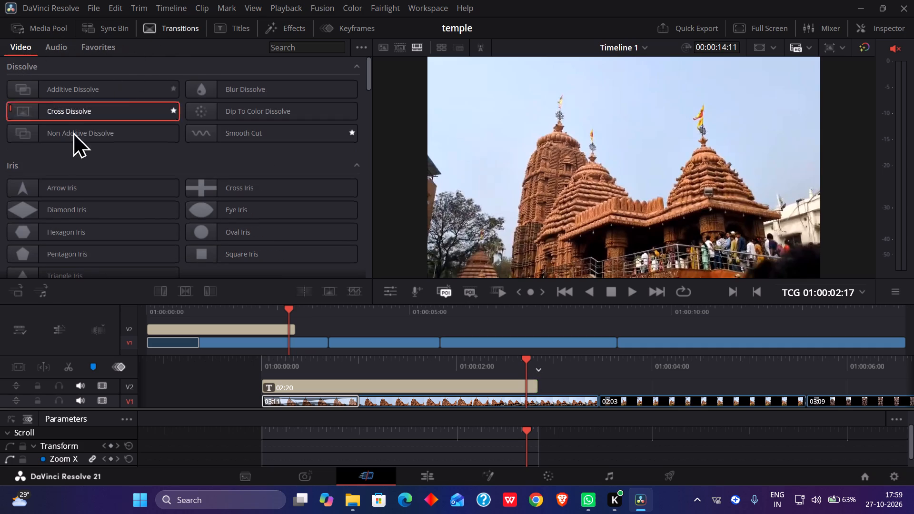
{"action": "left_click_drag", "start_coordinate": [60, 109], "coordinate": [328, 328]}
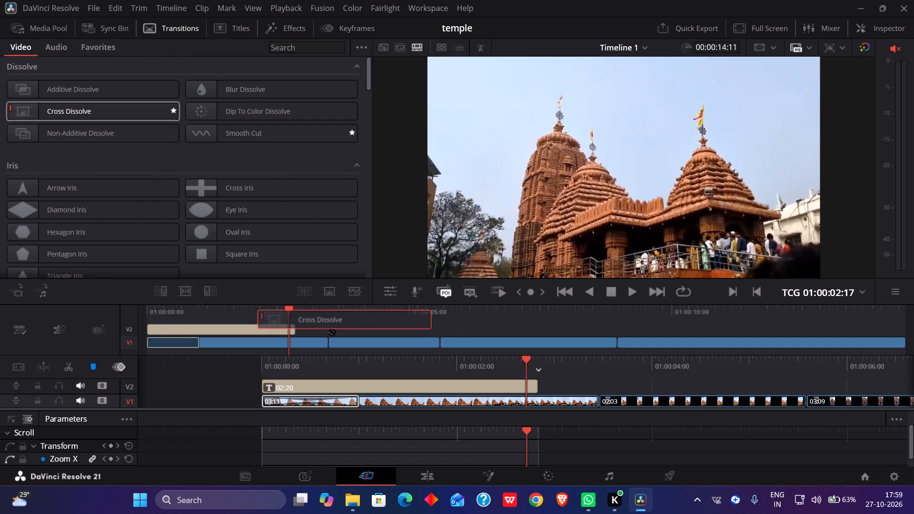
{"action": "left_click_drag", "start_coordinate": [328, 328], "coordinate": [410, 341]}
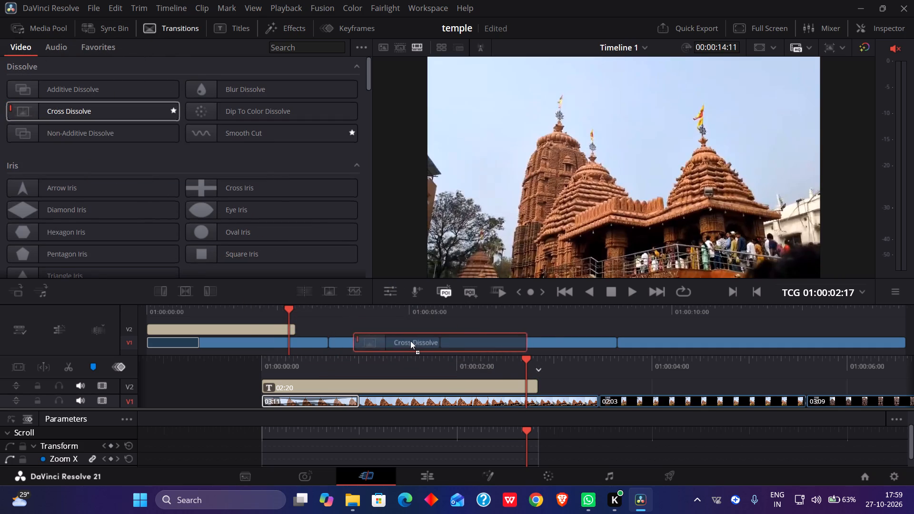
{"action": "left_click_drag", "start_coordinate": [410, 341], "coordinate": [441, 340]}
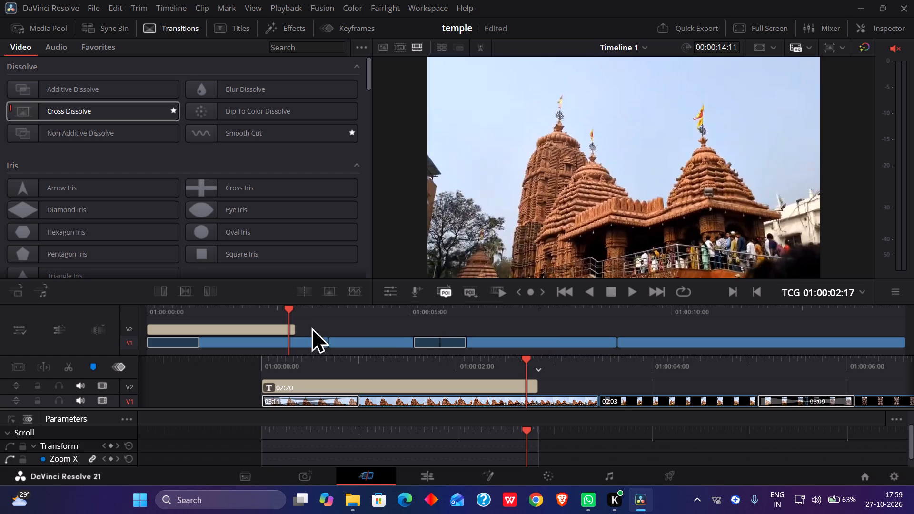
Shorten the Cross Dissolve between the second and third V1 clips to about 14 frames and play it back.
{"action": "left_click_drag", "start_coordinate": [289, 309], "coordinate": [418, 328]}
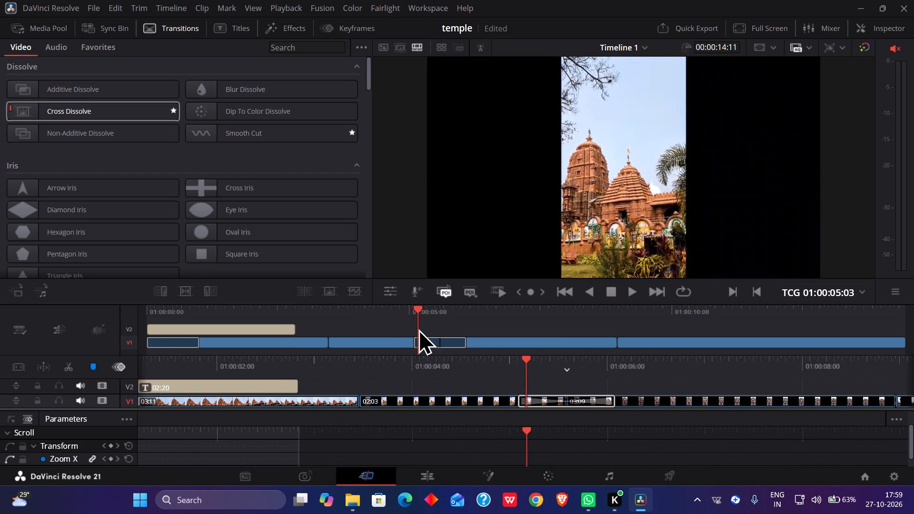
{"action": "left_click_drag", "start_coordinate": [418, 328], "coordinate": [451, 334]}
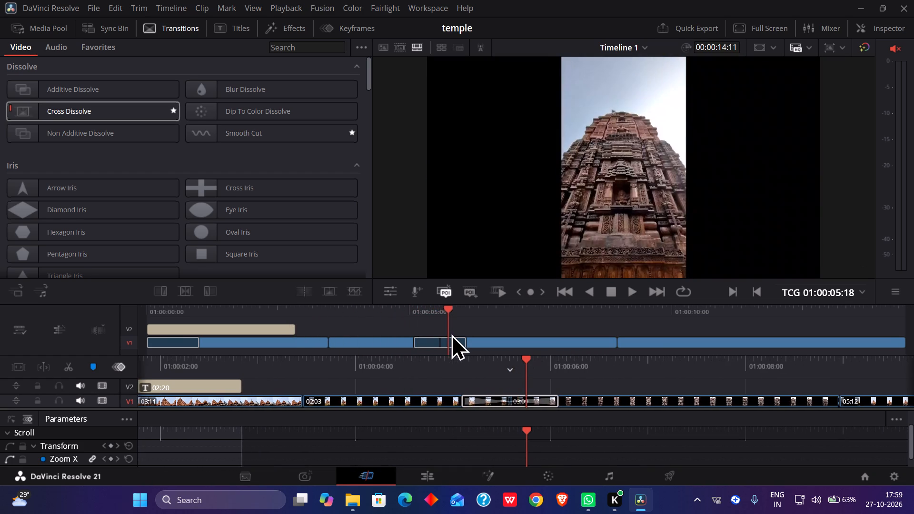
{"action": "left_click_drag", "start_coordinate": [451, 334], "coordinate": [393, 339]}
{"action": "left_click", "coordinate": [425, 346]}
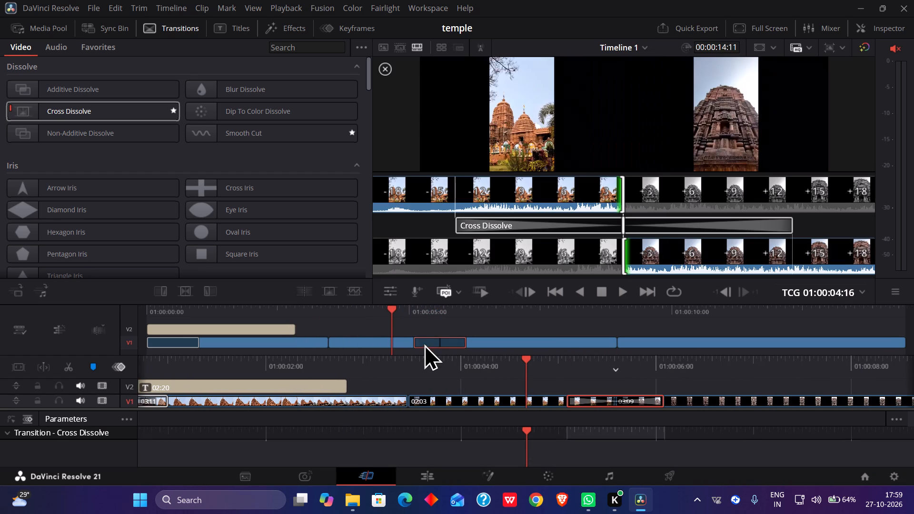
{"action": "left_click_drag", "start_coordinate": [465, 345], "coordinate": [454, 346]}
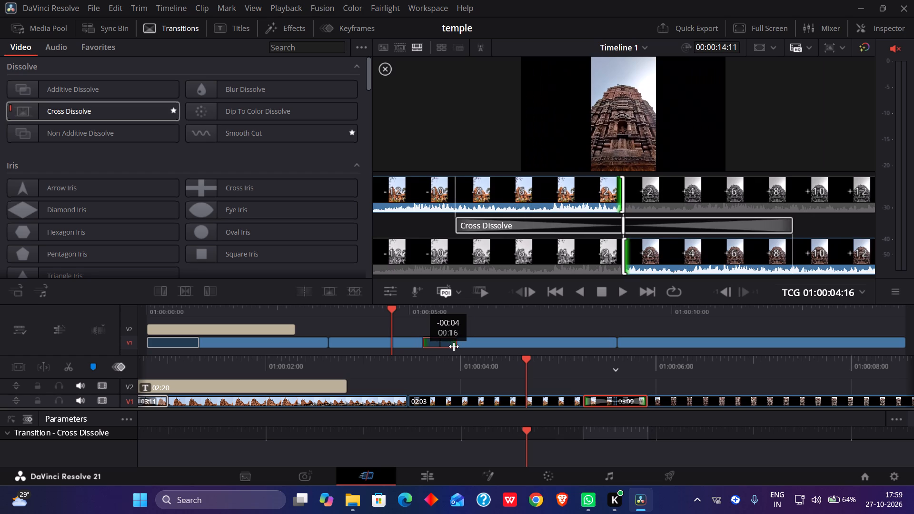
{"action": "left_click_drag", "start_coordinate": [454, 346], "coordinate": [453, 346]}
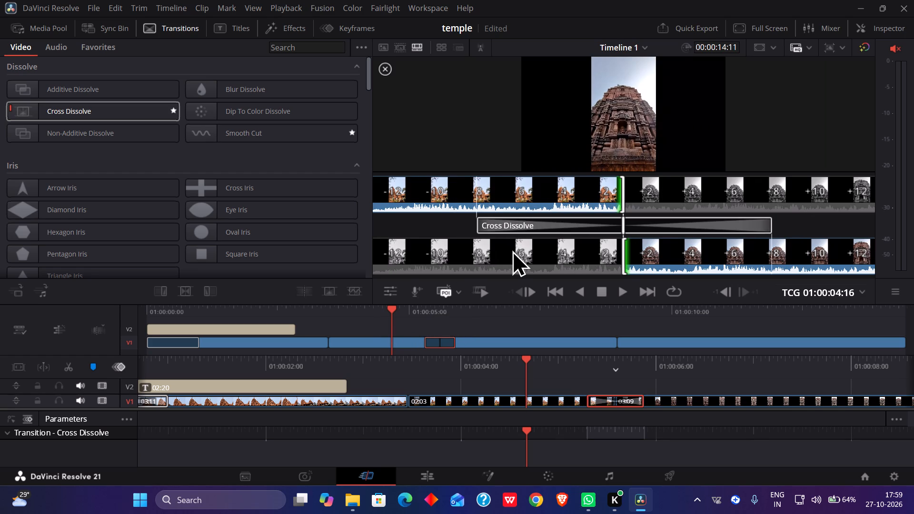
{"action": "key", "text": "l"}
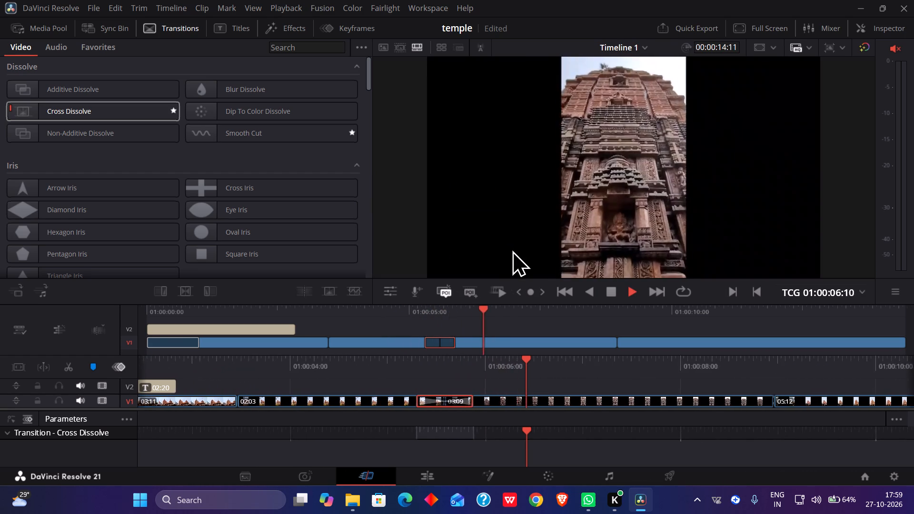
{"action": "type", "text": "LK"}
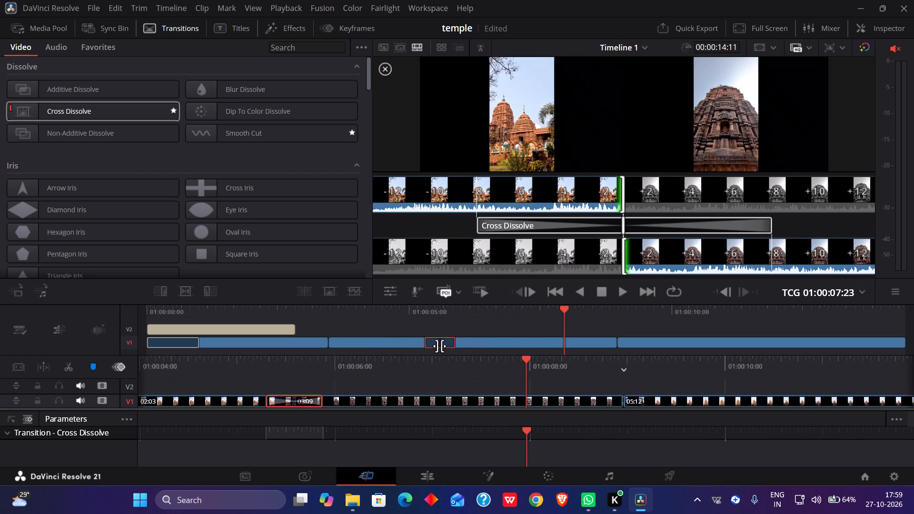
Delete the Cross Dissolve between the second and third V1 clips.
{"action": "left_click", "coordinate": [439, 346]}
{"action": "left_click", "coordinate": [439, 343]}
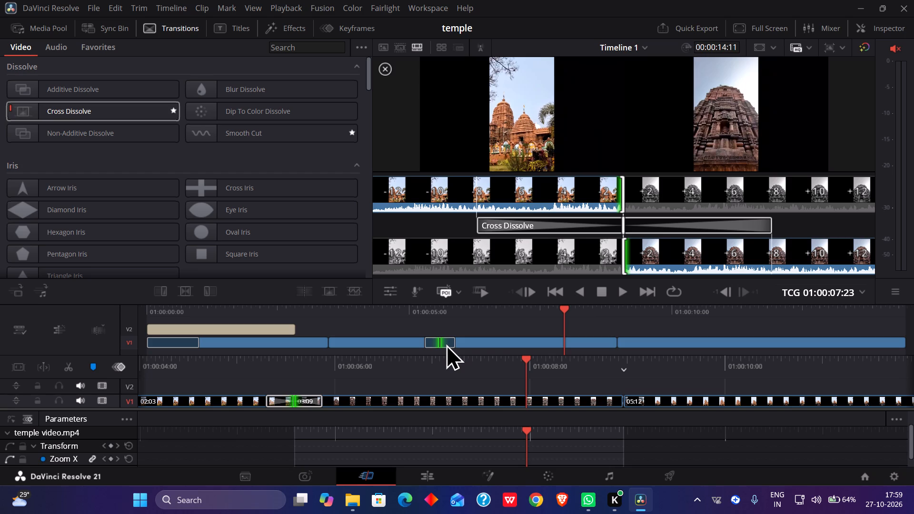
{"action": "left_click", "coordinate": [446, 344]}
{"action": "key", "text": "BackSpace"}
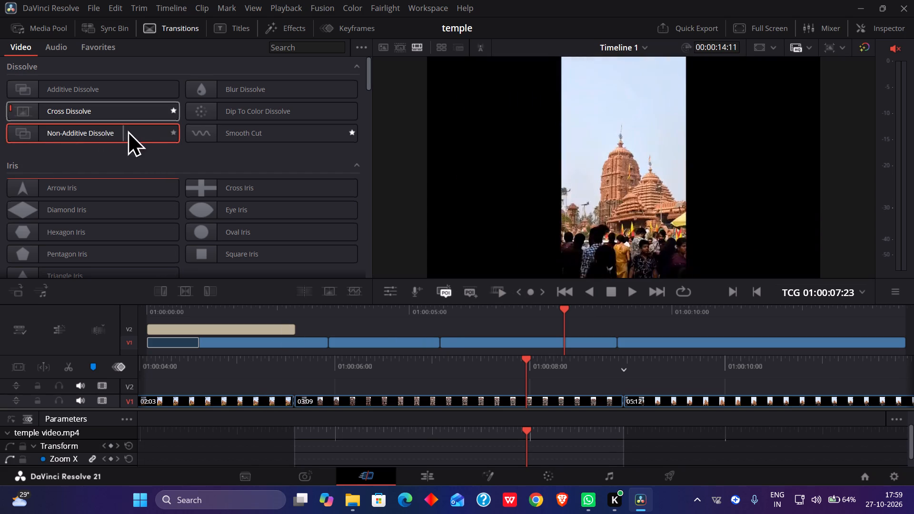
Add a Dip To Color Dissolve centred on the cut between the second and third V1 clips.
{"action": "left_click_drag", "start_coordinate": [563, 306], "coordinate": [493, 321]}
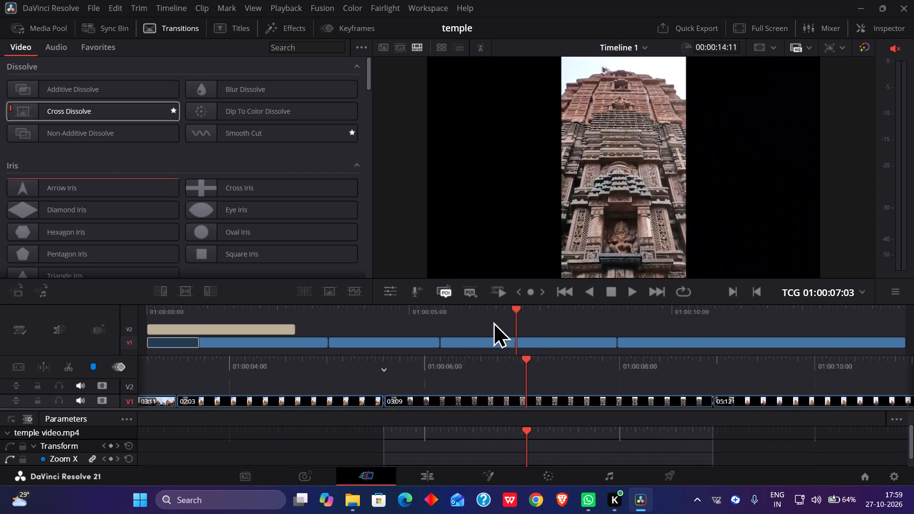
{"action": "left_click_drag", "start_coordinate": [493, 321], "coordinate": [431, 340]}
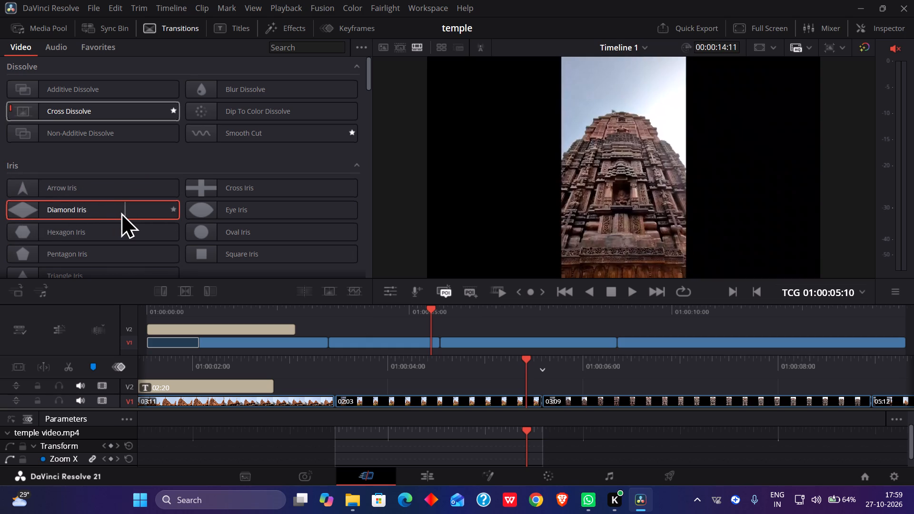
{"action": "scroll", "coordinate": [53, 219], "scroll_direction": "down", "scroll_amount": 2}
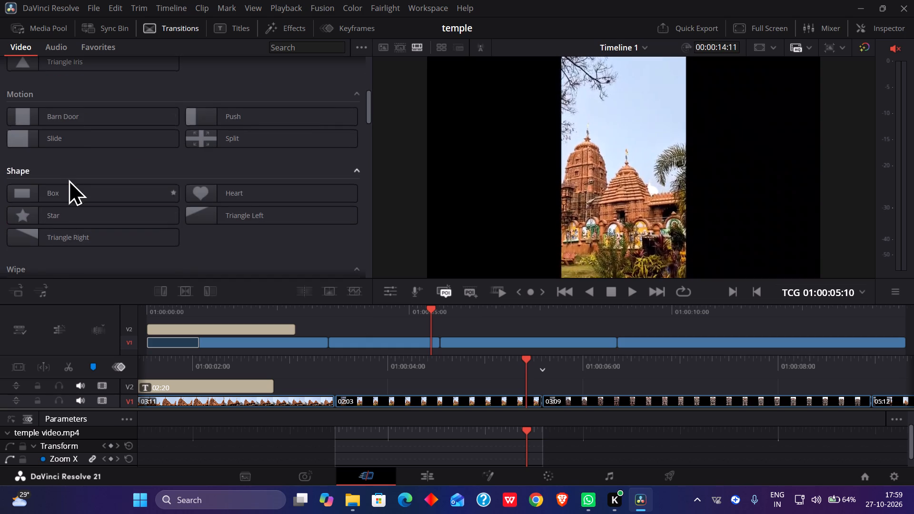
{"action": "scroll", "coordinate": [72, 178], "scroll_direction": "up", "scroll_amount": 12}
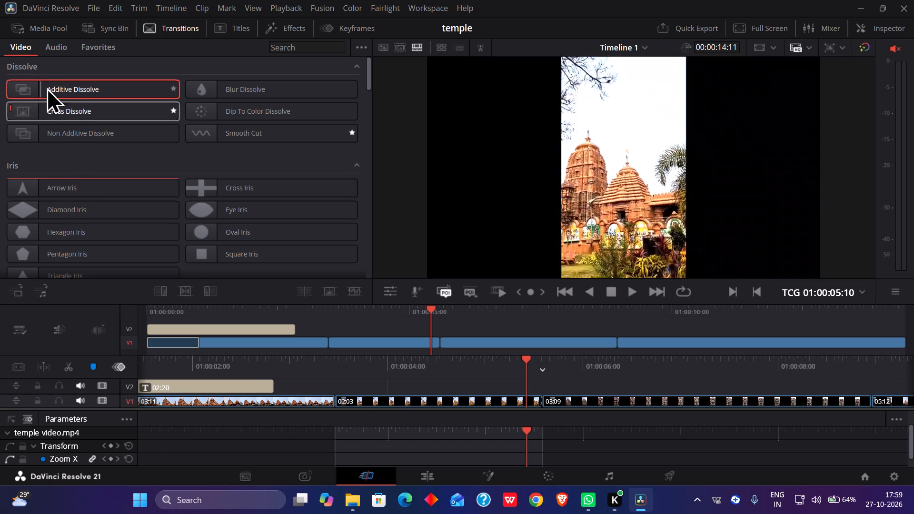
{"action": "left_click_drag", "start_coordinate": [79, 90], "coordinate": [85, 91]}
{"action": "left_click", "coordinate": [85, 92]}
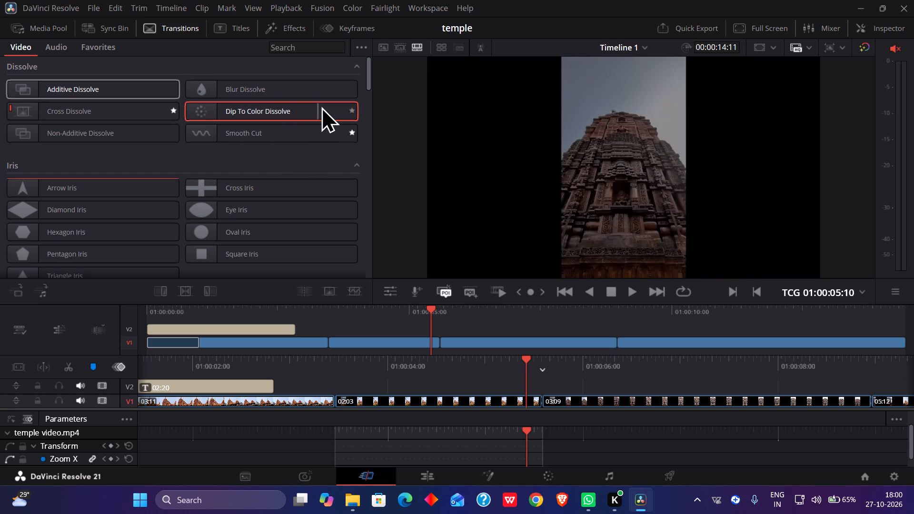
{"action": "left_click_drag", "start_coordinate": [272, 108], "coordinate": [305, 154]}
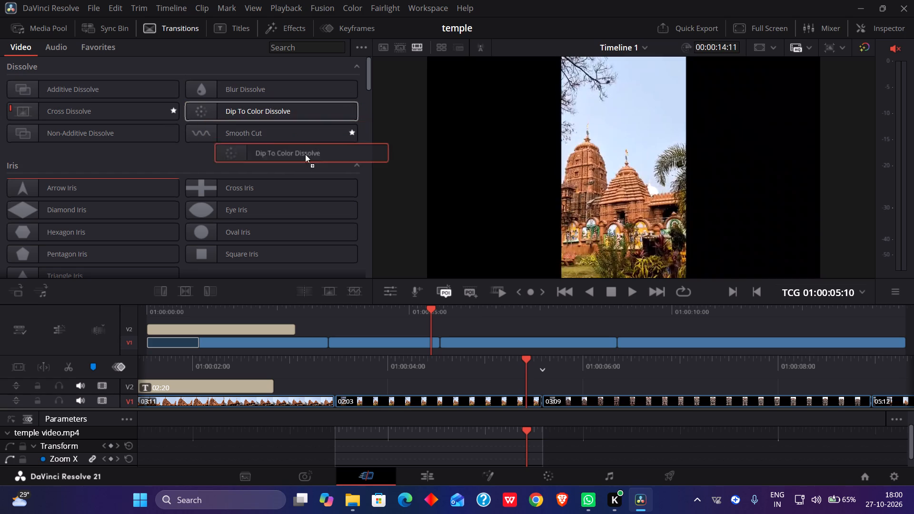
{"action": "left_click_drag", "start_coordinate": [305, 154], "coordinate": [453, 339]}
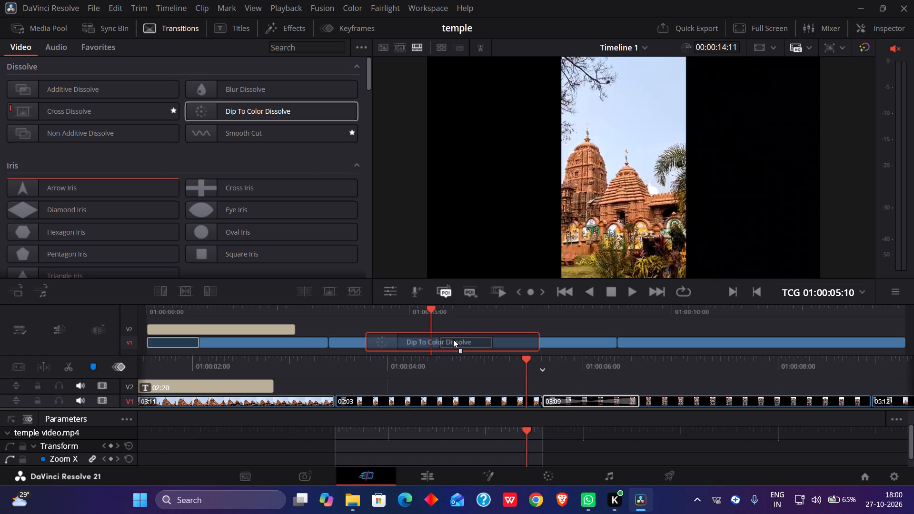
{"action": "left_click_drag", "start_coordinate": [453, 339], "coordinate": [447, 338]}
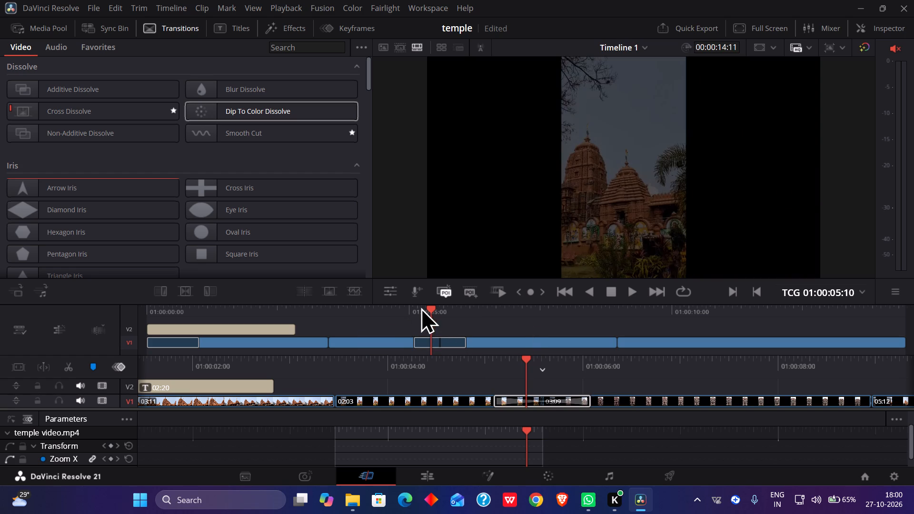
Play Timeline 1 from about 01:00:03:05 into the fourth V1 clip to review the Dip To Color Dissolve.
{"action": "left_click_drag", "start_coordinate": [430, 306], "coordinate": [378, 319]}
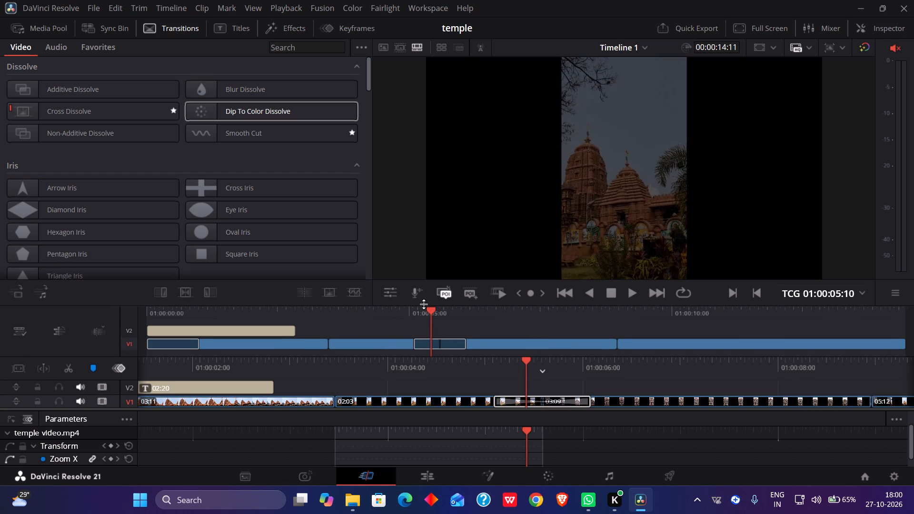
{"action": "left_click", "coordinate": [424, 304]}
{"action": "left_click", "coordinate": [433, 306]}
{"action": "left_click_drag", "start_coordinate": [433, 310], "coordinate": [397, 313]}
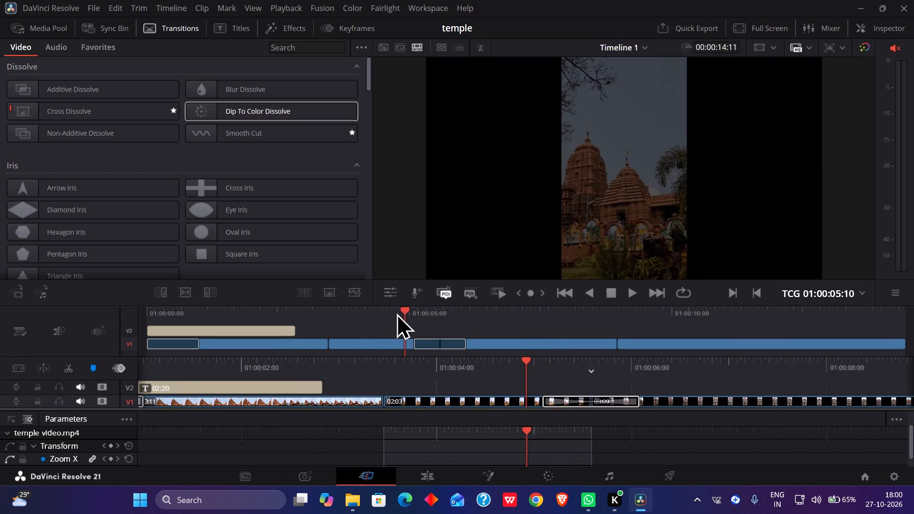
{"action": "left_click_drag", "start_coordinate": [397, 313], "coordinate": [318, 333]}
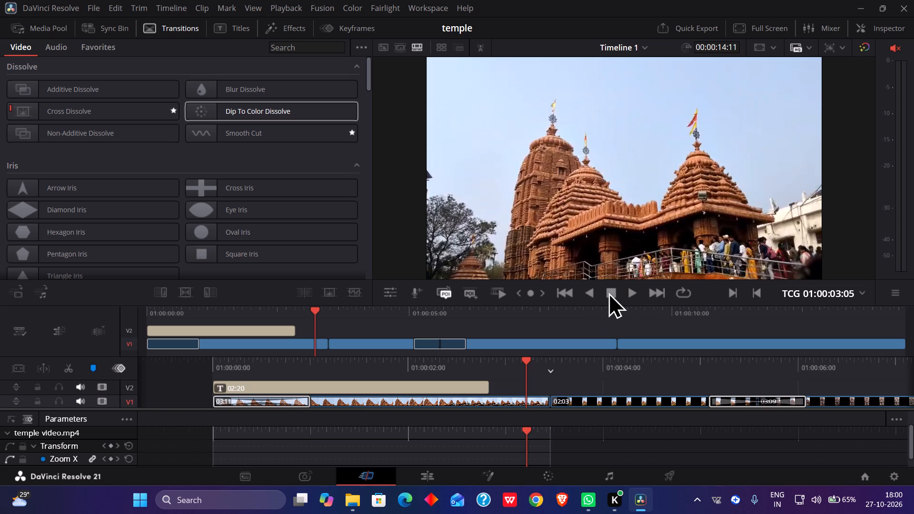
{"action": "left_click", "coordinate": [626, 290]}
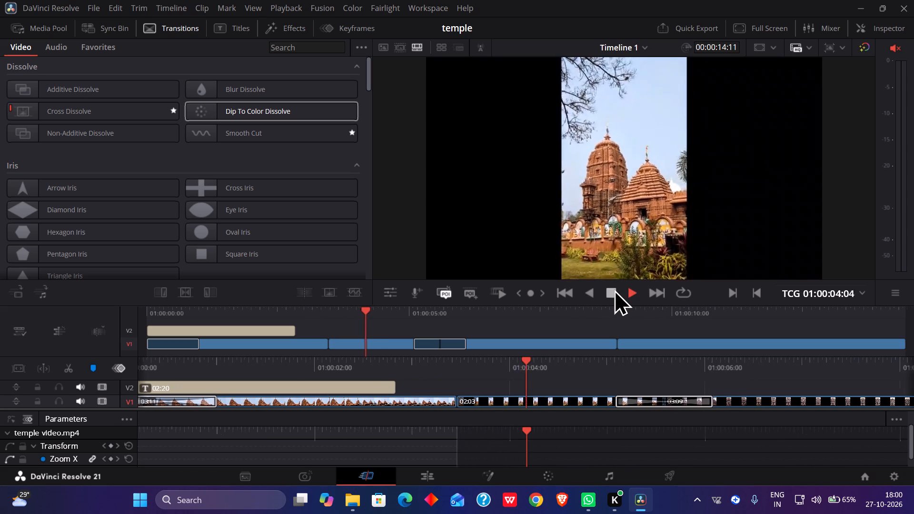
{"action": "left_click", "coordinate": [614, 288]}
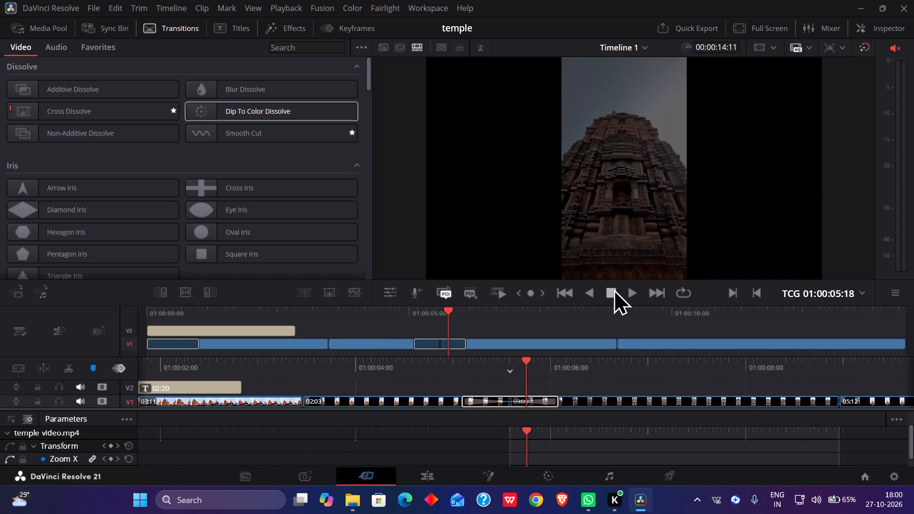
{"action": "left_click", "coordinate": [628, 291]}
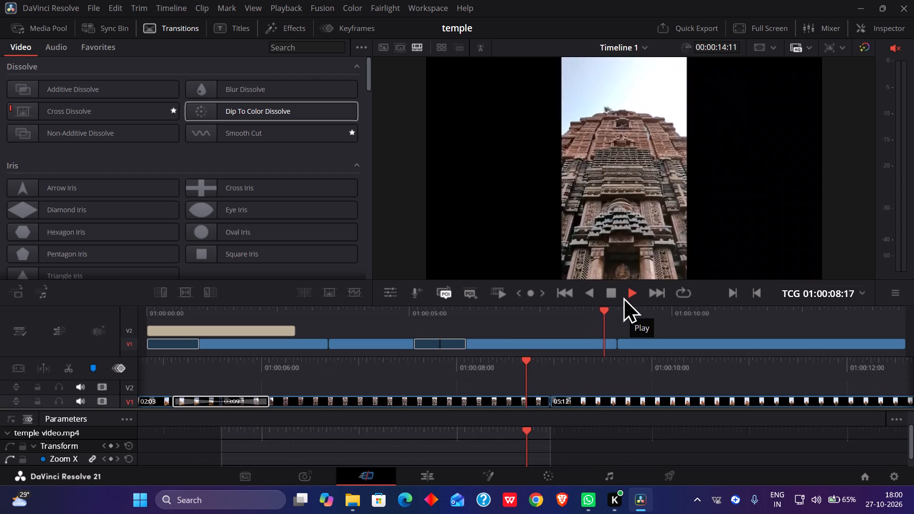
{"action": "left_click", "coordinate": [629, 288]}
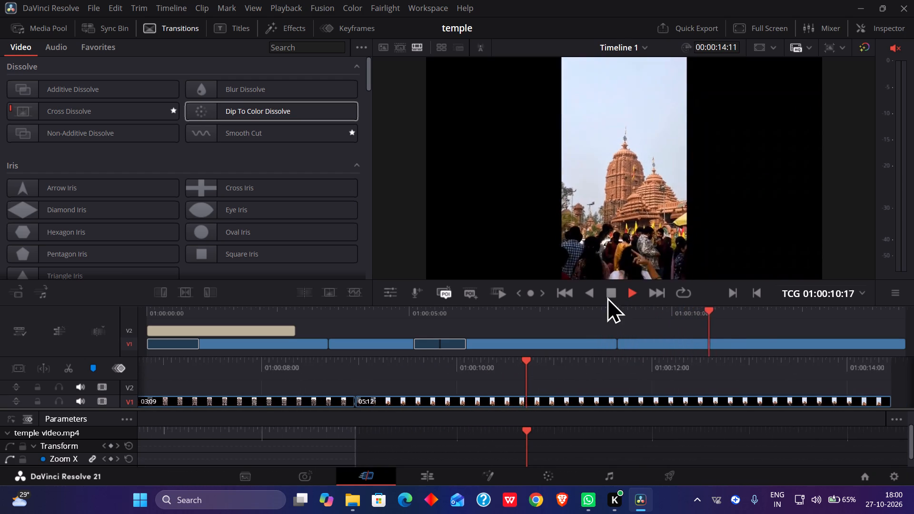
{"action": "left_click", "coordinate": [607, 292]}
Add a Slide Down transition centred on the cut between the third and fourth V1 clips.
{"action": "left_click_drag", "start_coordinate": [723, 309], "coordinate": [673, 326]}
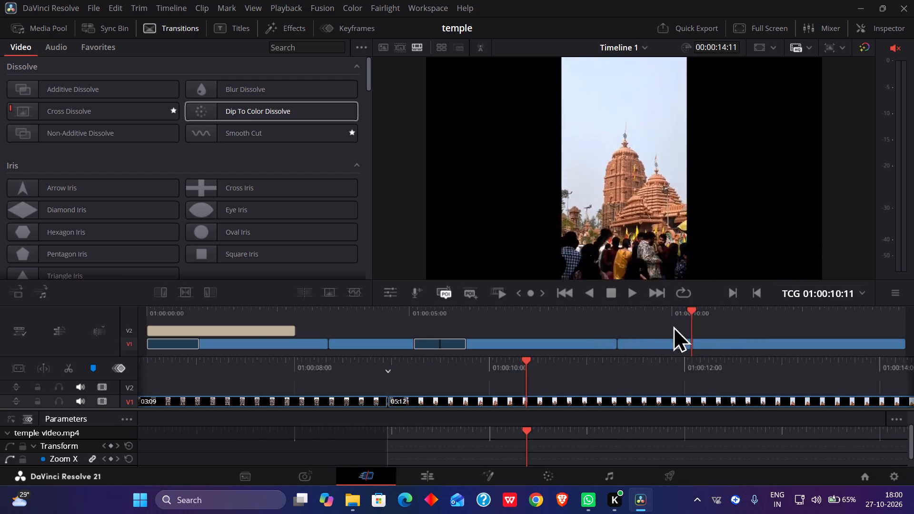
{"action": "left_click_drag", "start_coordinate": [673, 326], "coordinate": [616, 351]}
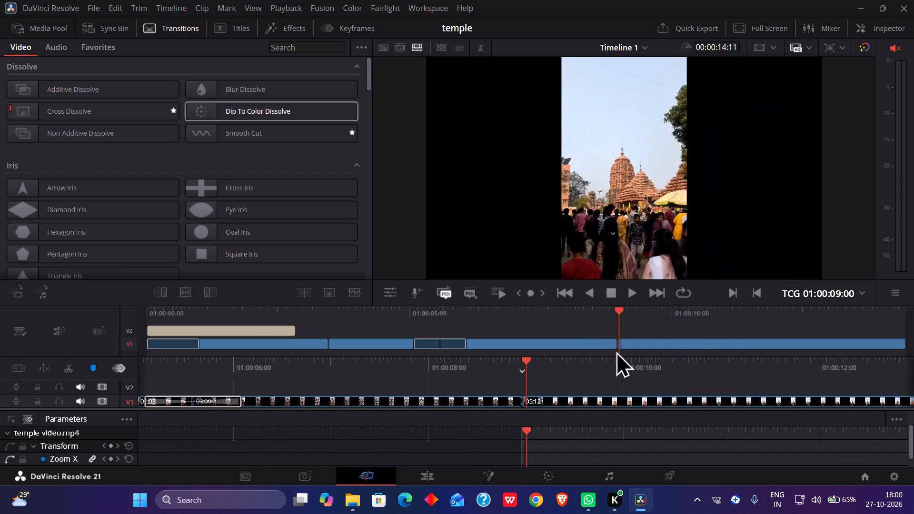
{"action": "left_click_drag", "start_coordinate": [616, 351], "coordinate": [614, 348]}
{"action": "scroll", "coordinate": [199, 194], "scroll_direction": "down", "scroll_amount": 2}
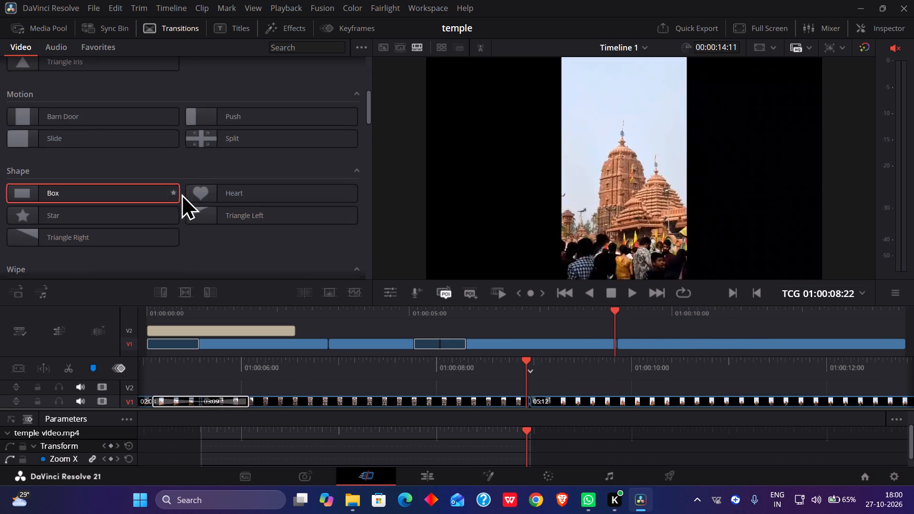
{"action": "left_click_drag", "start_coordinate": [314, 194], "coordinate": [332, 194]}
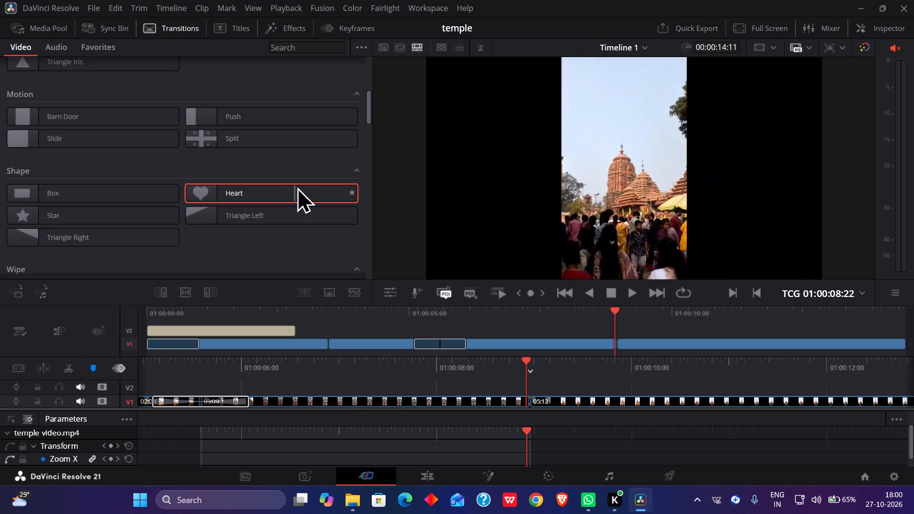
Add a Slide Down transition from the Fusion Transitions centred on the cut between the third and fourth V1 clips.
{"action": "scroll", "coordinate": [178, 192], "scroll_direction": "down", "scroll_amount": 3}
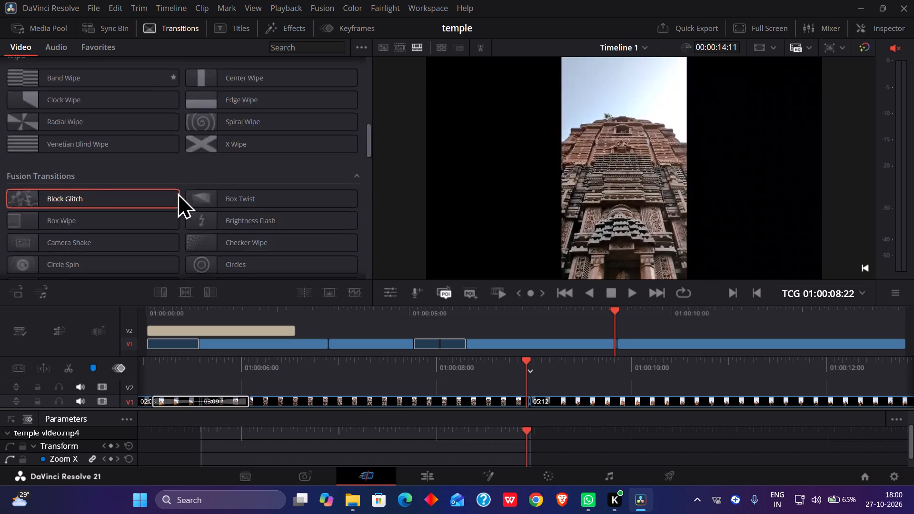
{"action": "scroll", "coordinate": [178, 192], "scroll_direction": "down", "scroll_amount": 2}
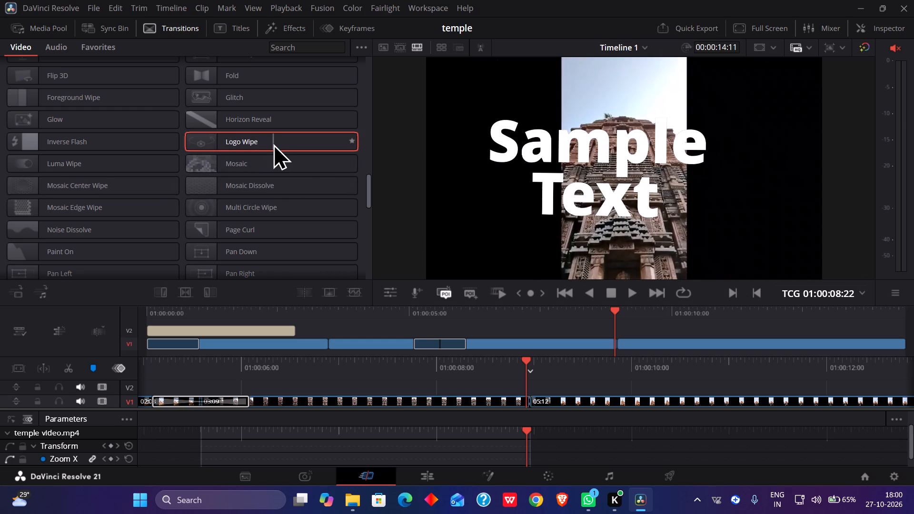
{"action": "scroll", "coordinate": [178, 161], "scroll_direction": "down", "scroll_amount": 2}
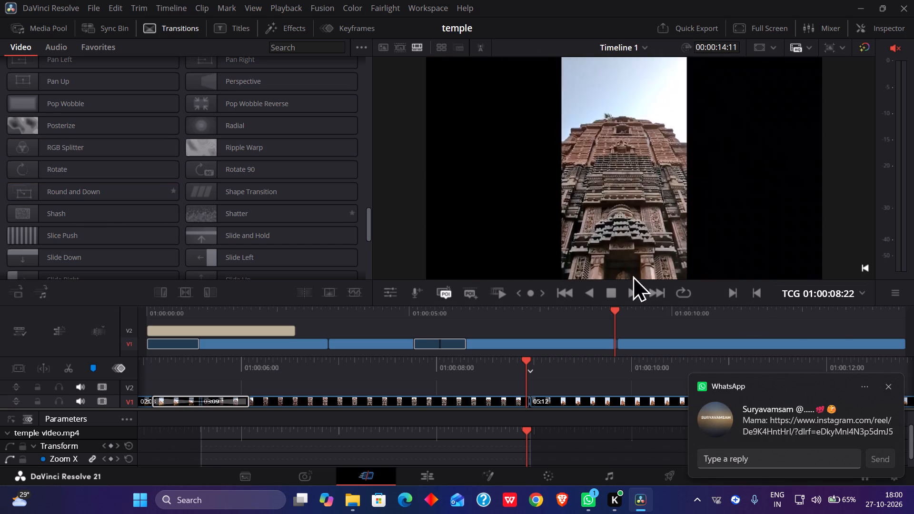
{"action": "left_click", "coordinate": [886, 384]}
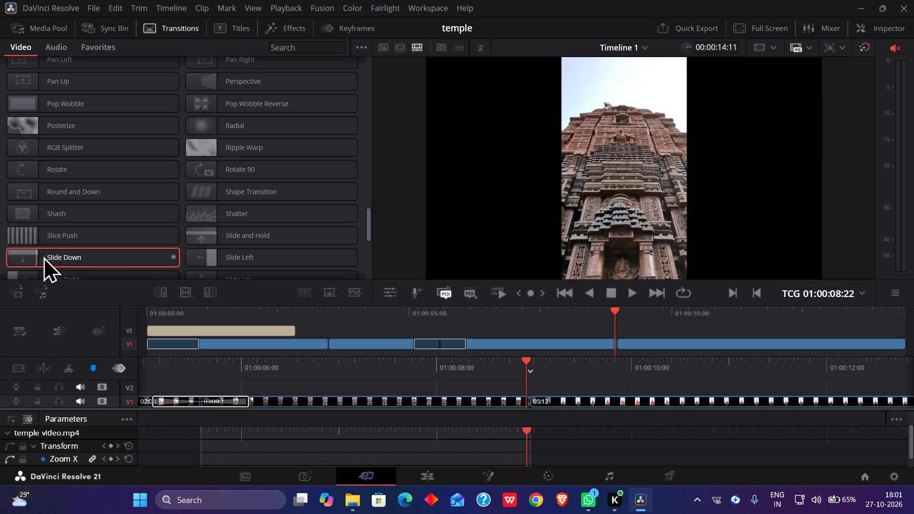
{"action": "left_click", "coordinate": [119, 256]}
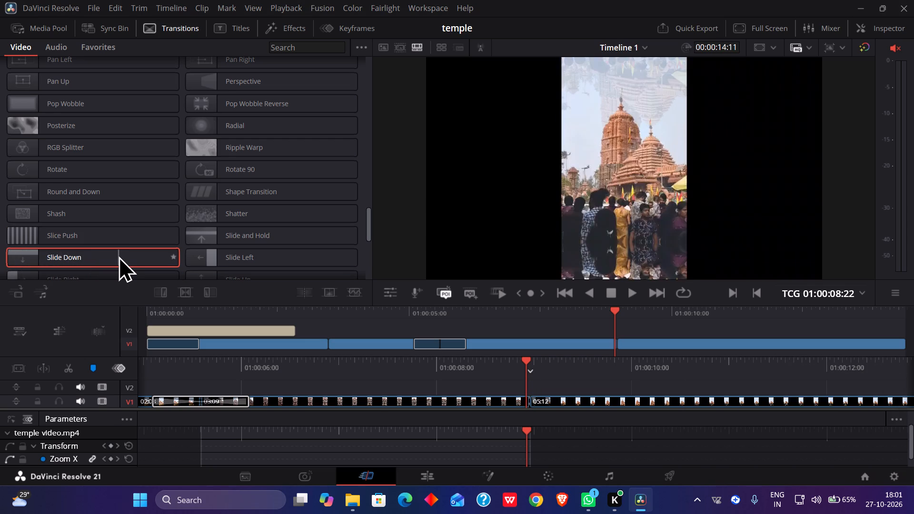
{"action": "left_click_drag", "start_coordinate": [105, 259], "coordinate": [579, 341]}
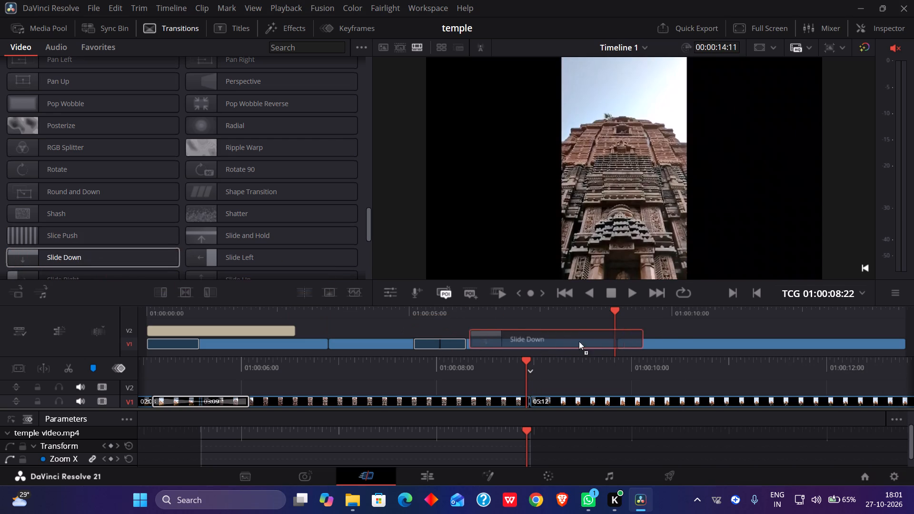
{"action": "left_click_drag", "start_coordinate": [579, 341], "coordinate": [619, 345]}
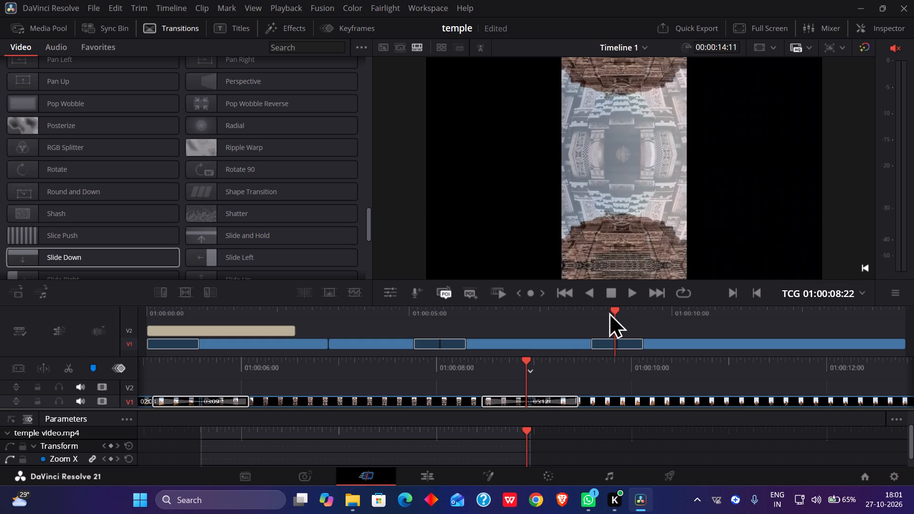
Move the playhead back ahead of the Slide Down transition between the third and fourth V1 clips to review it.
{"action": "left_click", "coordinate": [611, 306]}
{"action": "left_click_drag", "start_coordinate": [616, 309], "coordinate": [558, 317]}
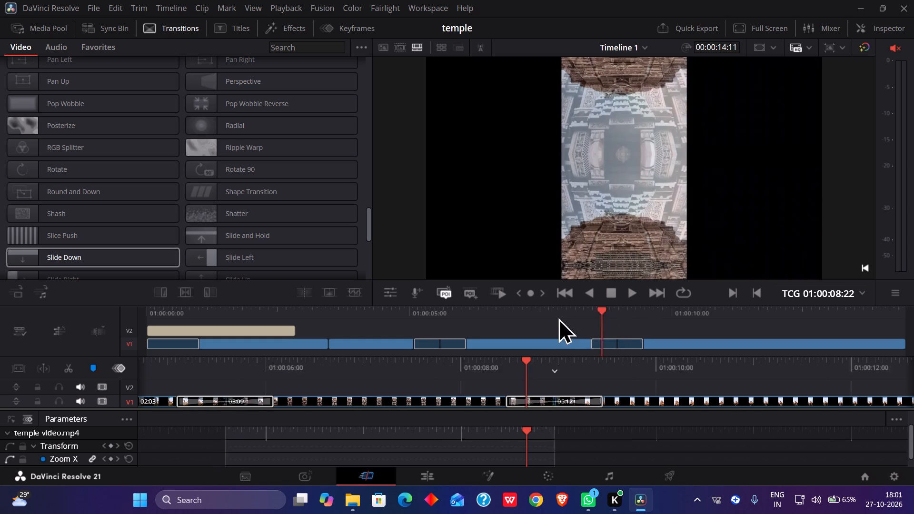
Play the timeline from the start into the fourth V1 clip to review all the transitions.
{"action": "left_click_drag", "start_coordinate": [558, 317], "coordinate": [128, 372]}
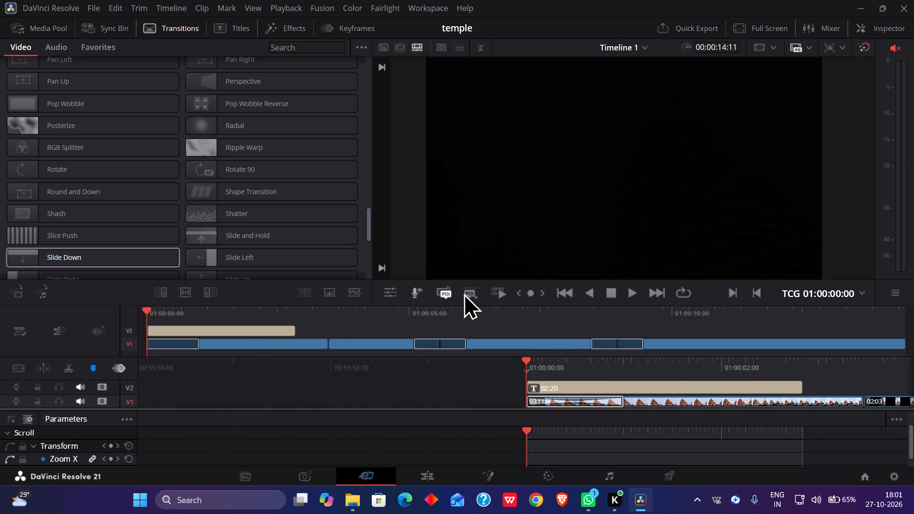
{"action": "key", "text": "l"}
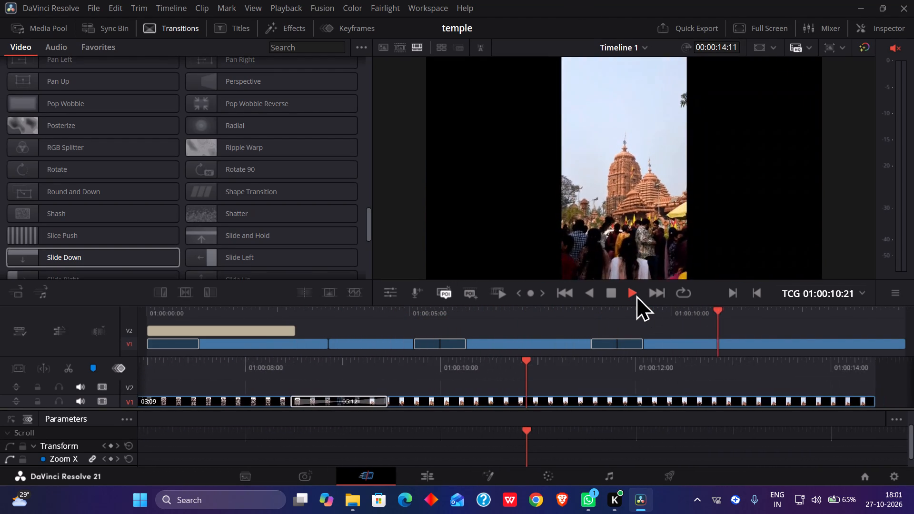
{"action": "key", "text": "k"}
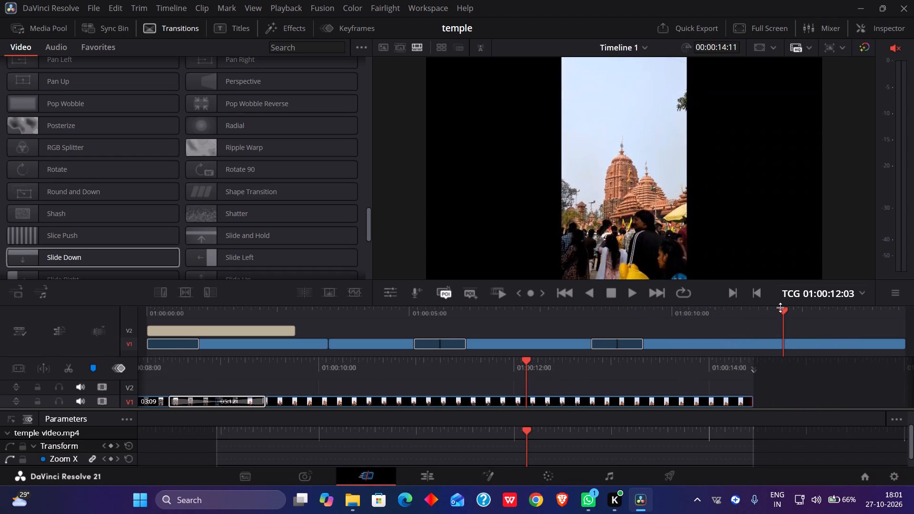
Unmute the playback audio and play the timeline from the start as far as the Dip To Color Dissolve.
{"action": "left_click_drag", "start_coordinate": [785, 310], "coordinate": [285, 374]}
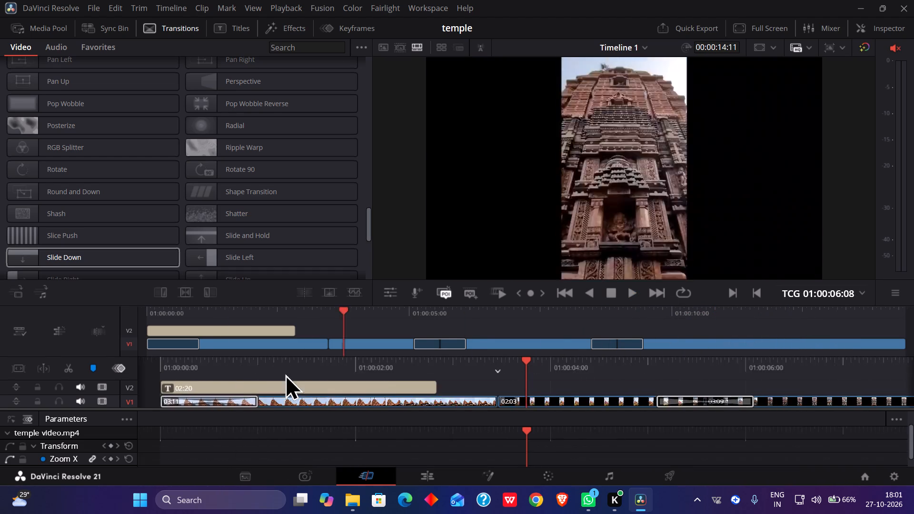
{"action": "left_click_drag", "start_coordinate": [285, 374], "coordinate": [104, 391]}
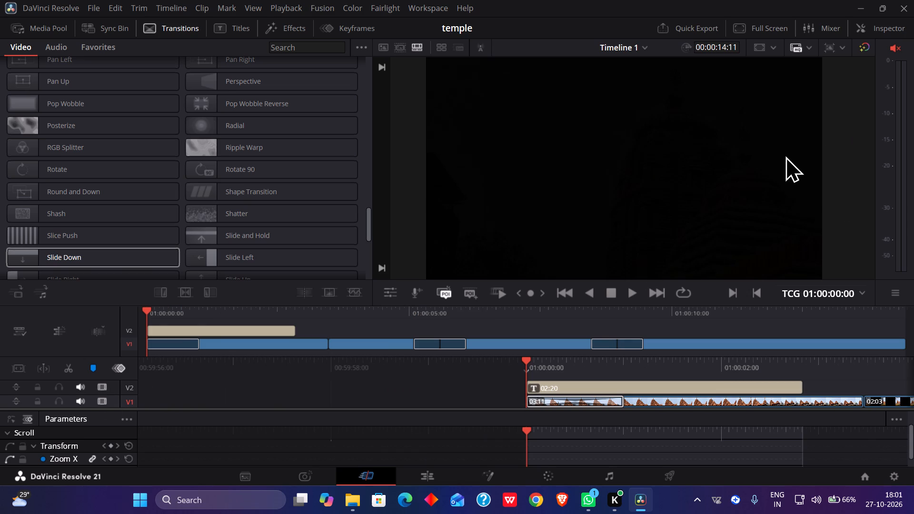
{"action": "left_click", "coordinate": [900, 47]}
{"action": "key", "text": "Right"}
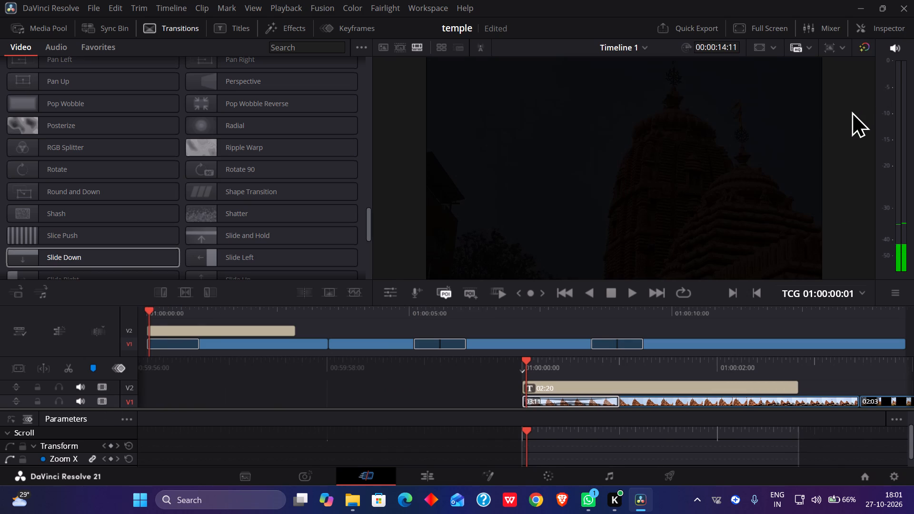
{"action": "key", "text": "Right"}
{"action": "key", "text": "Left"}
{"action": "key", "text": "Left"}
{"action": "key", "text": "Left"}
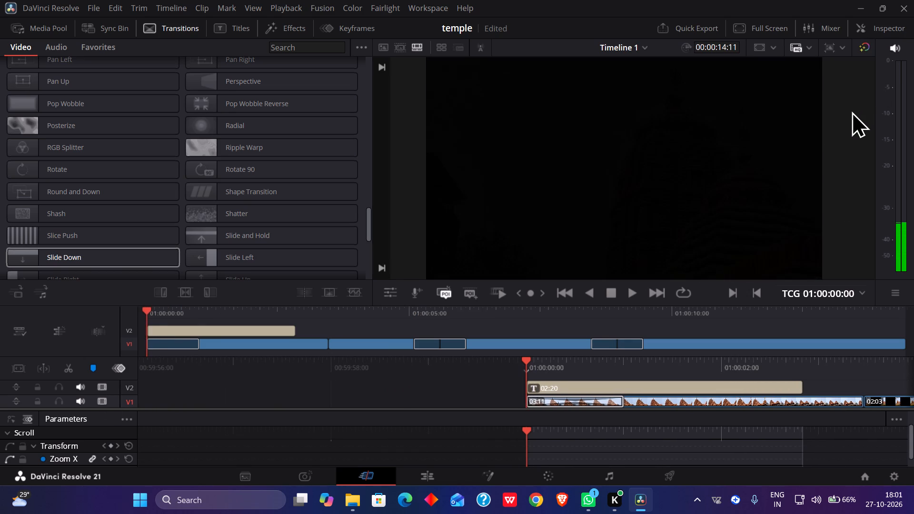
{"action": "key", "text": "Left"}
{"action": "key", "text": "l"}
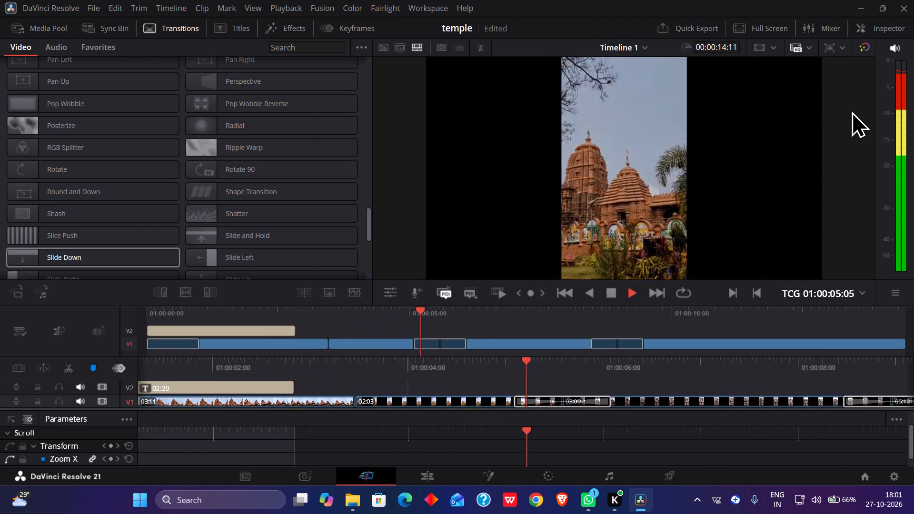
{"action": "key", "text": "k"}
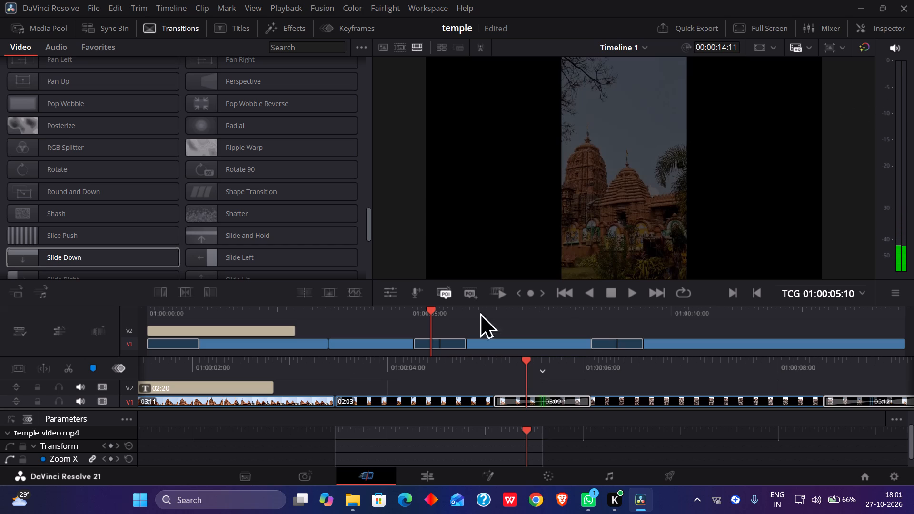
Roll the cut between the first and second V1 clips so the first lasts 03:18 and the second 01:20.
{"action": "left_click", "coordinate": [319, 342]}
{"action": "left_click_drag", "start_coordinate": [328, 346], "coordinate": [342, 346]}
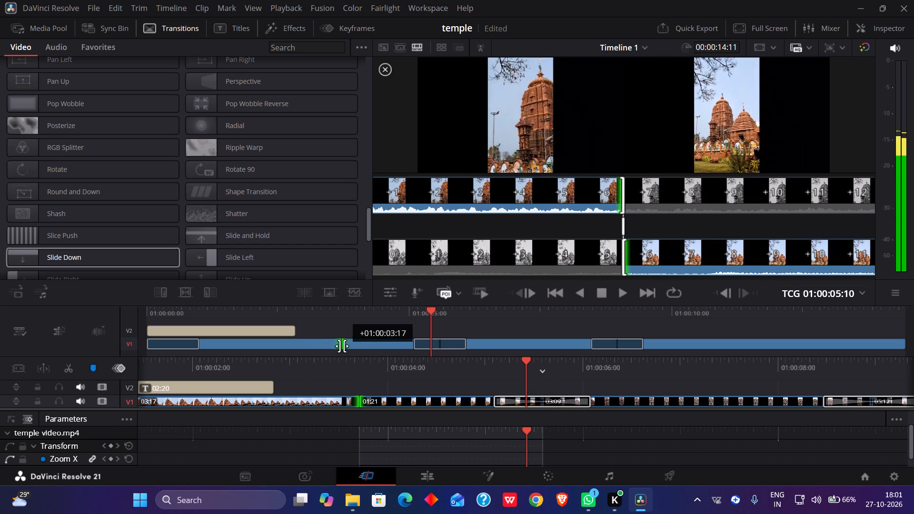
{"action": "left_click_drag", "start_coordinate": [342, 346], "coordinate": [345, 346]}
Play the timeline from the start and replay the section around the rolled first cut with sound.
{"action": "left_click_drag", "start_coordinate": [431, 306], "coordinate": [264, 339]}
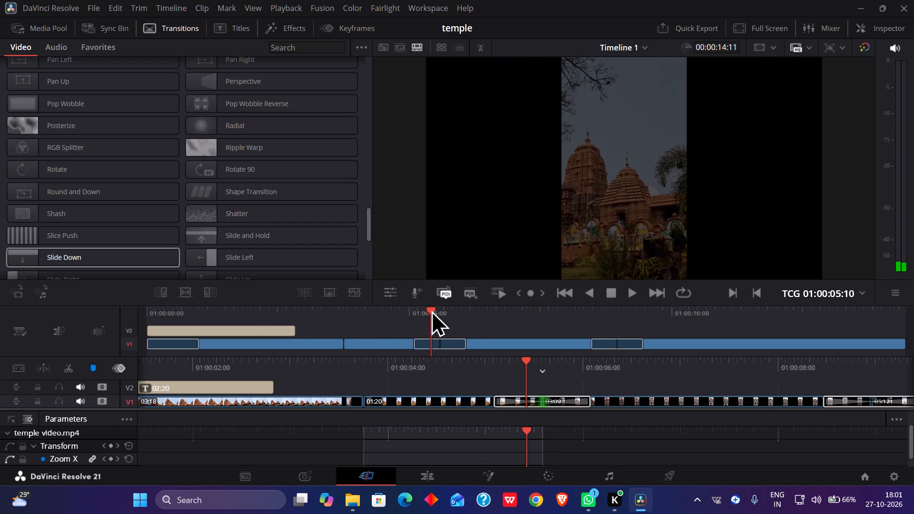
{"action": "left_click_drag", "start_coordinate": [431, 310], "coordinate": [125, 372]}
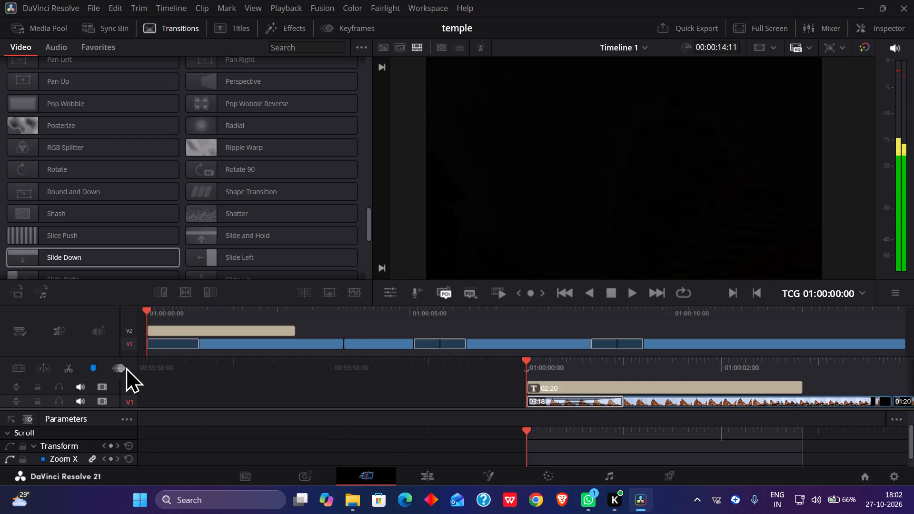
{"action": "key", "text": "l"}
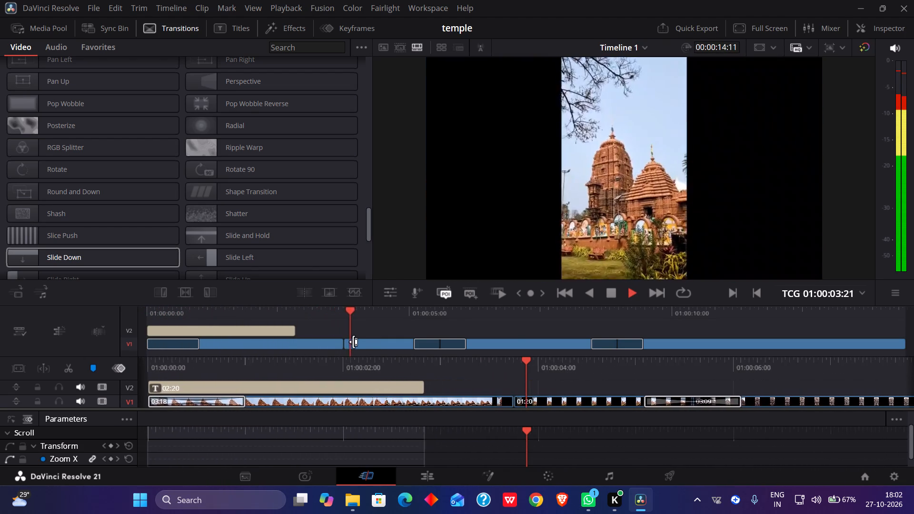
{"action": "left_click", "coordinate": [345, 340]}
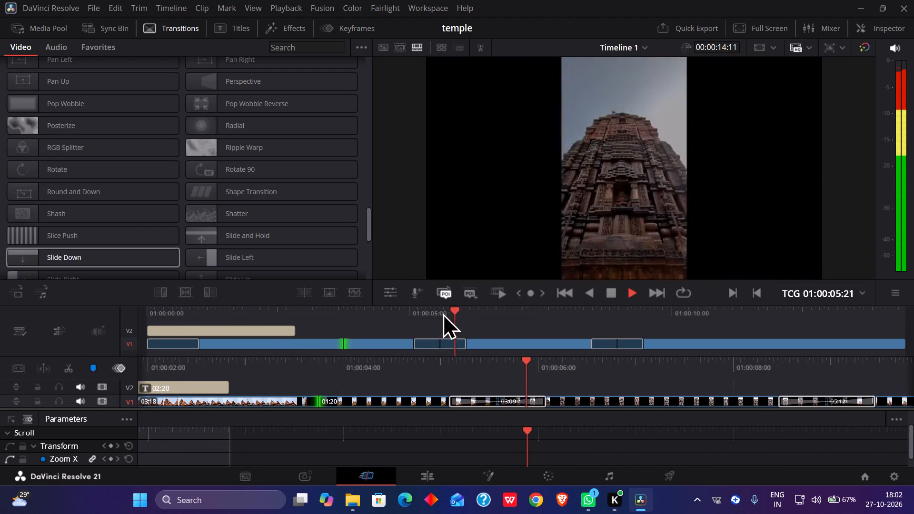
{"action": "key", "text": "k"}
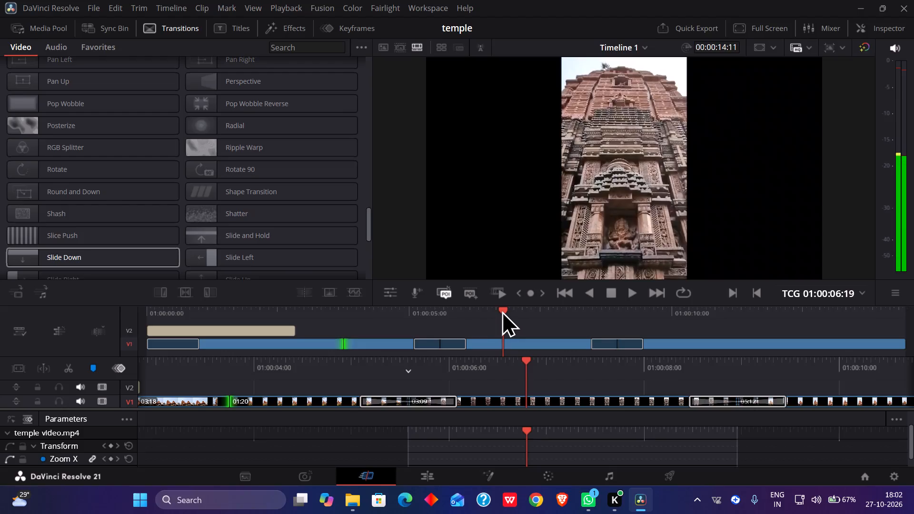
{"action": "left_click_drag", "start_coordinate": [502, 310], "coordinate": [309, 364]}
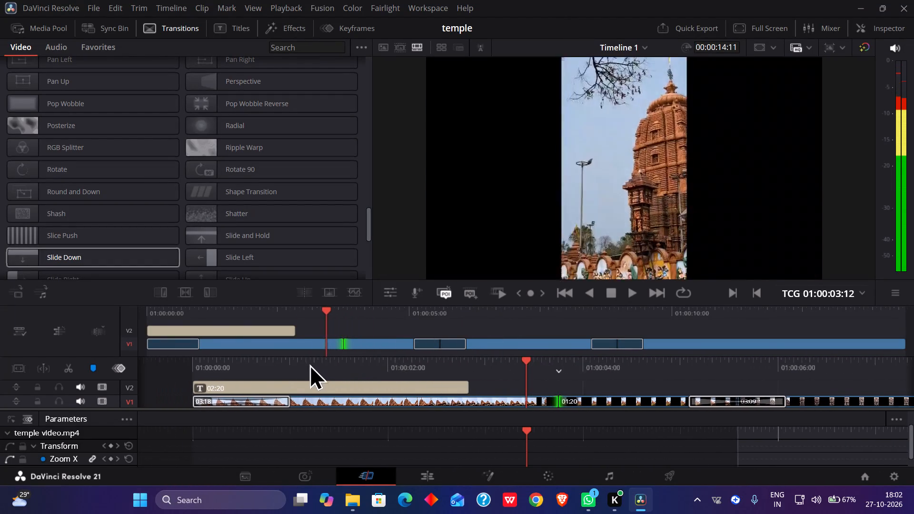
{"action": "left_click_drag", "start_coordinate": [309, 364], "coordinate": [290, 368]}
{"action": "key", "text": "l"}
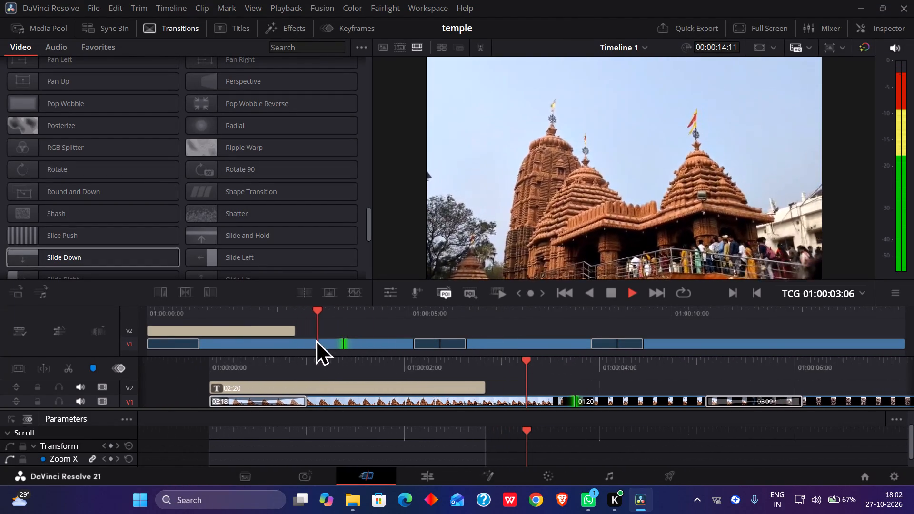
{"action": "left_click", "coordinate": [418, 306]}
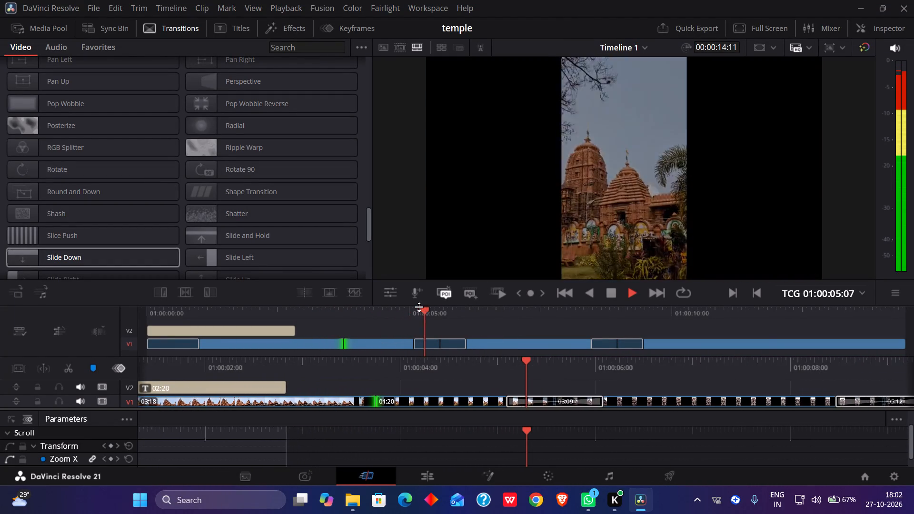
{"action": "left_click", "coordinate": [413, 329]}
{"action": "key", "text": "k"}
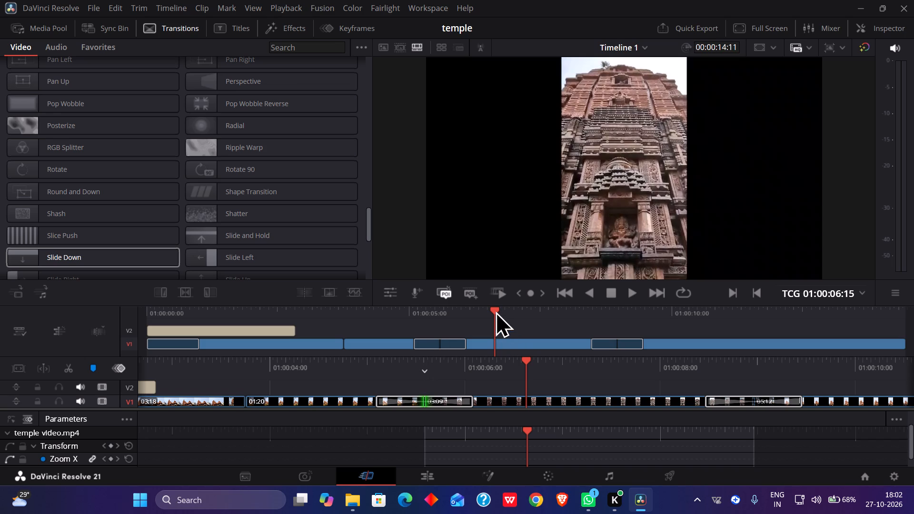
Mute the playback audio and place the playhead at 01:00:02:22, just after the end of the title.
{"action": "left_click_drag", "start_coordinate": [493, 306], "coordinate": [490, 311]}
{"action": "left_click_drag", "start_coordinate": [493, 311], "coordinate": [491, 310]}
{"action": "left_click_drag", "start_coordinate": [491, 310], "coordinate": [298, 364]}
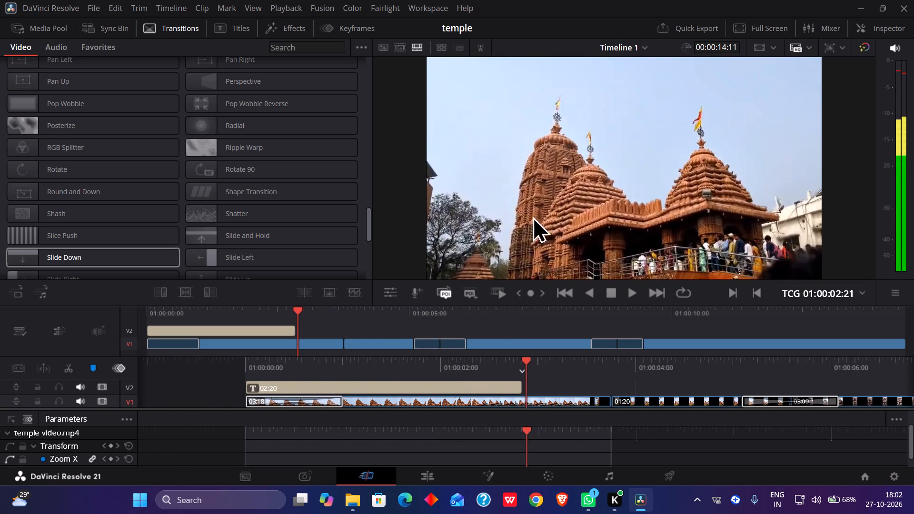
{"action": "left_click", "coordinate": [890, 49]}
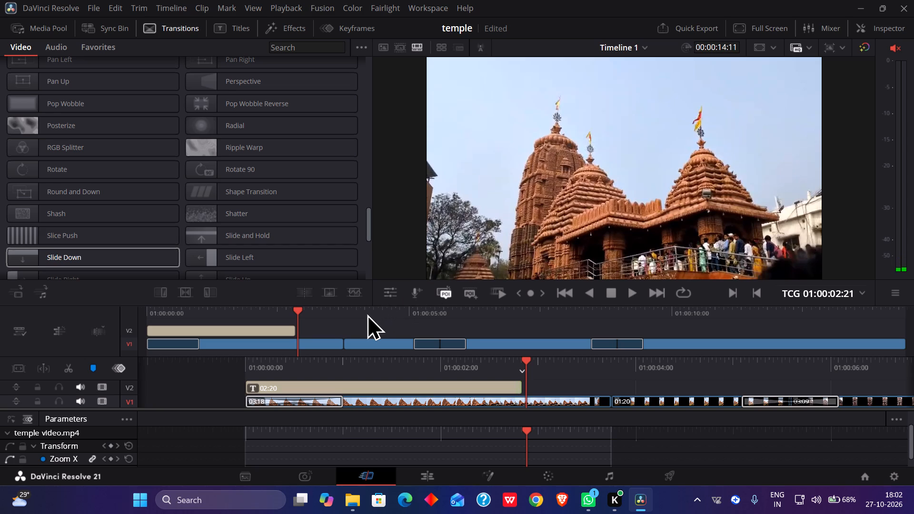
{"action": "key", "text": "Right"}
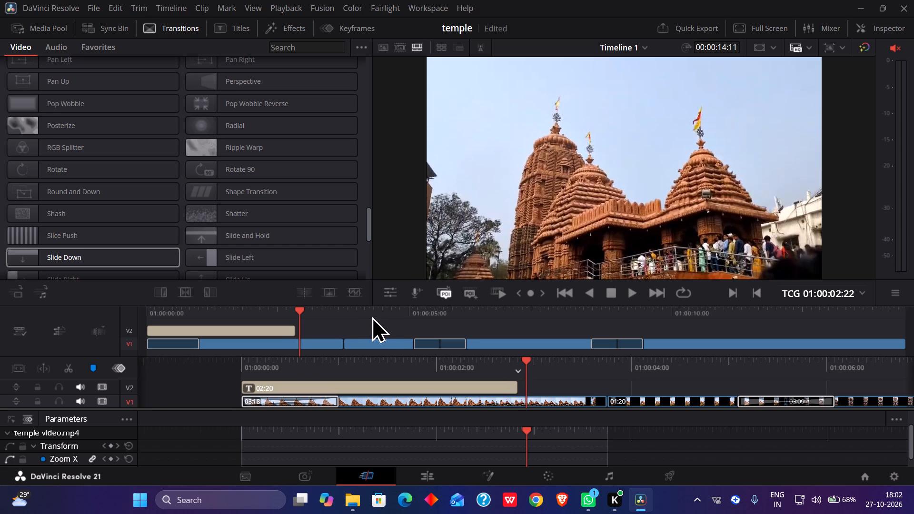
Play the timeline from the end of the title across the first V1 cut and stop at 01:00:04:00.
{"action": "key", "text": "k"}
{"action": "key", "text": "l"}
{"action": "key", "text": "k"}
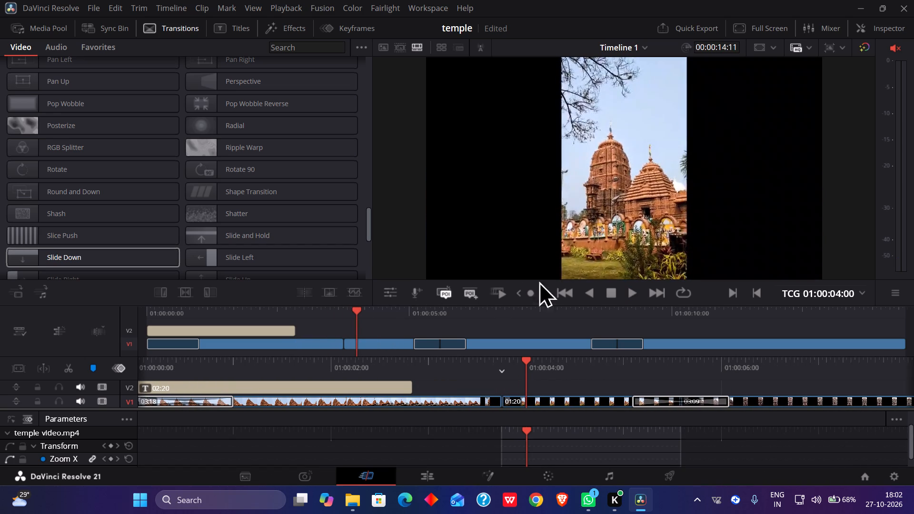
Unmute the playback audio, play back in reverse, and place the playhead at 01:00:02:19, at the end of the title.
{"action": "left_click", "coordinate": [887, 46]}
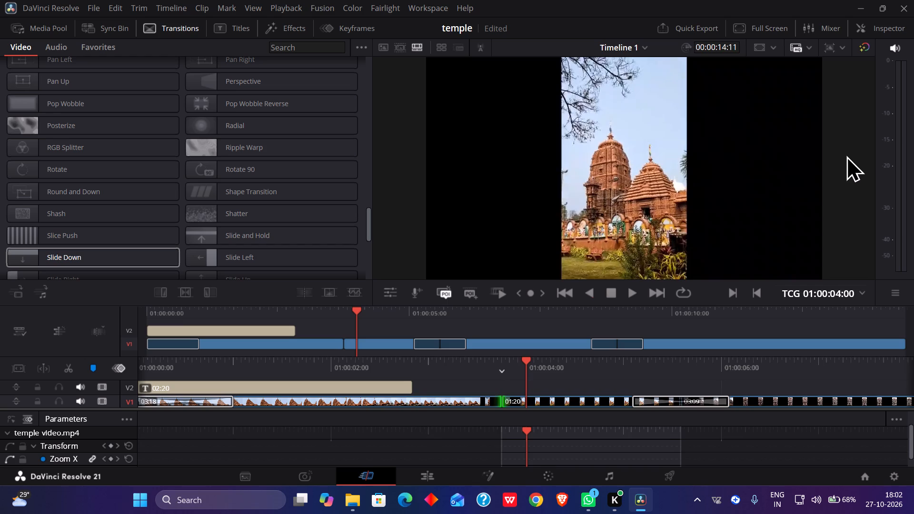
{"action": "key", "text": "j"}
{"action": "key", "text": "k"}
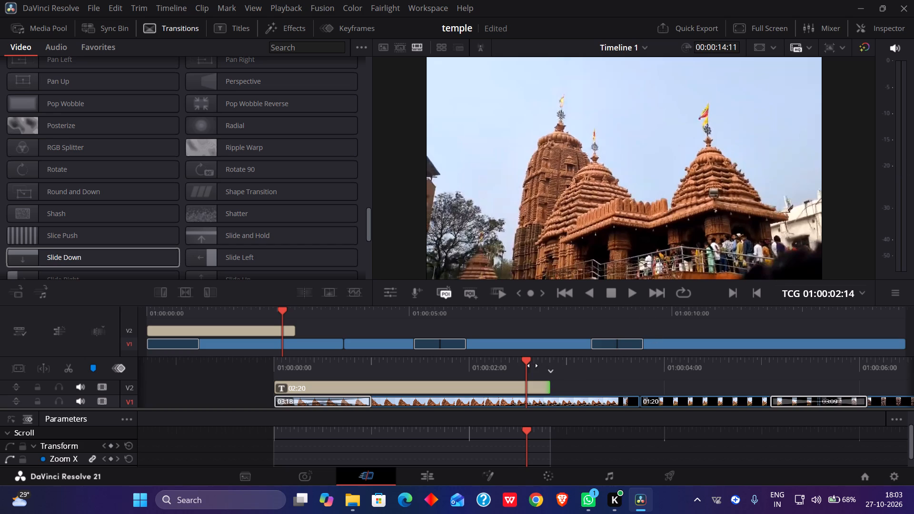
{"action": "left_click_drag", "start_coordinate": [528, 360], "coordinate": [497, 380]}
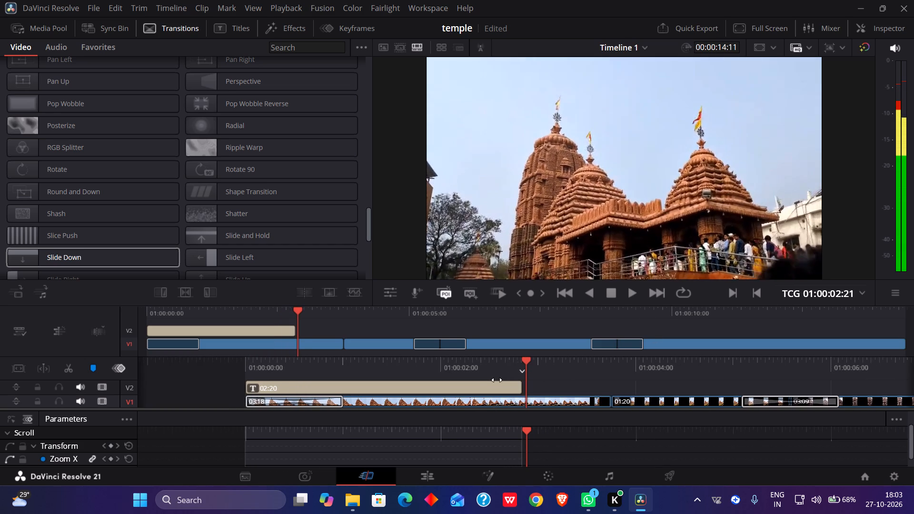
{"action": "left_click_drag", "start_coordinate": [497, 380], "coordinate": [507, 392]}
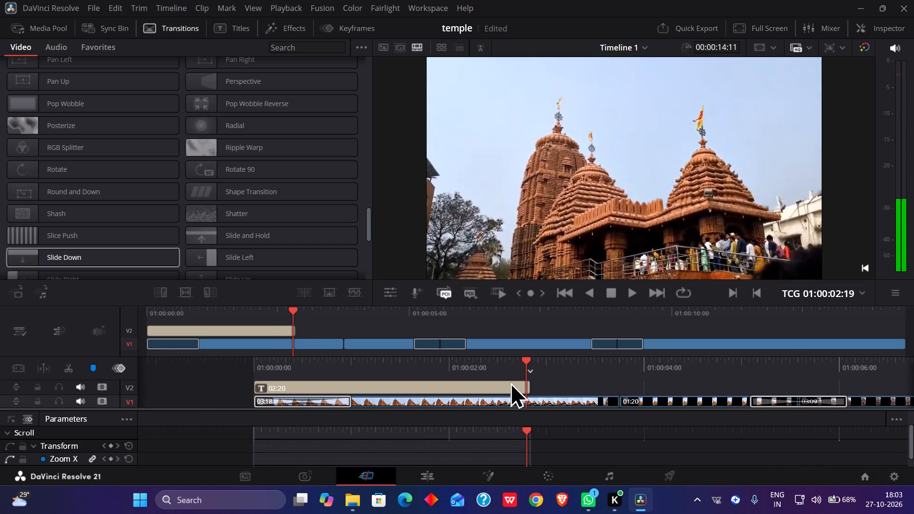
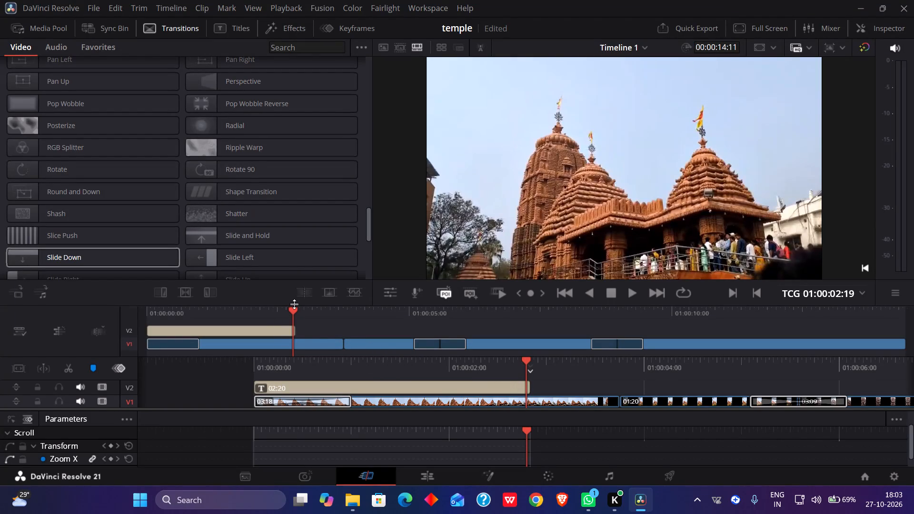
Play from the title's end across the first V1 cut, and roll that cut earlier to clip lengths of 03:12 and 02:02.
{"action": "key", "text": "l"}
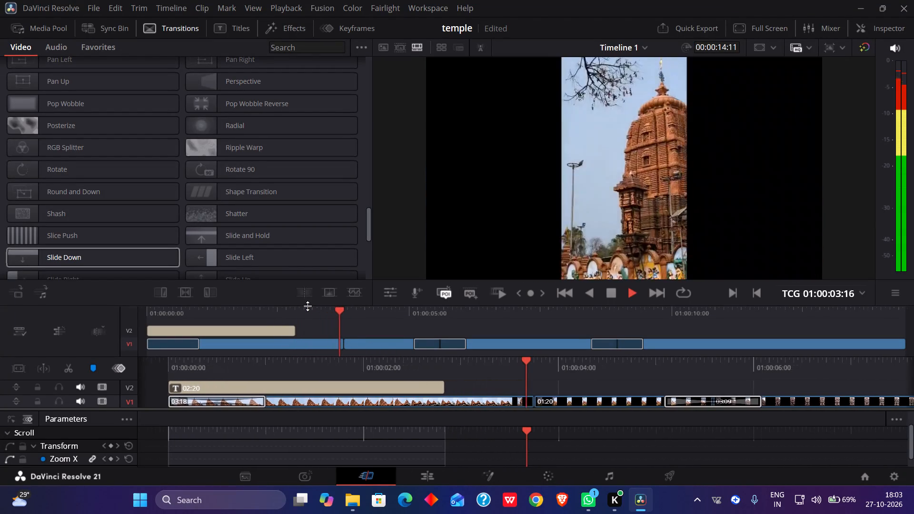
{"action": "type", "text": "JK"}
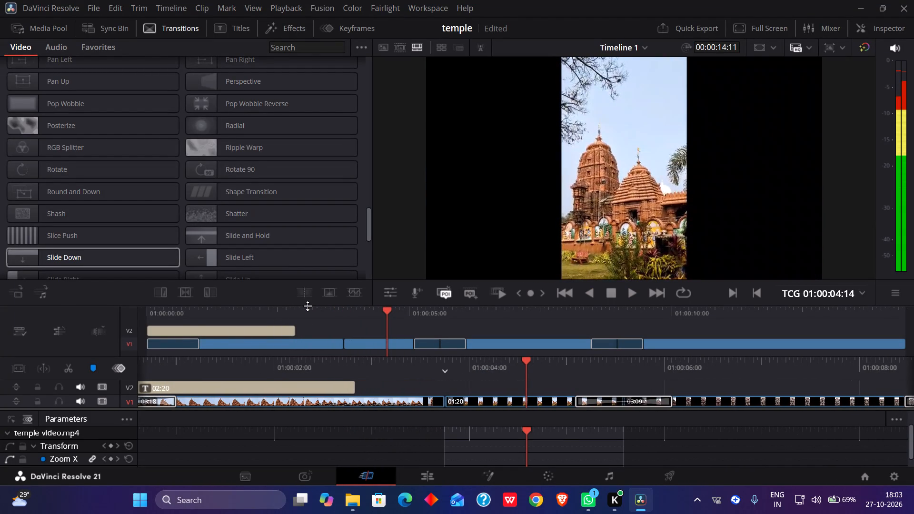
{"action": "left_click", "coordinate": [349, 344]}
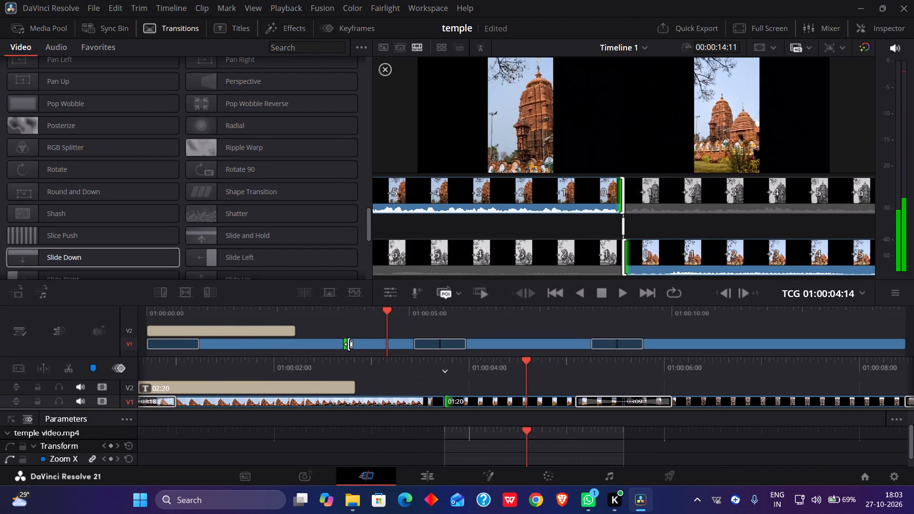
{"action": "left_click_drag", "start_coordinate": [348, 344], "coordinate": [335, 351]}
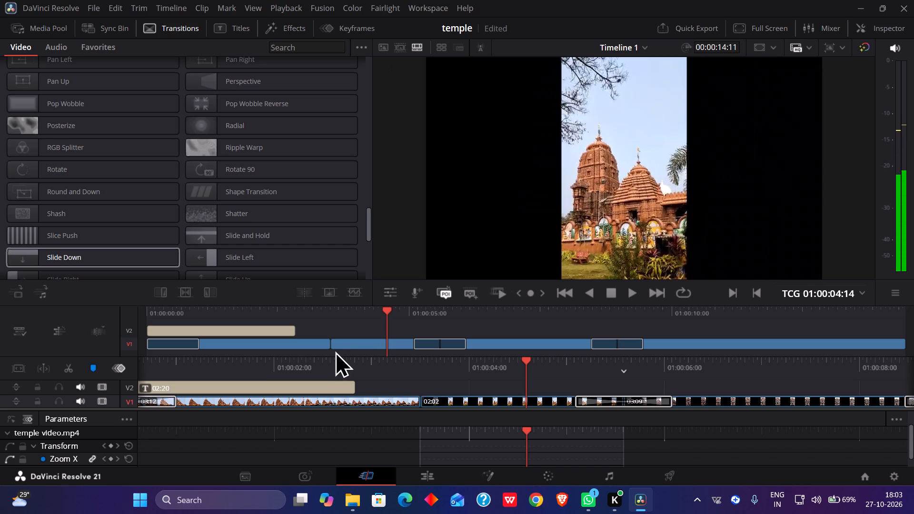
Replay from 01:00:02:11 across the first V1 cut, and roll the cut earlier to clip lengths of 03:05 and 02:09.
{"action": "left_click_drag", "start_coordinate": [386, 310], "coordinate": [277, 329]}
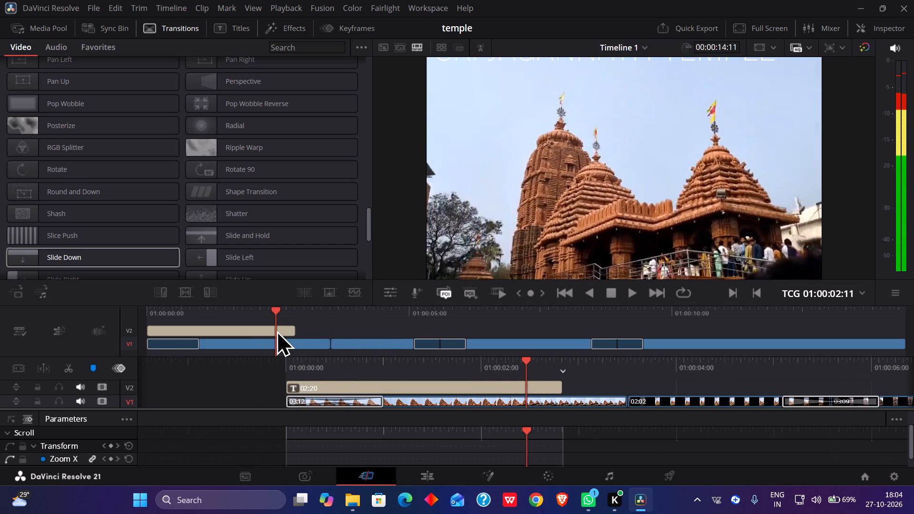
{"action": "key", "text": "l"}
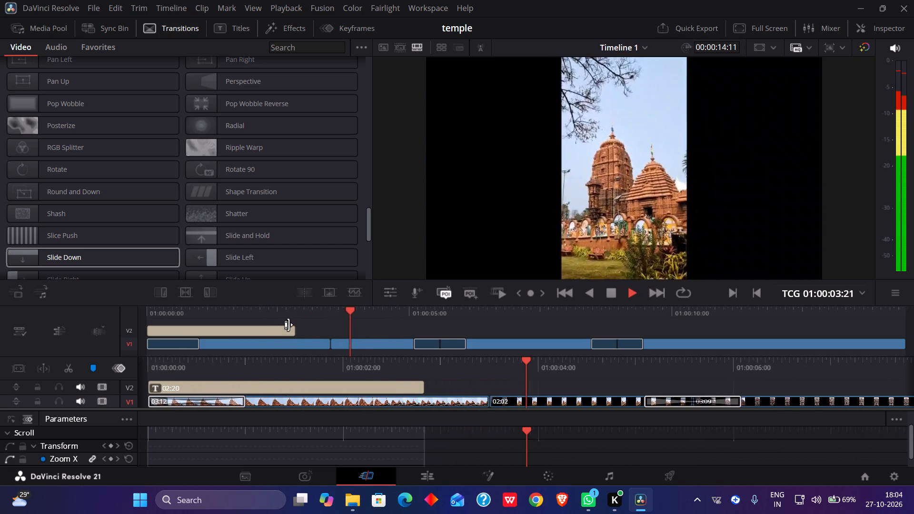
{"action": "key", "text": "k"}
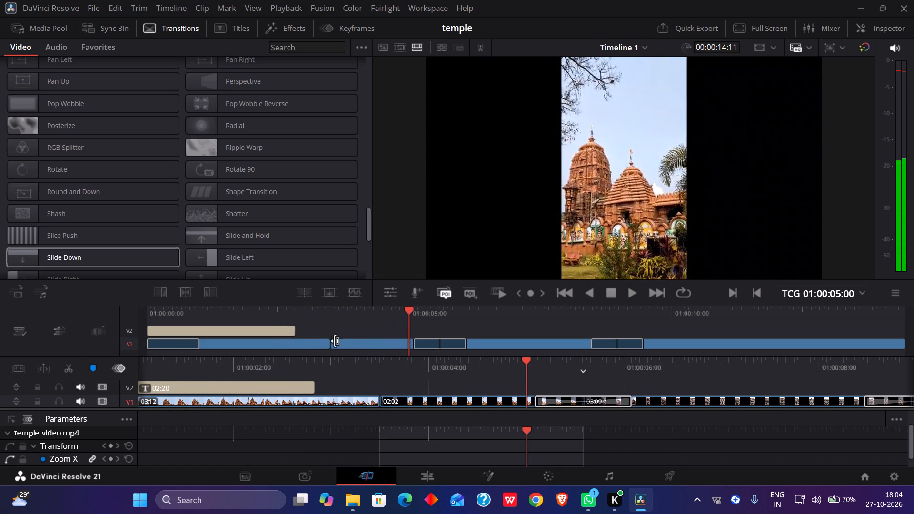
{"action": "left_click", "coordinate": [344, 345]}
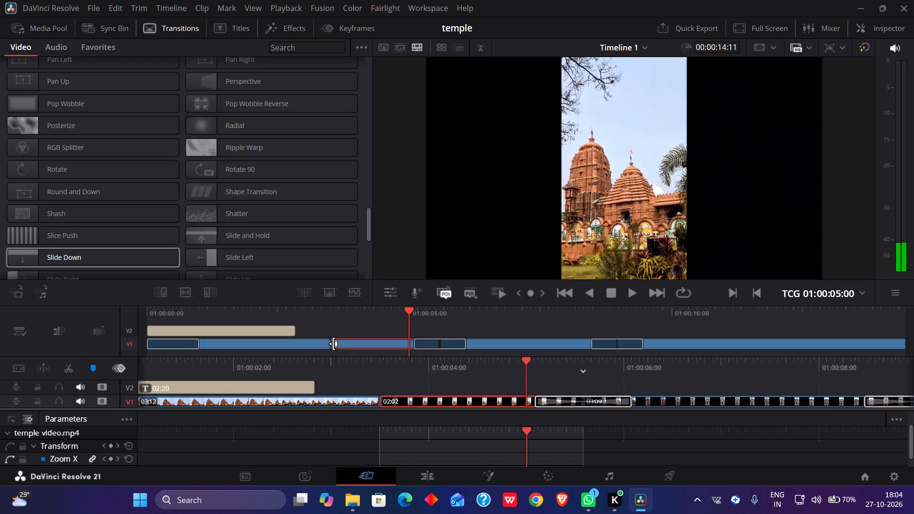
{"action": "left_click_drag", "start_coordinate": [332, 344], "coordinate": [315, 350]}
Replay from near the title's end across the first V1 cut to 01:00:06:11, and return the playhead to 01:00:02:17.
{"action": "left_click_drag", "start_coordinate": [408, 309], "coordinate": [279, 337]}
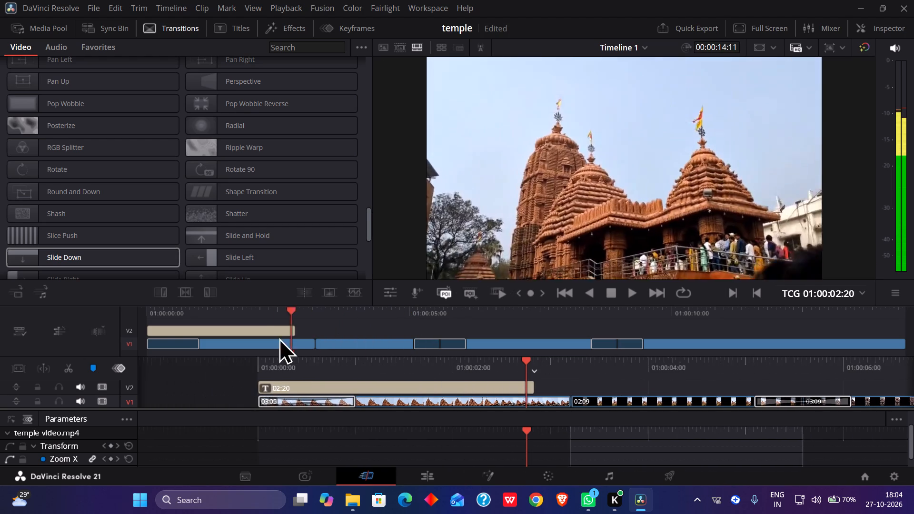
{"action": "left_click_drag", "start_coordinate": [279, 337], "coordinate": [274, 339]}
{"action": "key", "text": "l"}
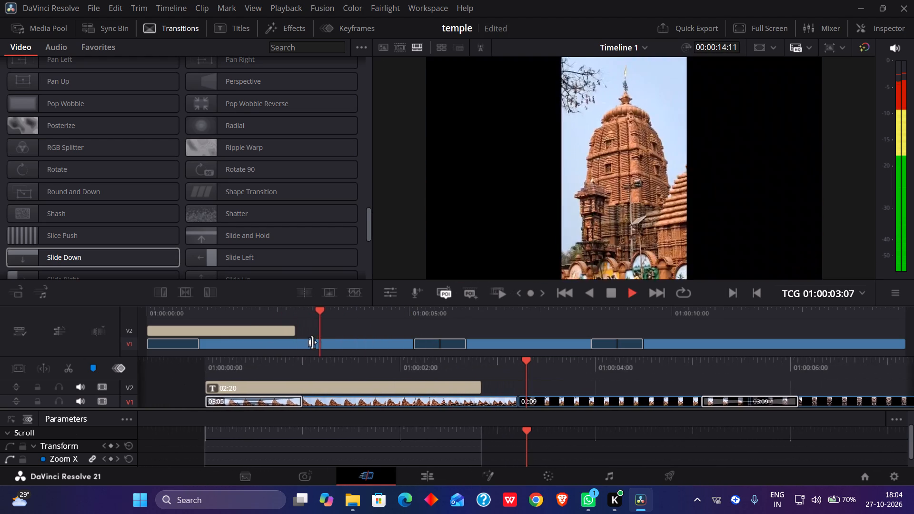
{"action": "left_click", "coordinate": [361, 341]}
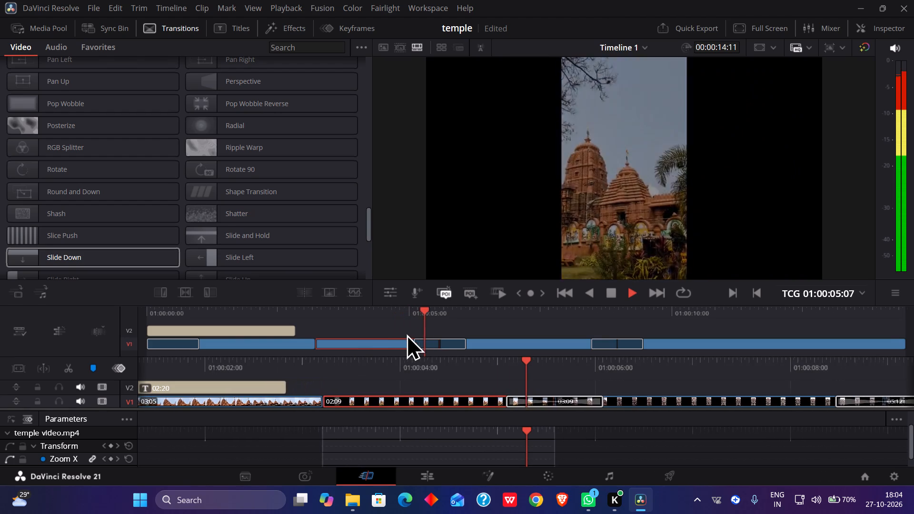
{"action": "type", "text": "LK"}
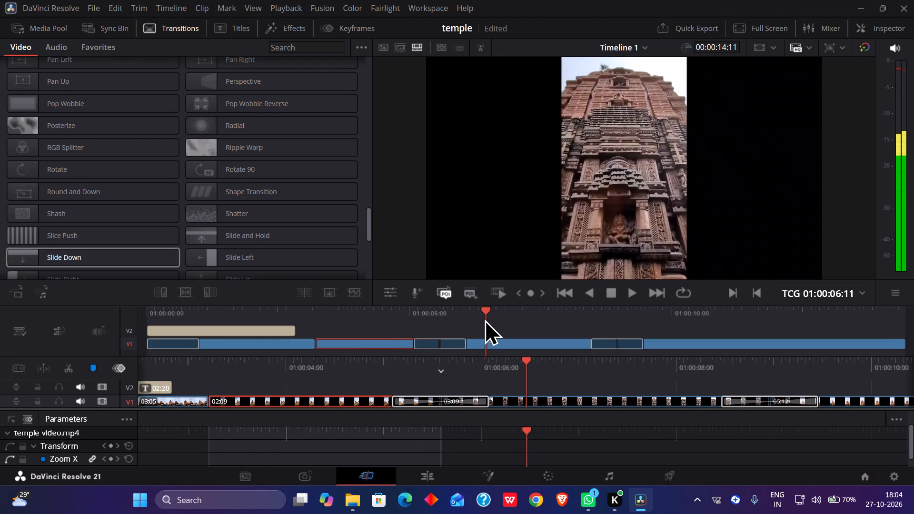
{"action": "left_click_drag", "start_coordinate": [486, 310], "coordinate": [314, 361]}
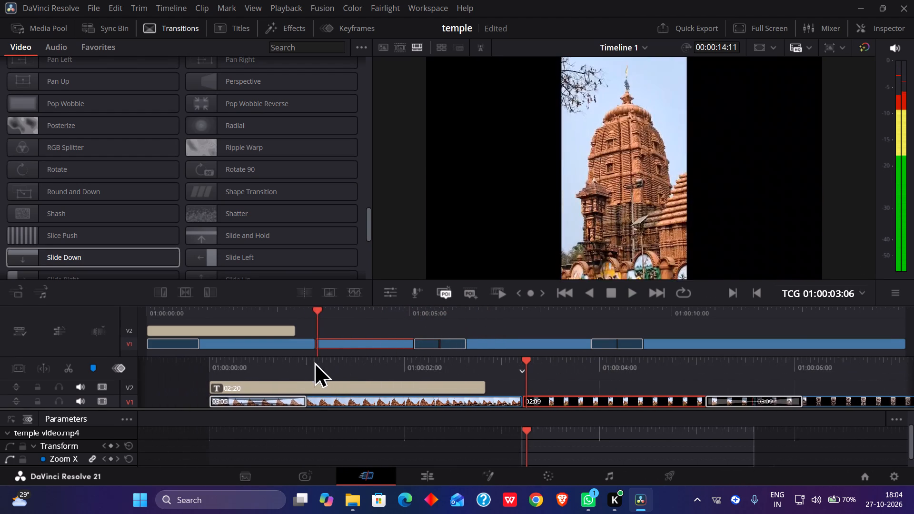
{"action": "left_click_drag", "start_coordinate": [314, 361], "coordinate": [290, 369]}
{"action": "key", "text": "k"}
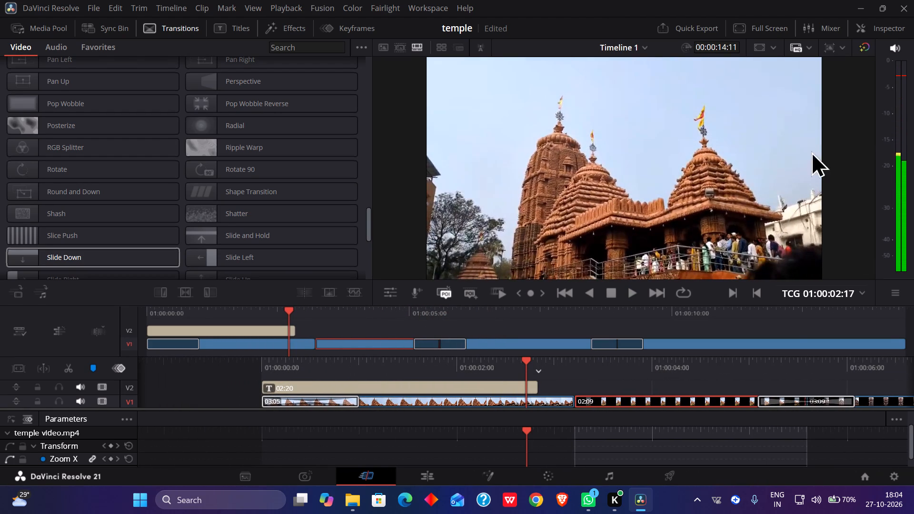
With the playback audio muted, roll the first V1 cut earlier to clip lengths of 02:23 and 02:15, and unmute the audio.
{"action": "left_click", "coordinate": [894, 42]}
{"action": "left_click", "coordinate": [353, 343]}
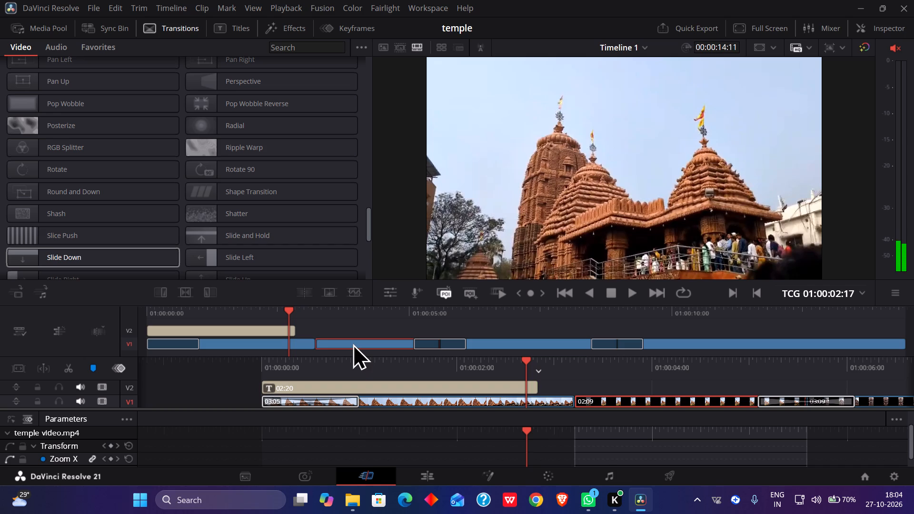
{"action": "left_click_drag", "start_coordinate": [316, 344], "coordinate": [301, 345]}
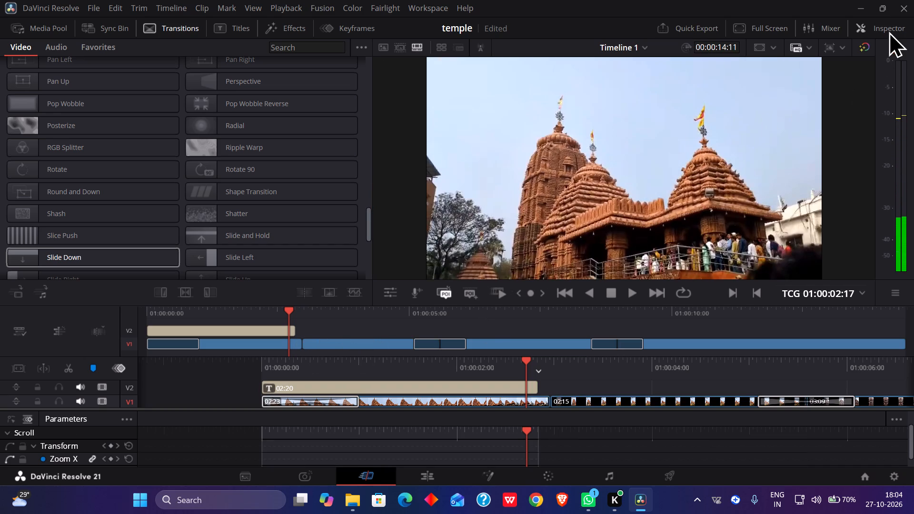
{"action": "left_click", "coordinate": [895, 44]}
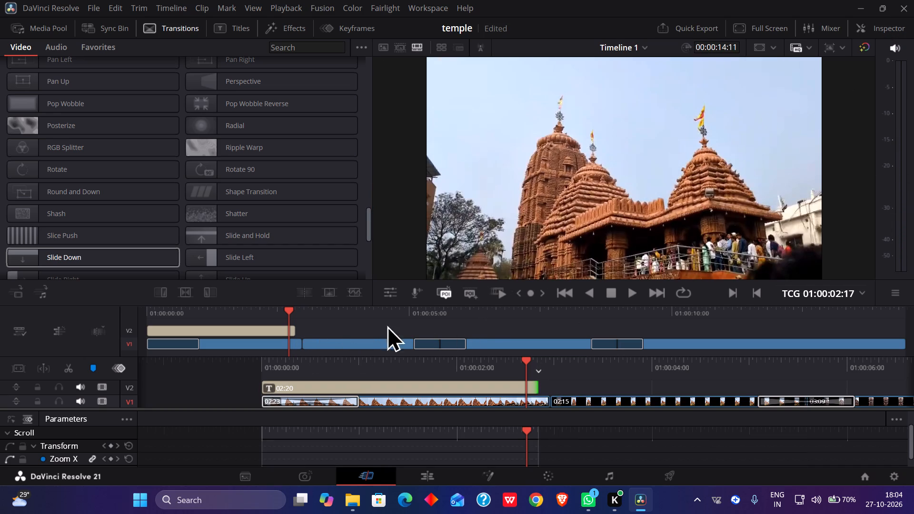
Move the playhead back into the middle of the title and play Timeline 1 through to its end at 01:00:14:11.
{"action": "left_click_drag", "start_coordinate": [288, 311], "coordinate": [269, 311]}
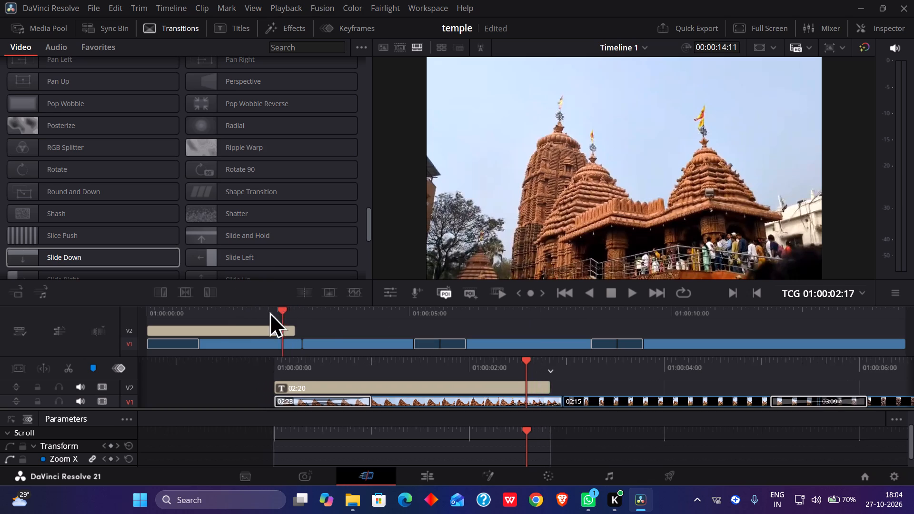
{"action": "left_click_drag", "start_coordinate": [269, 311], "coordinate": [227, 322]}
{"action": "key", "text": "l"}
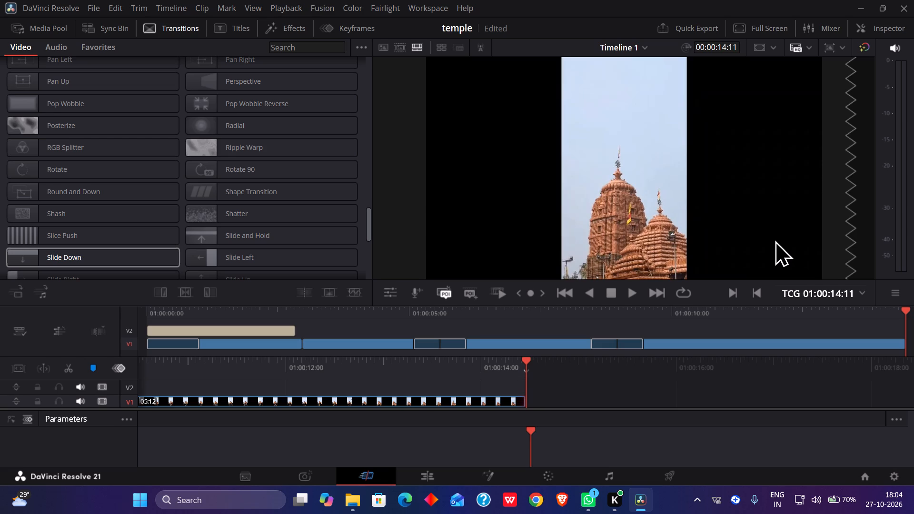
Watch the timeline full screen with loop playback turned on, stop at 01:00:05:06, and exit the full-screen view.
{"action": "left_click", "coordinate": [743, 28]}
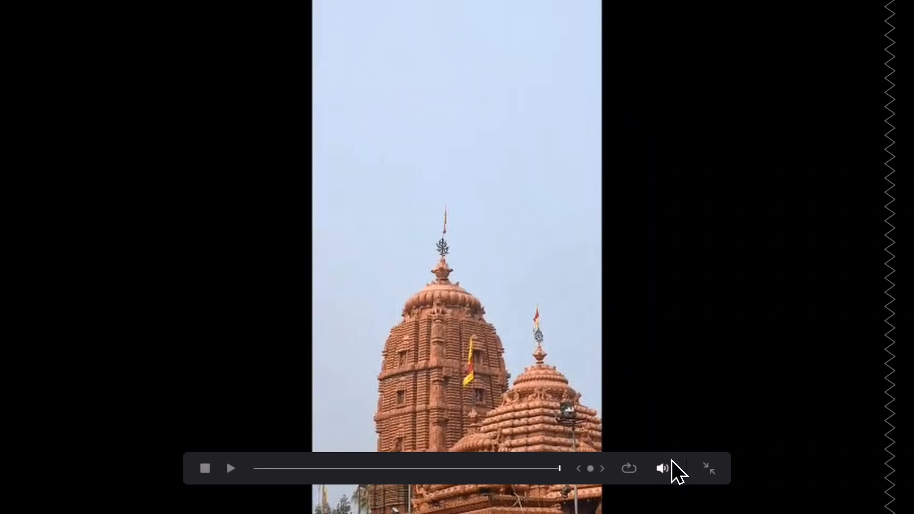
{"action": "left_click", "coordinate": [663, 463]}
{"action": "left_click", "coordinate": [666, 468]}
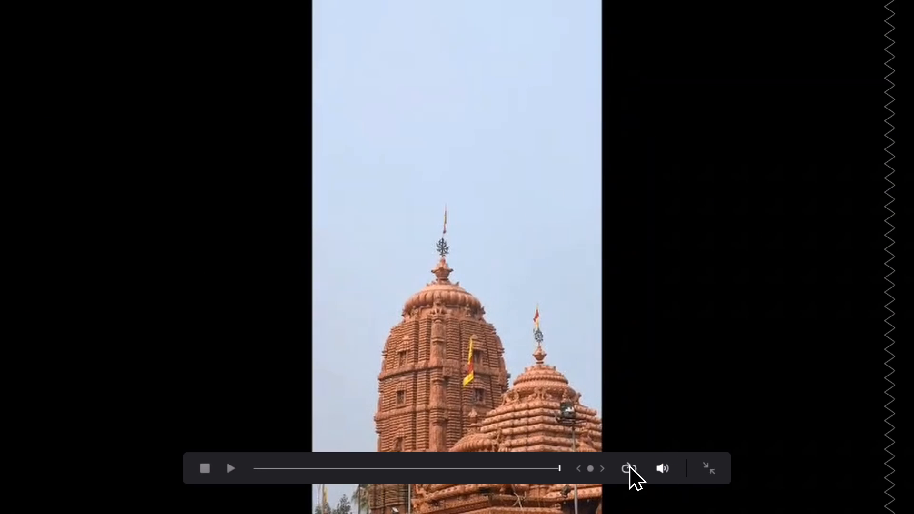
{"action": "left_click", "coordinate": [629, 464]}
{"action": "left_click", "coordinate": [230, 473]}
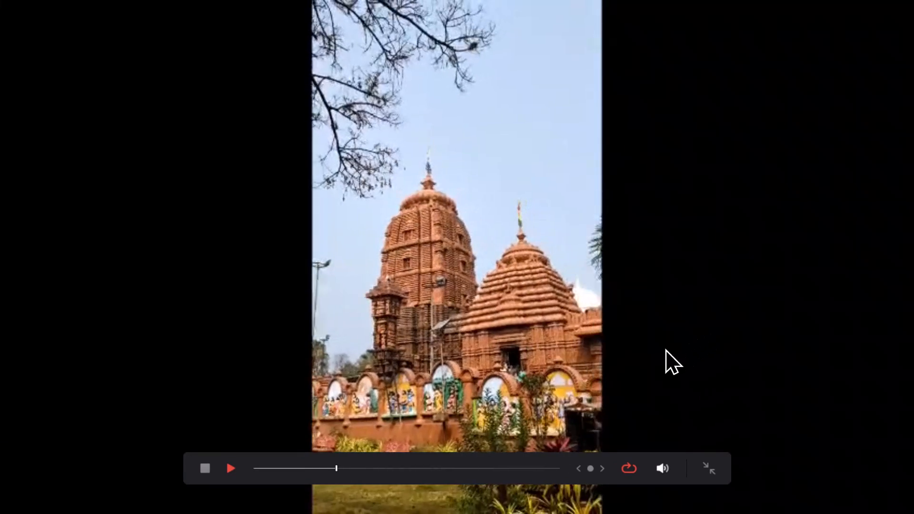
{"action": "left_click", "coordinate": [207, 467]}
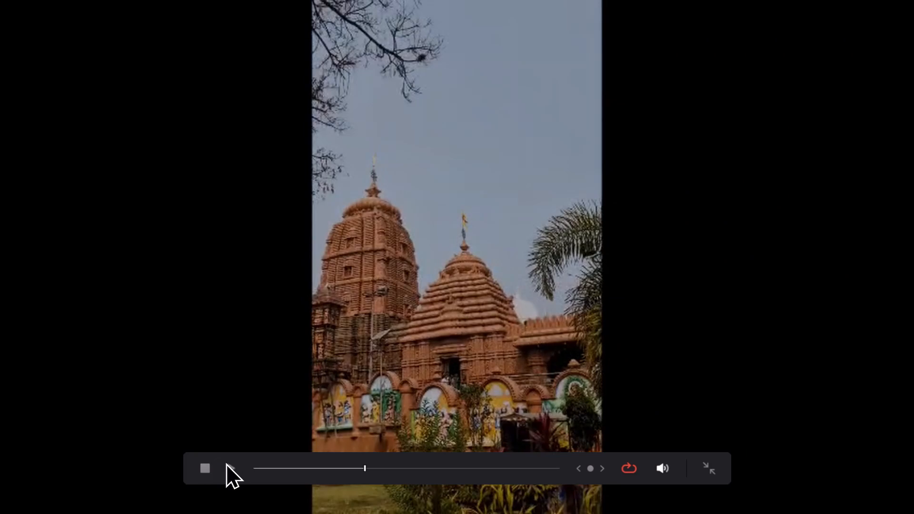
{"action": "left_click", "coordinate": [708, 465]}
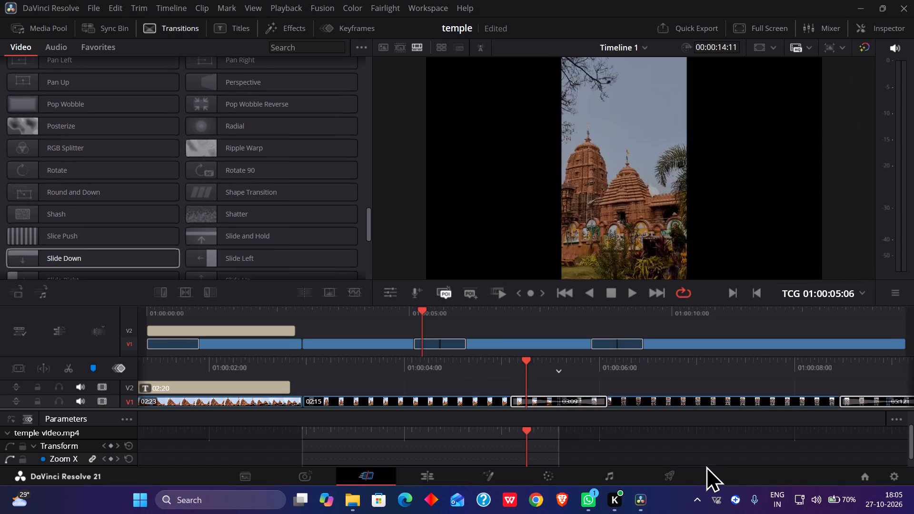
Roll the first V1 cut 7 frames earlier, making the first clip 02:16 and the second 02:22 long.
{"action": "left_click", "coordinate": [334, 342]}
{"action": "left_click_drag", "start_coordinate": [306, 343], "coordinate": [290, 346]}
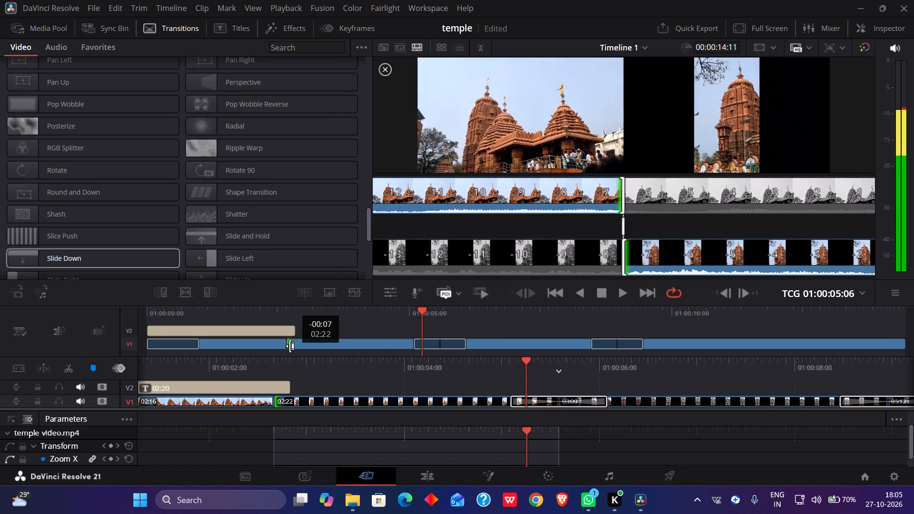
Play from 01:00:02:00 across the rolled first cut, starting muted and restoring the sound on the way, and stop at 01:00:06:21.
{"action": "left_click", "coordinate": [428, 306]}
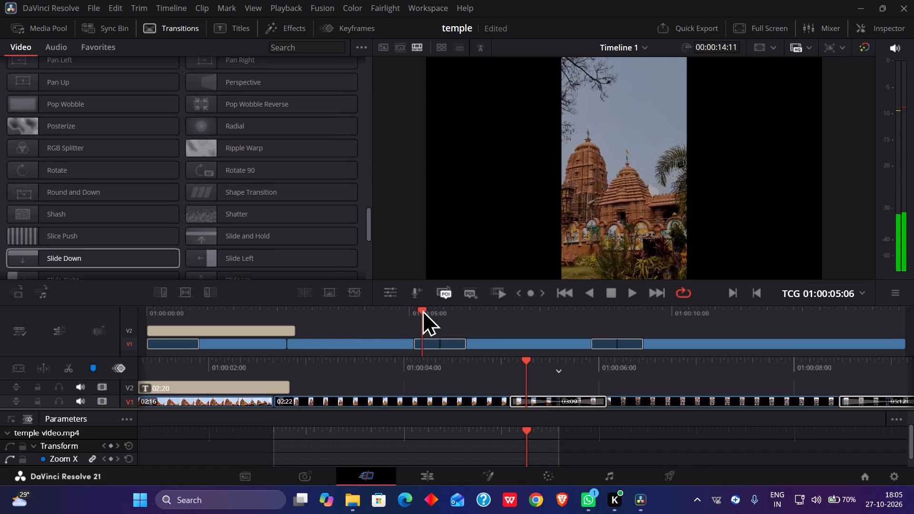
{"action": "left_click_drag", "start_coordinate": [422, 309], "coordinate": [252, 357]}
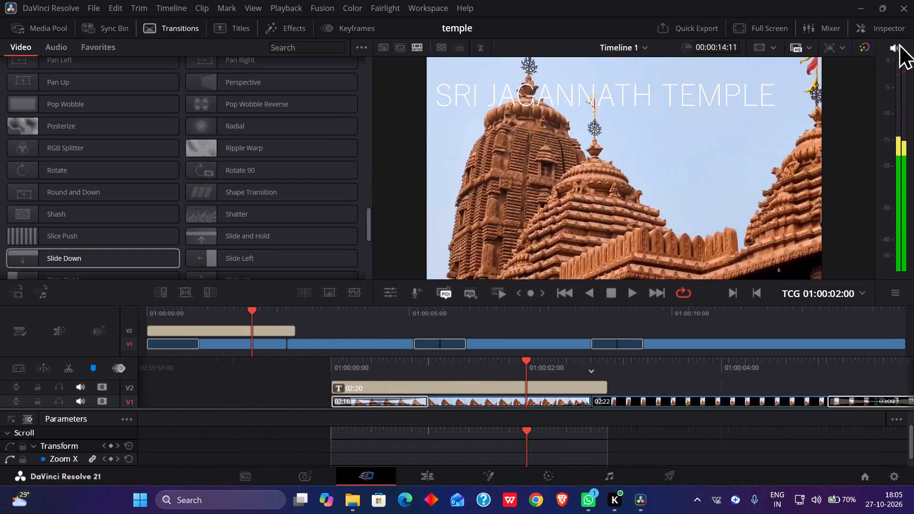
{"action": "left_click", "coordinate": [899, 44]}
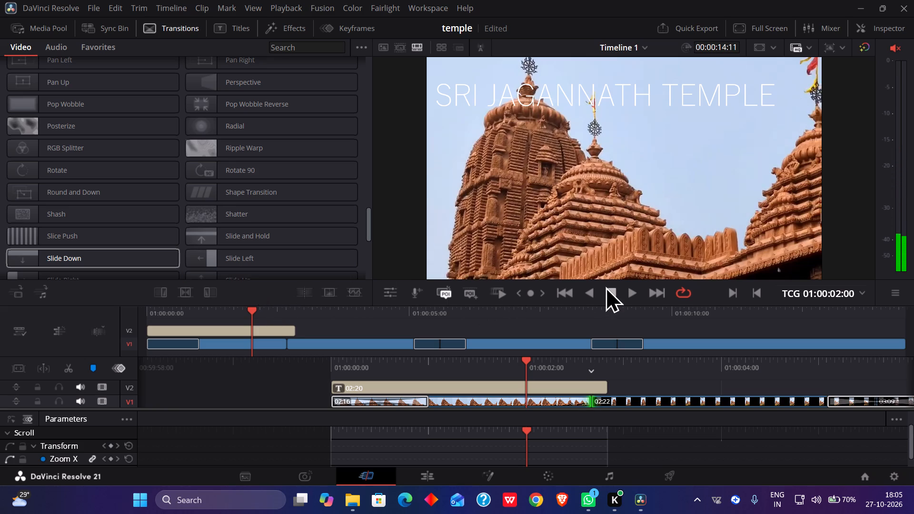
{"action": "key", "text": "l"}
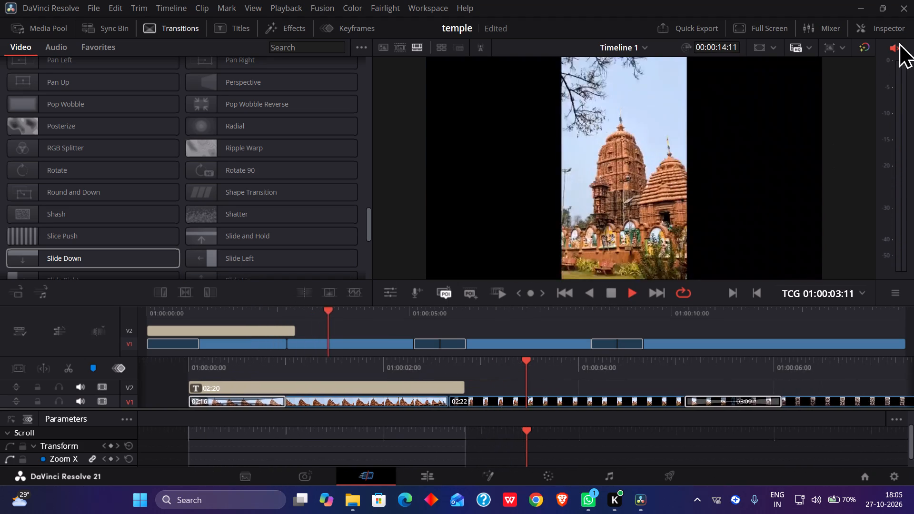
{"action": "left_click", "coordinate": [891, 42]}
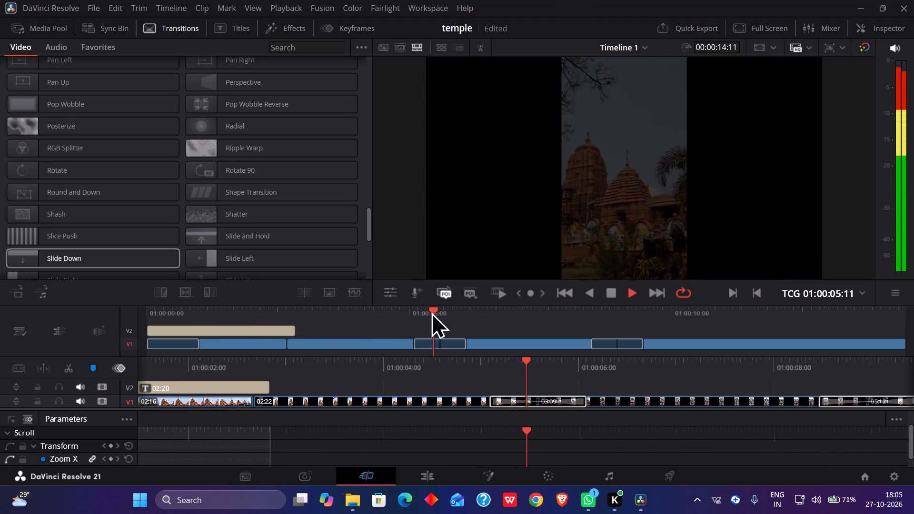
{"action": "left_click", "coordinate": [437, 306]}
{"action": "key", "text": "k"}
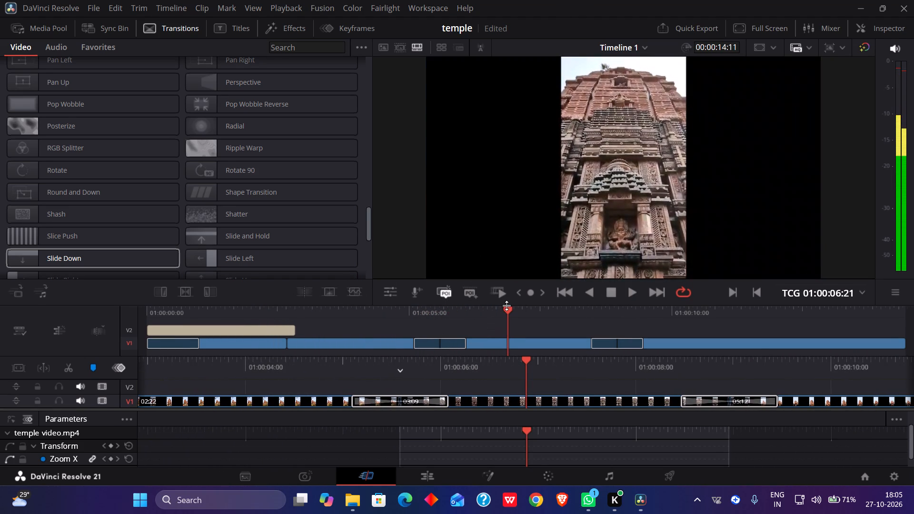
Replay Timeline 1 with sound from the start of the title across the first V1 cut and stop at 01:00:05:17.
{"action": "left_click_drag", "start_coordinate": [508, 307], "coordinate": [217, 376]}
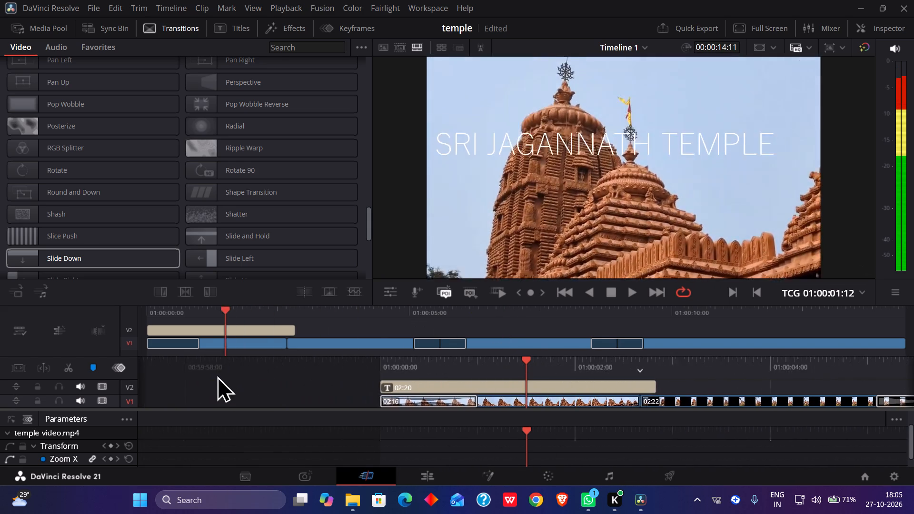
{"action": "left_click_drag", "start_coordinate": [217, 376], "coordinate": [149, 386]}
{"action": "key", "text": "l"}
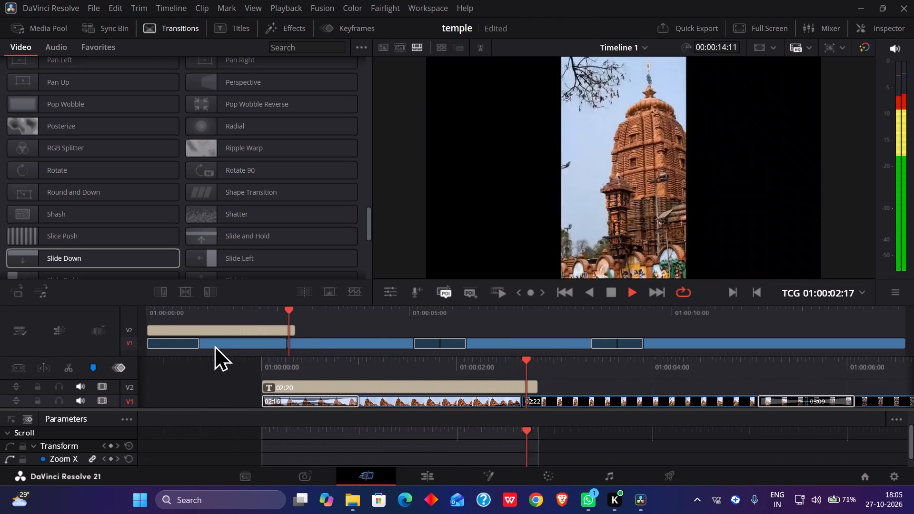
{"action": "left_click", "coordinate": [379, 325]}
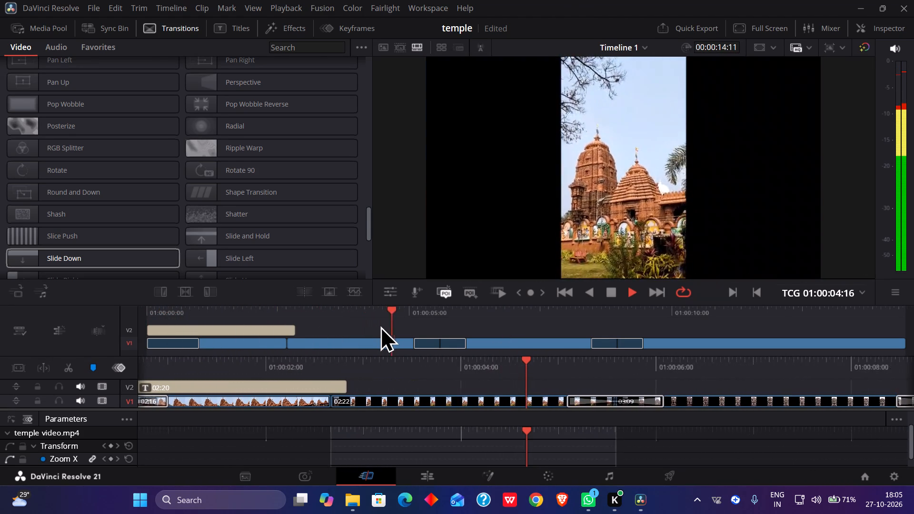
{"action": "key", "text": "k"}
Roll the first V1 cut 16 frames later, making the first clip 03:08 and the second 02:06 long.
{"action": "left_click", "coordinate": [307, 341]}
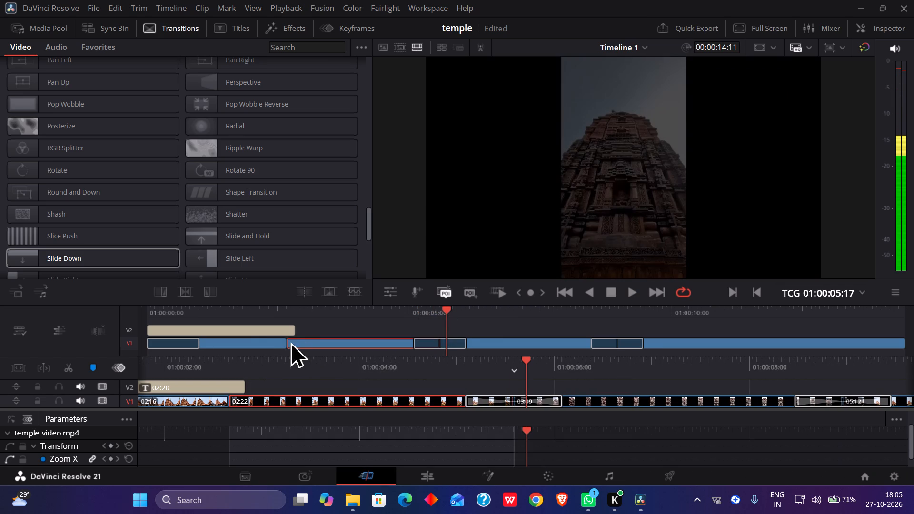
{"action": "left_click", "coordinate": [265, 341]}
{"action": "left_click_drag", "start_coordinate": [284, 342], "coordinate": [320, 348]}
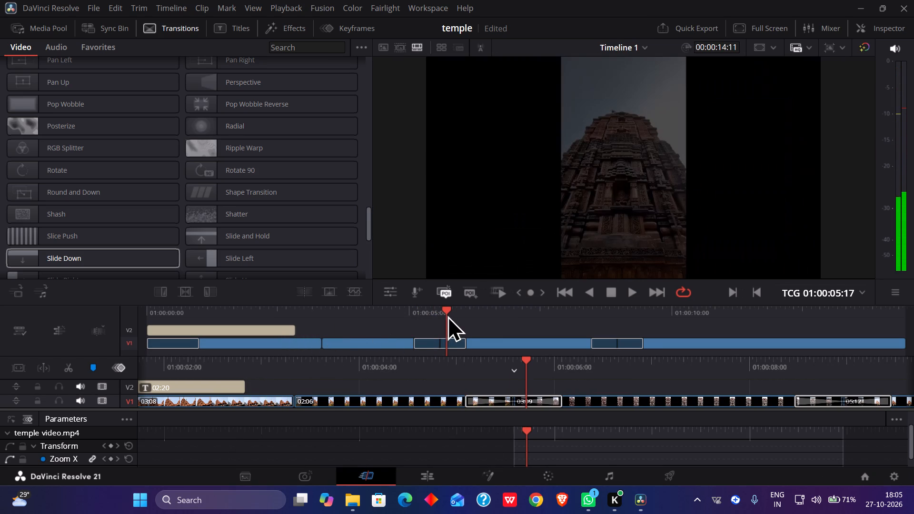
Replay the timeline from 01:00:01:12 across the rolled first V1 cut and stop at 01:00:04:23.
{"action": "left_click", "coordinate": [447, 306]}
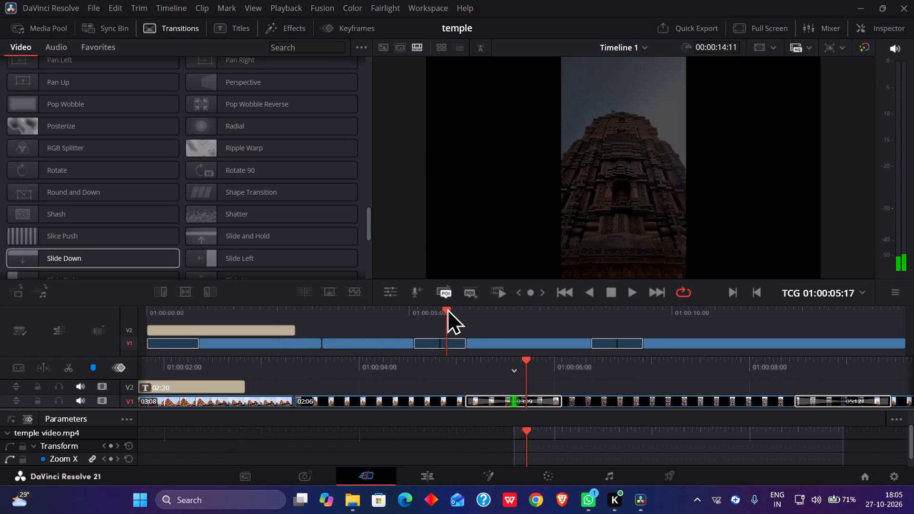
{"action": "left_click_drag", "start_coordinate": [447, 308], "coordinate": [228, 364]}
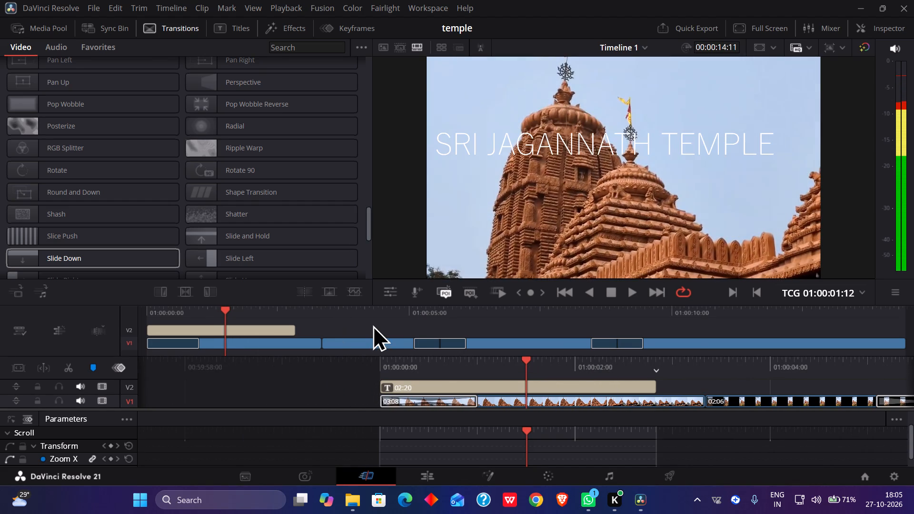
{"action": "key", "text": "l"}
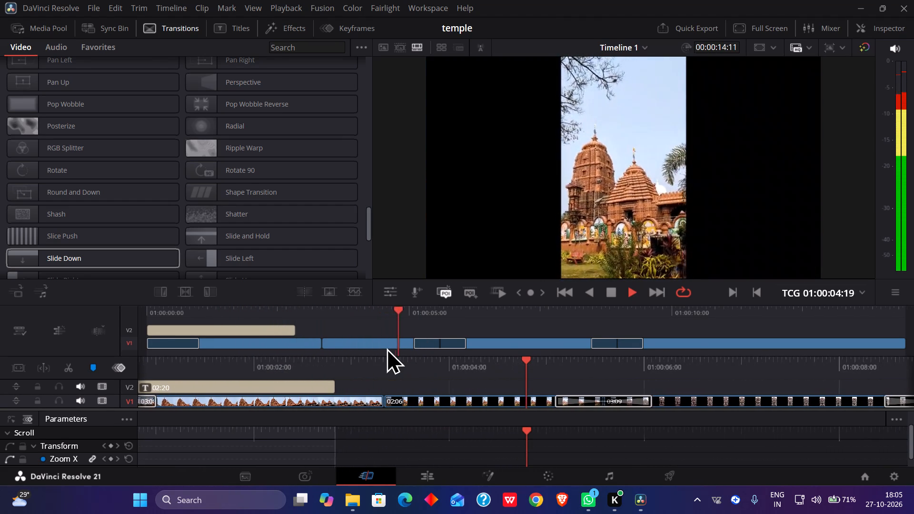
{"action": "key", "text": "k"}
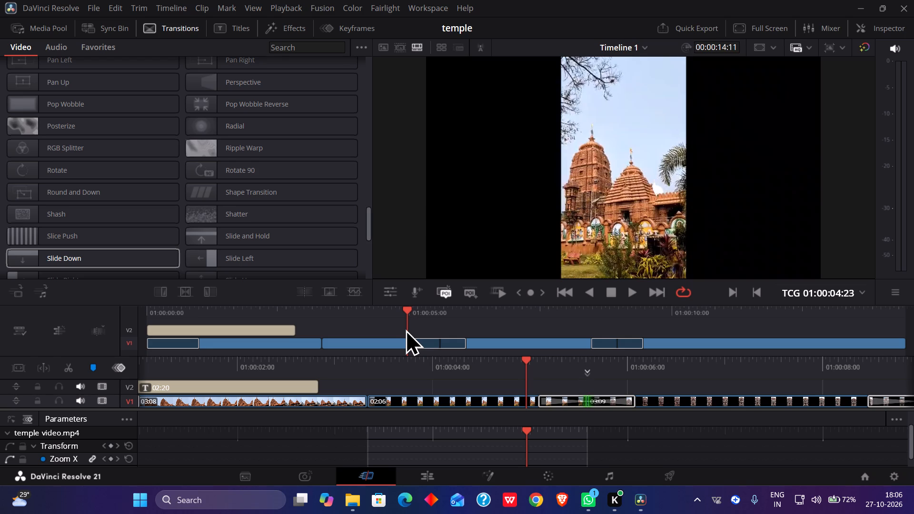
Roll the first V1 cut 3 frames earlier, making the first clip 03:05 and the second 02:09 long.
{"action": "left_click", "coordinate": [319, 346]}
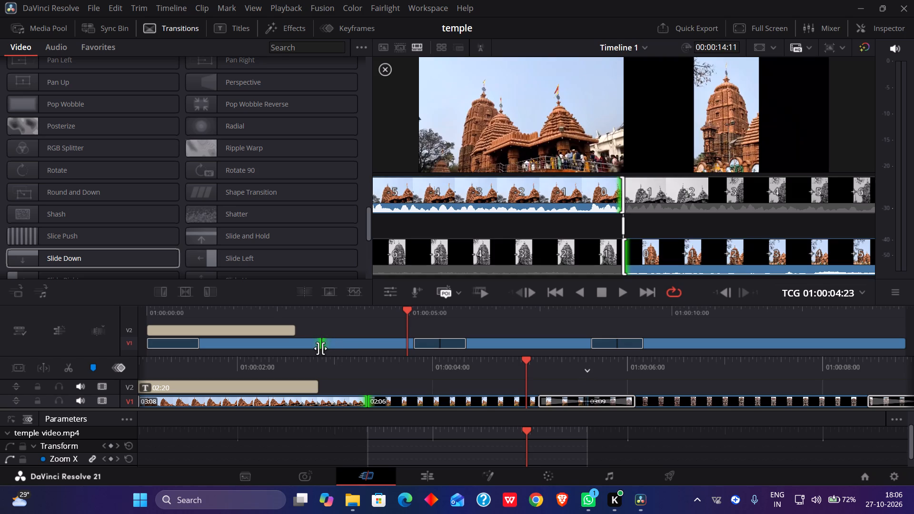
{"action": "left_click_drag", "start_coordinate": [321, 346], "coordinate": [312, 346]}
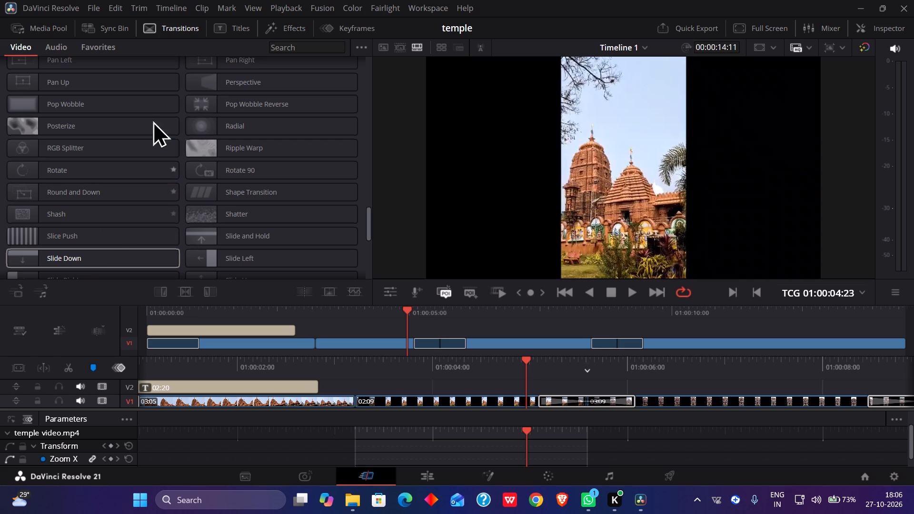
Bring up the source clip temple video.mp4 with the Media Pool showing, and play it, stopping at 00:00:14:01.
{"action": "left_click", "coordinate": [196, 28]}
{"action": "left_click", "coordinate": [188, 21]}
{"action": "left_click", "coordinate": [378, 49]}
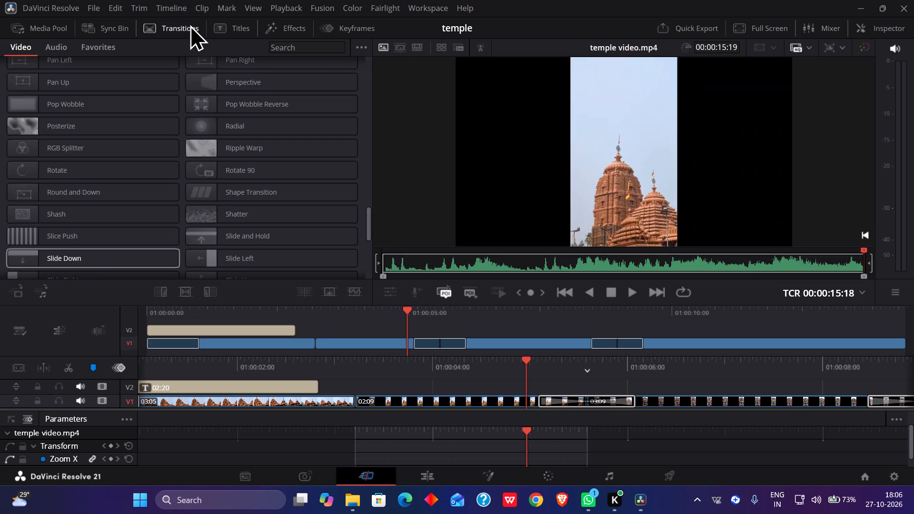
{"action": "left_click", "coordinate": [190, 24]}
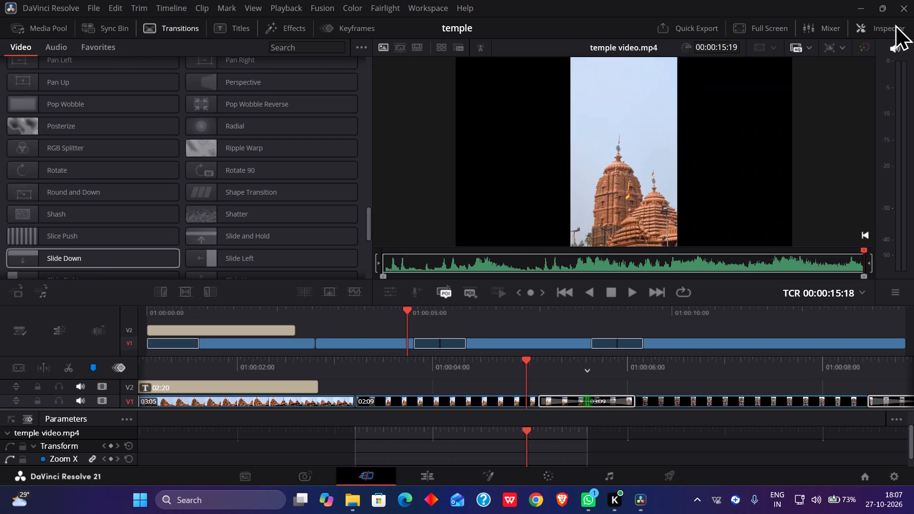
{"action": "left_click", "coordinate": [895, 24]}
{"action": "left_click", "coordinate": [894, 24]}
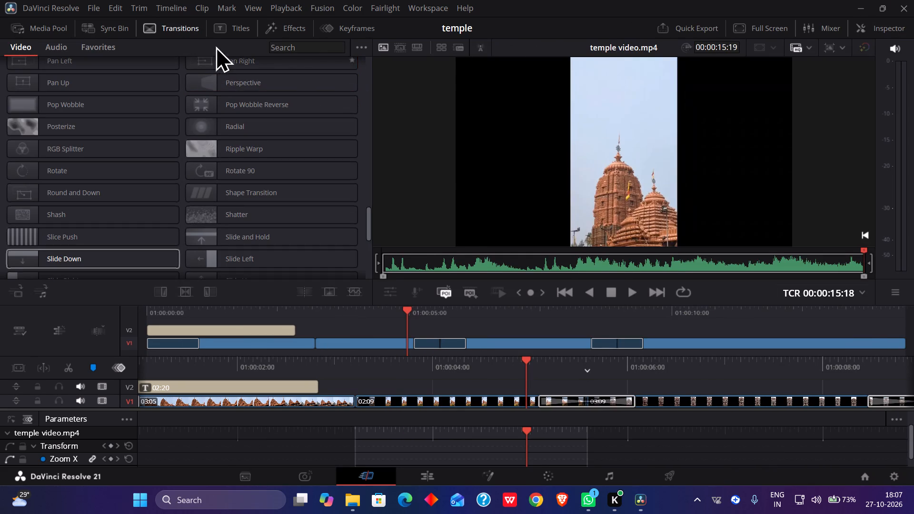
{"action": "triple_click", "coordinate": [381, 45]}
{"action": "left_click", "coordinate": [97, 29]}
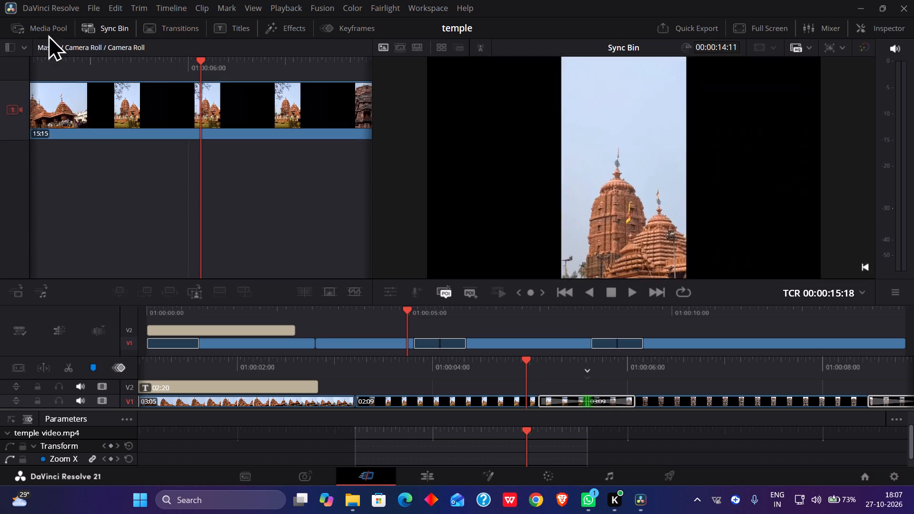
{"action": "left_click", "coordinate": [50, 29]}
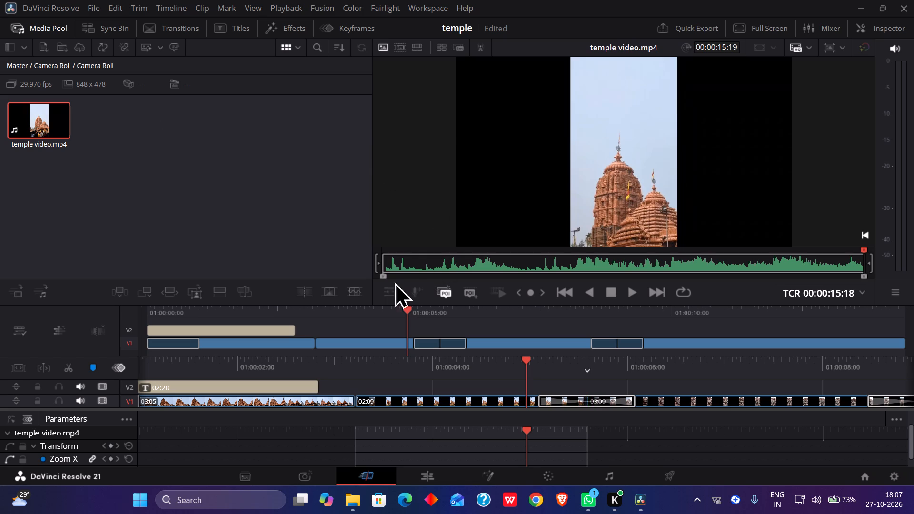
{"action": "key", "text": "l"}
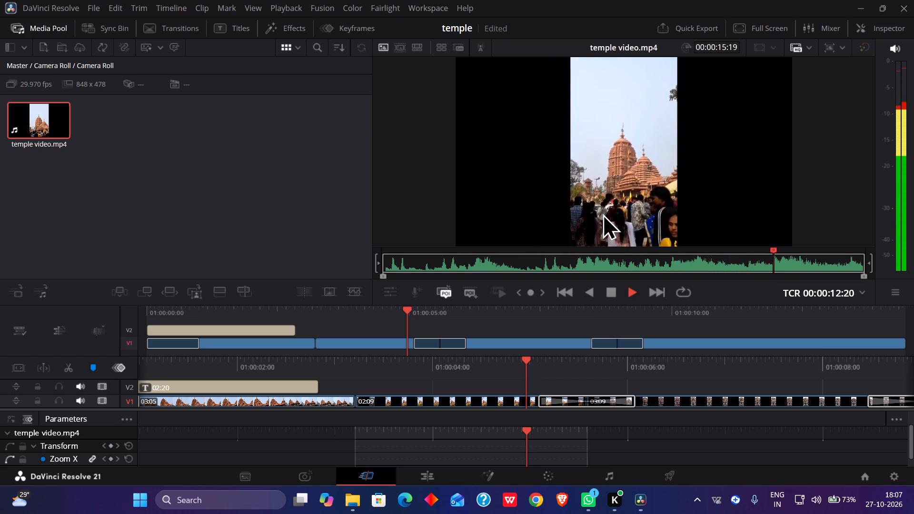
{"action": "key", "text": "k"}
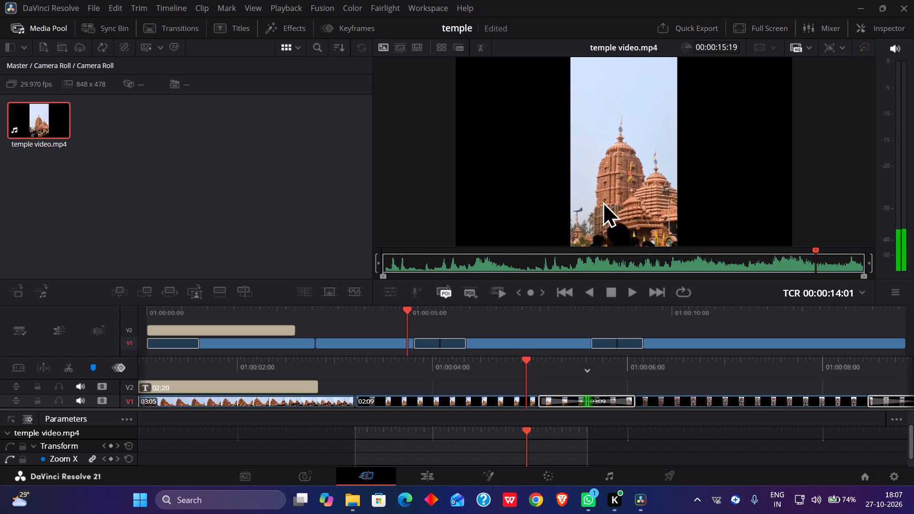
Overwrite V1 from 01:00:04:06 with the 15:15 source clip temple video.mp4, cutting the second clip to 01:01.
{"action": "left_click_drag", "start_coordinate": [603, 198], "coordinate": [377, 341]}
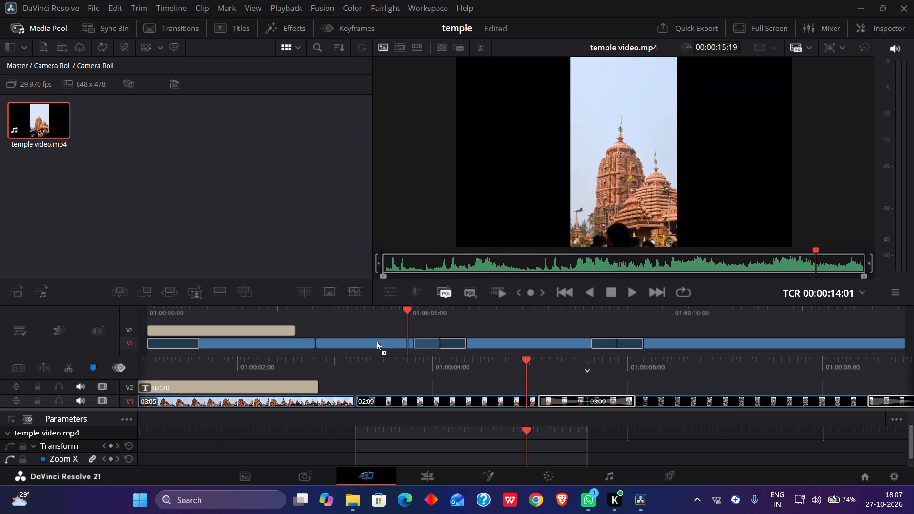
{"action": "left_click_drag", "start_coordinate": [377, 341], "coordinate": [371, 340]}
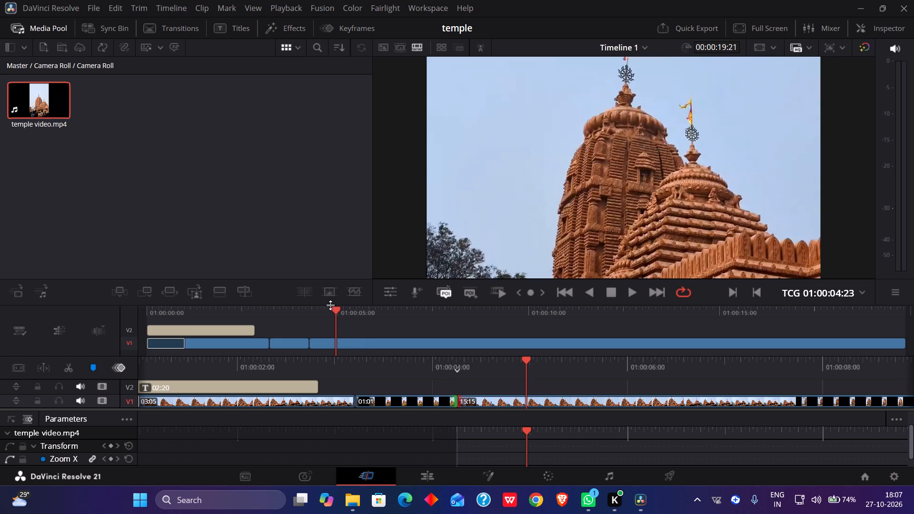
Scrub Timeline 1 to its end and back, then play it from the start past the newly placed clip to 01:00:04:13.
{"action": "left_click_drag", "start_coordinate": [336, 308], "coordinate": [908, 314]}
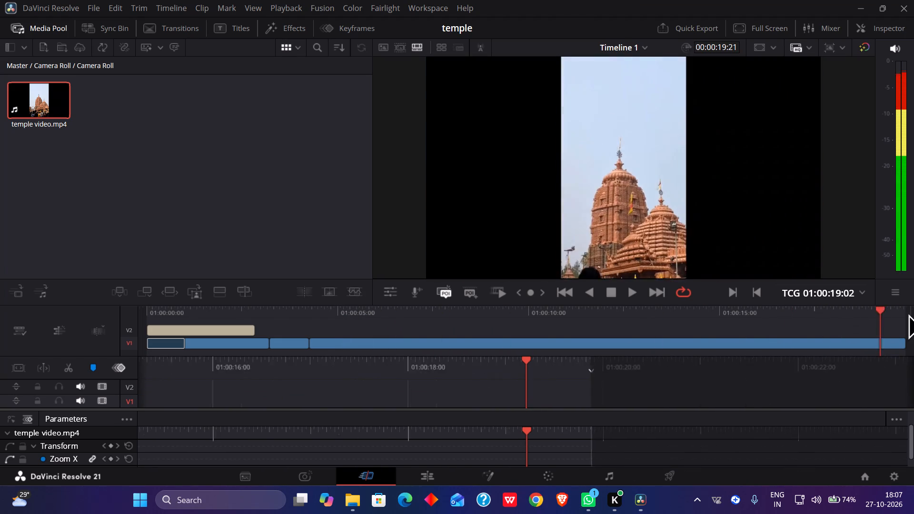
{"action": "left_click_drag", "start_coordinate": [908, 314], "coordinate": [309, 347]}
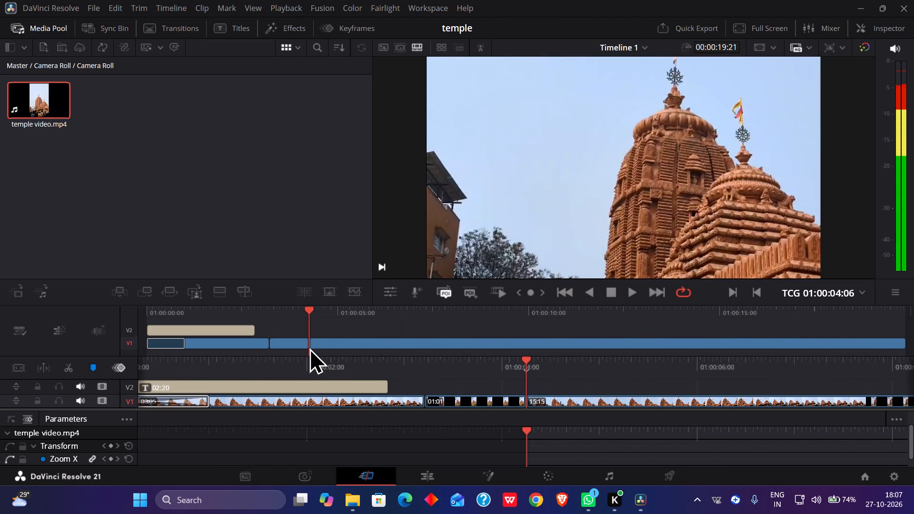
{"action": "left_click_drag", "start_coordinate": [309, 347], "coordinate": [308, 347]}
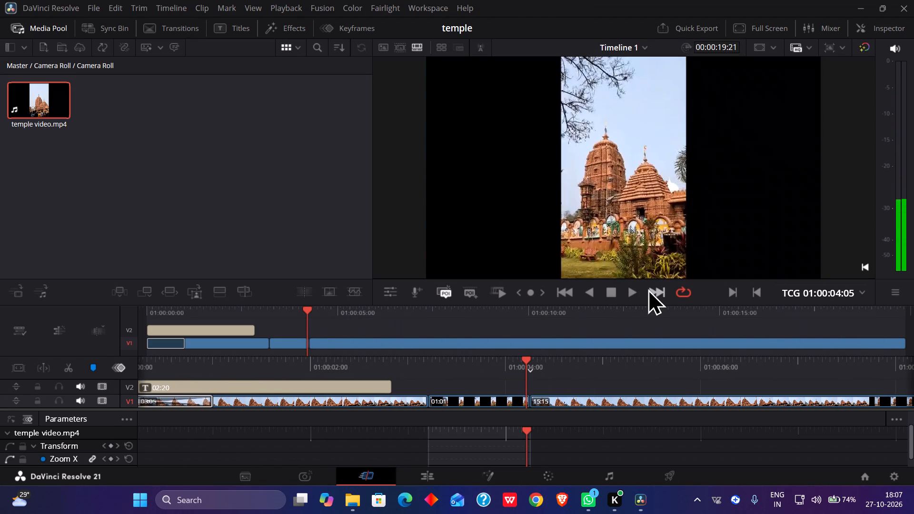
{"action": "left_click_drag", "start_coordinate": [307, 309], "coordinate": [216, 332]}
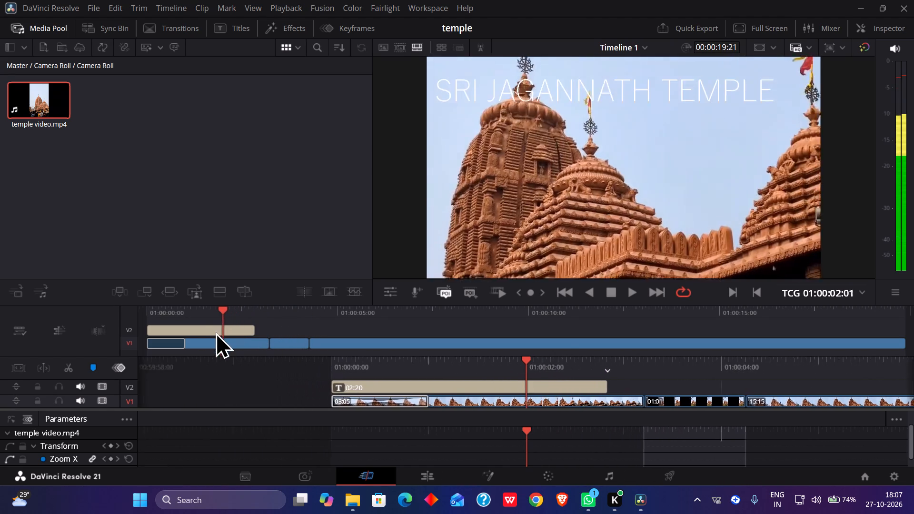
{"action": "left_click_drag", "start_coordinate": [216, 332], "coordinate": [142, 349]}
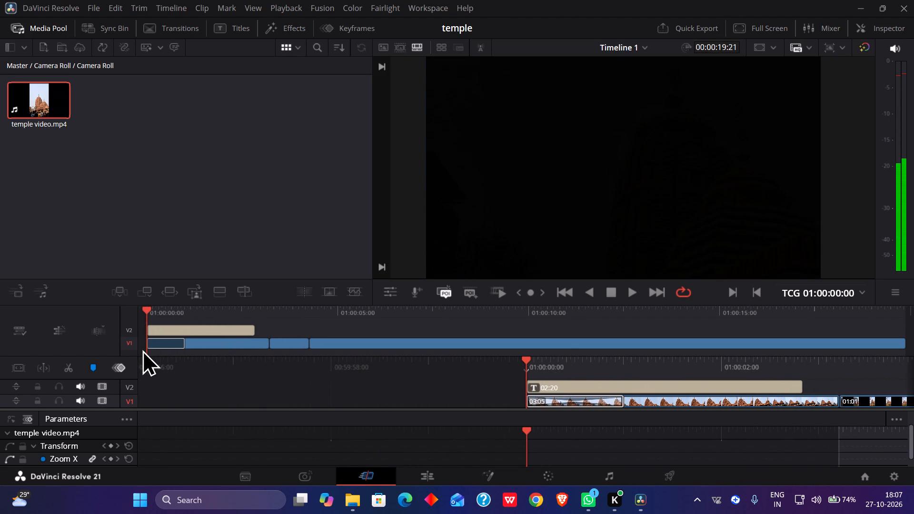
{"action": "left_click_drag", "start_coordinate": [142, 349], "coordinate": [141, 350]}
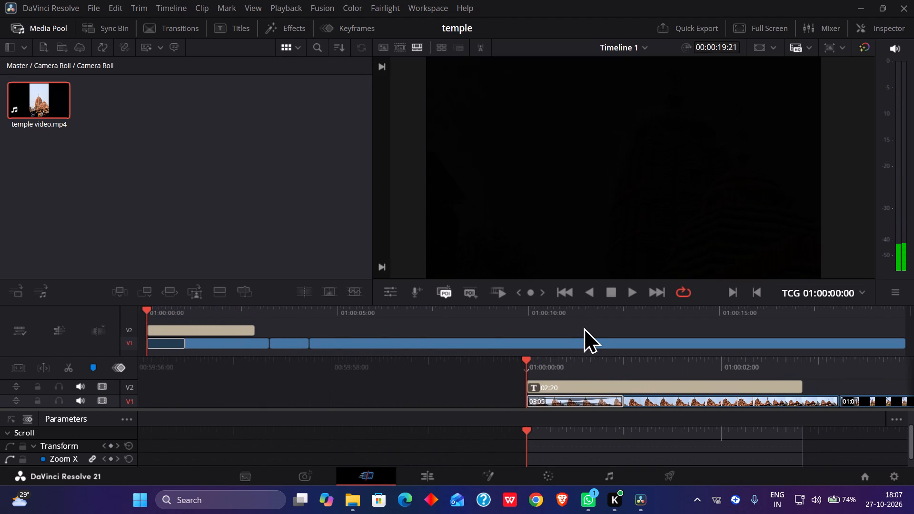
{"action": "key", "text": "l"}
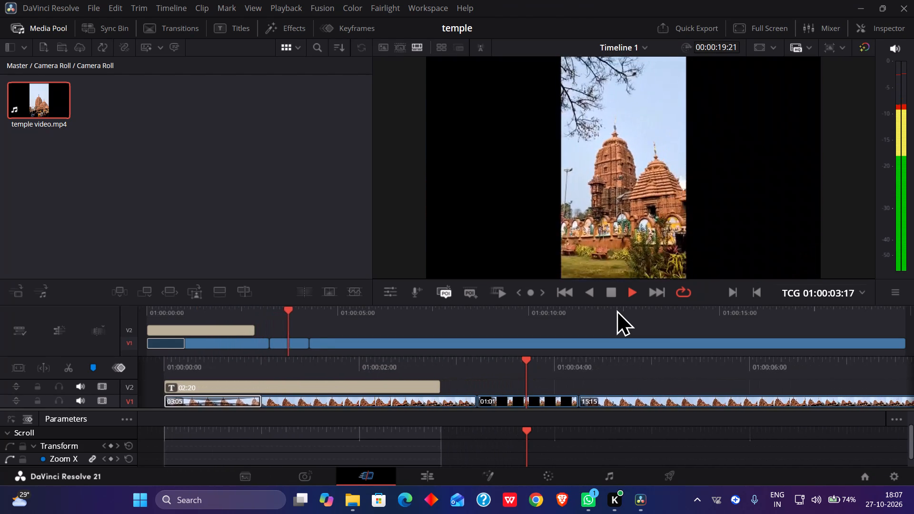
{"action": "key", "text": "space"}
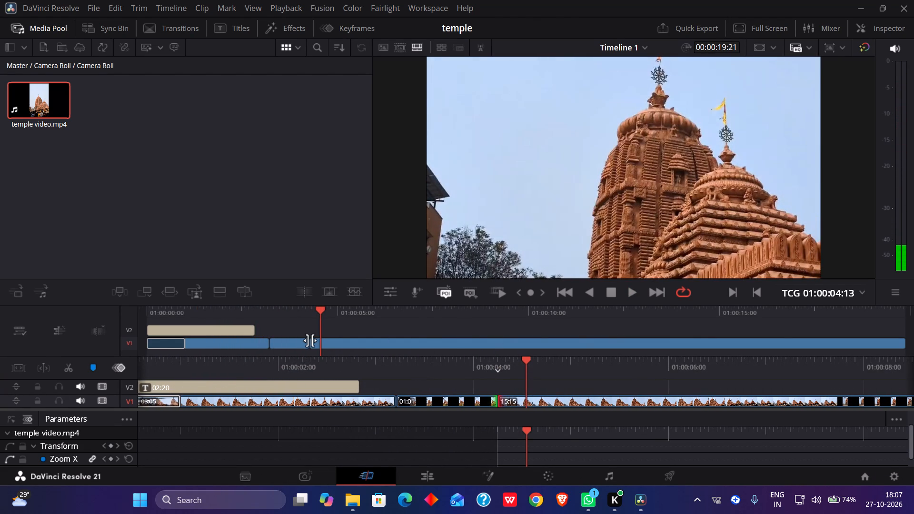
Trim the end of the second V1 clip back by 01:01 to remove it entirely.
{"action": "left_click_drag", "start_coordinate": [304, 340], "coordinate": [194, 359]}
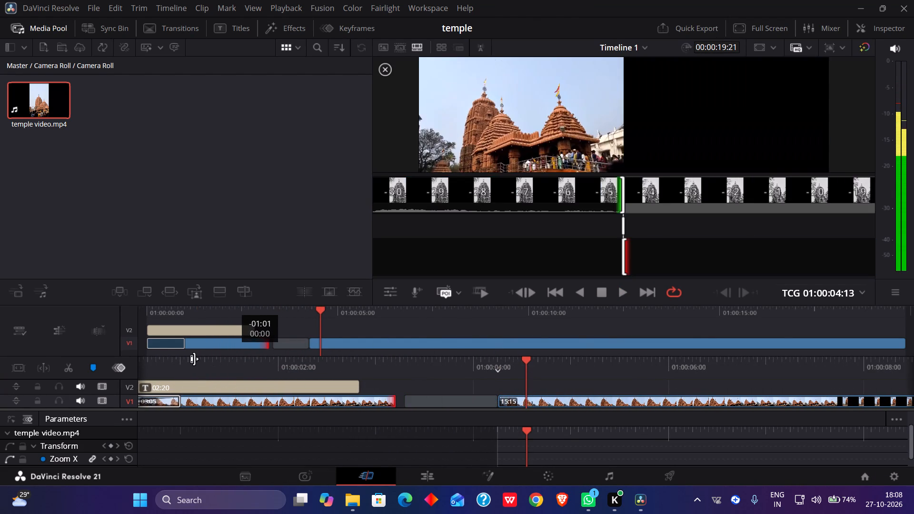
{"action": "left_click_drag", "start_coordinate": [194, 359], "coordinate": [179, 361]}
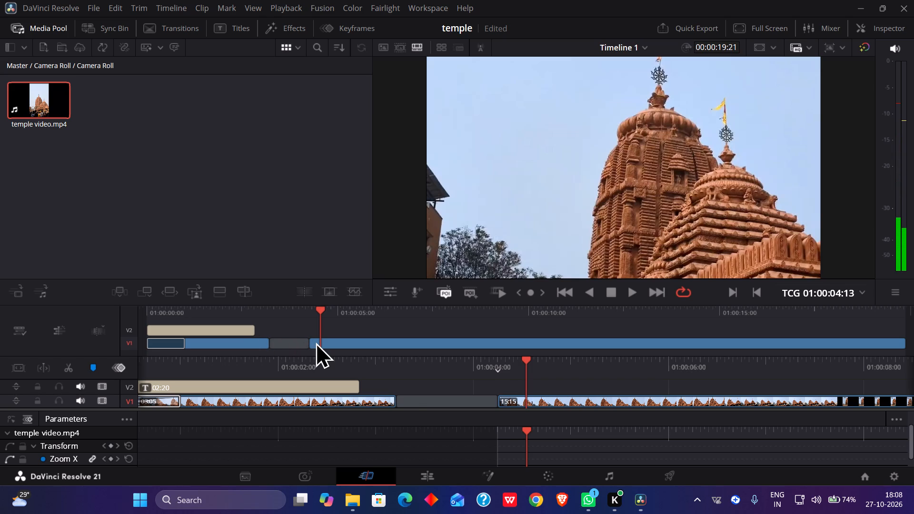
Delete the gap on V1 between the first clip and the 15:15 clip, closing the two clips together.
{"action": "left_click_drag", "start_coordinate": [316, 342], "coordinate": [306, 346]}
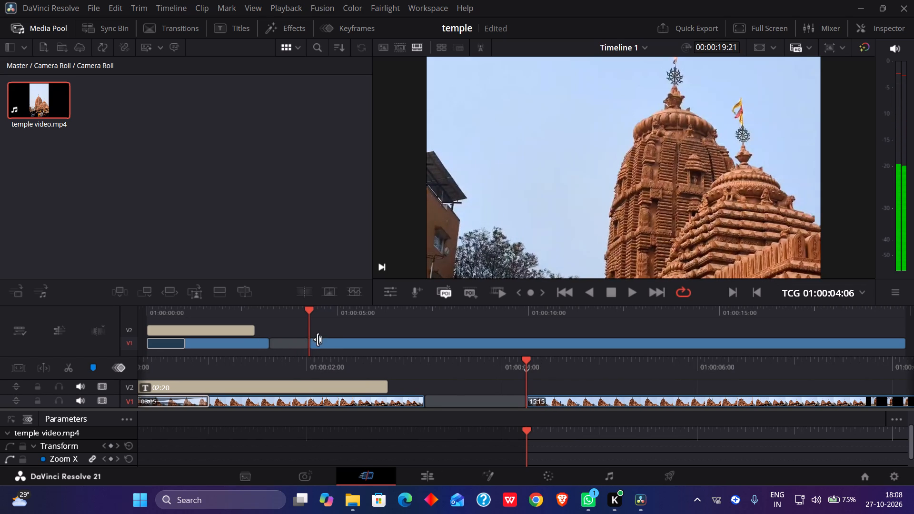
{"action": "left_click", "coordinate": [320, 342]}
{"action": "left_click_drag", "start_coordinate": [311, 344], "coordinate": [312, 342]}
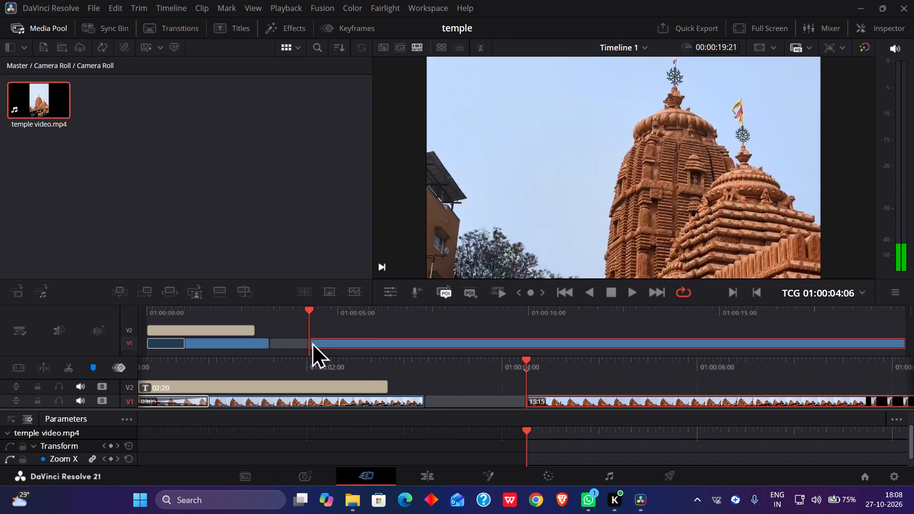
{"action": "left_click_drag", "start_coordinate": [312, 342], "coordinate": [306, 346]}
{"action": "left_click", "coordinate": [326, 340]}
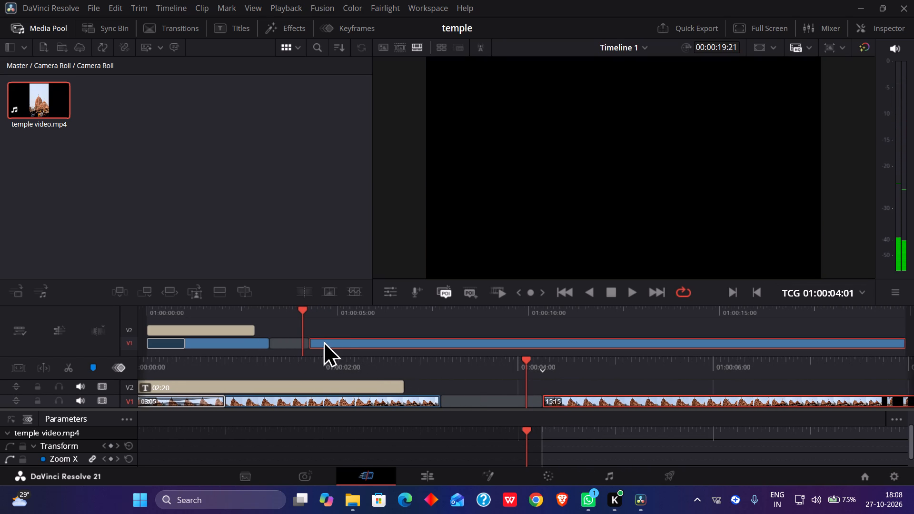
{"action": "left_click", "coordinate": [313, 343]}
{"action": "left_click", "coordinate": [291, 344]}
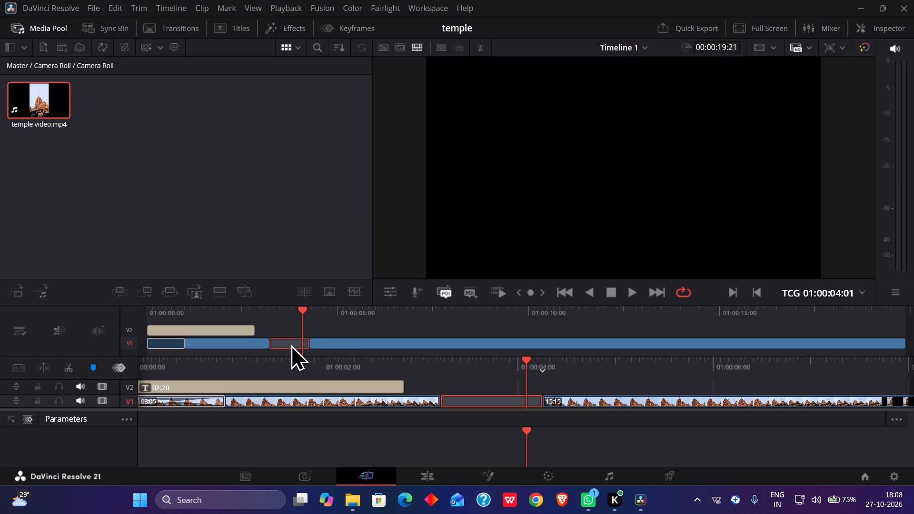
{"action": "key", "text": "BackSpace"}
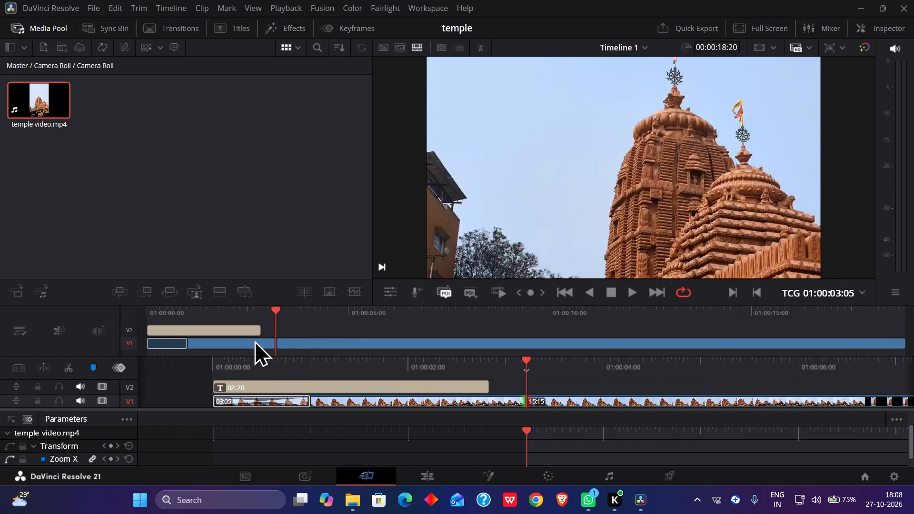
Delete the 03:05 clip at the start of V1, ahead of the 15:15 temple video clip.
{"action": "left_click", "coordinate": [253, 341]}
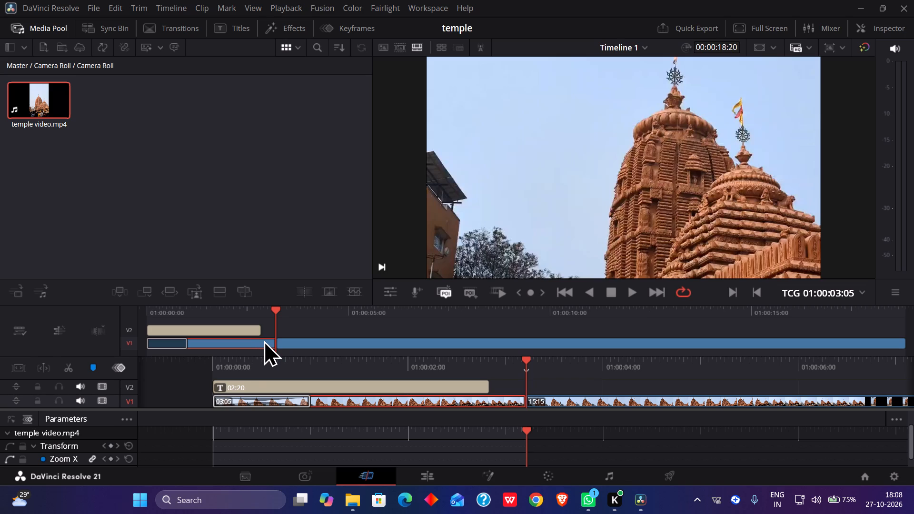
{"action": "key", "text": "BackSpace"}
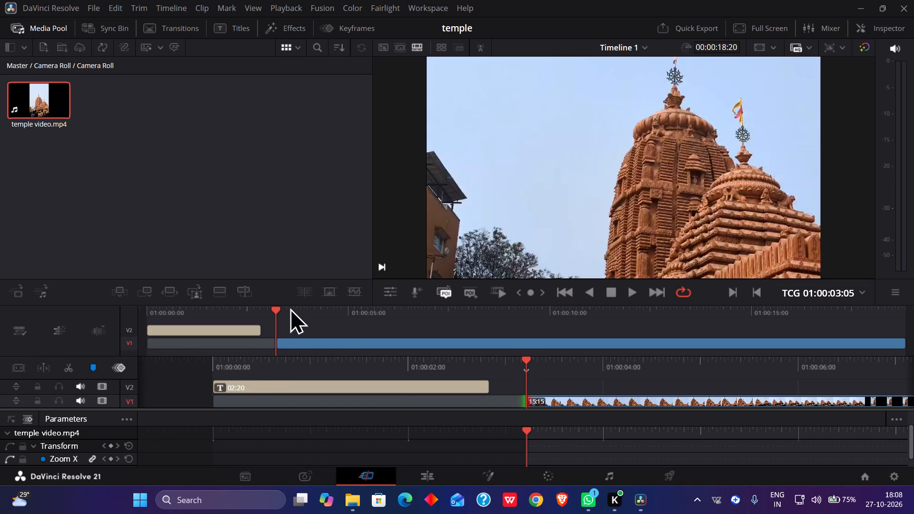
Delete the empty gap at the start of V1 so the 15:15 clip begins at 01:00:00:00.
{"action": "left_click_drag", "start_coordinate": [271, 309], "coordinate": [270, 310]}
{"action": "left_click_drag", "start_coordinate": [270, 310], "coordinate": [267, 314]}
{"action": "left_click_drag", "start_coordinate": [267, 314], "coordinate": [151, 348]}
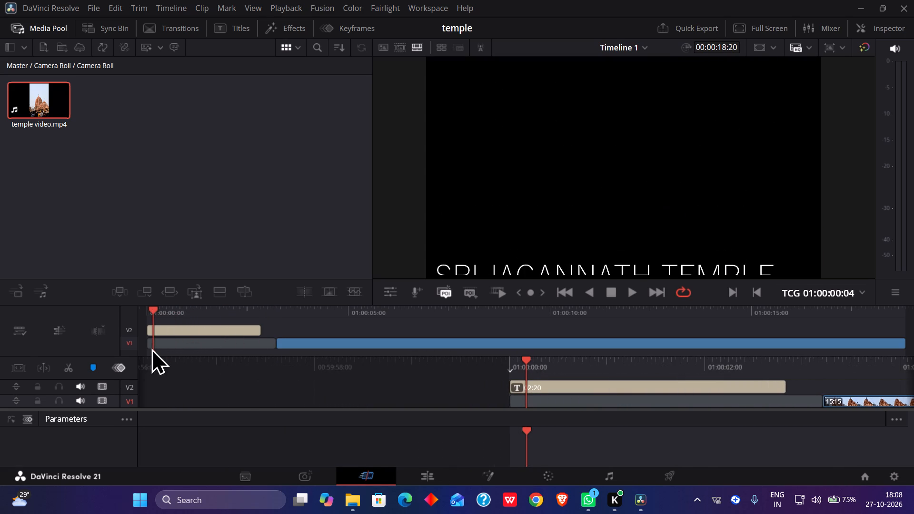
{"action": "left_click_drag", "start_coordinate": [151, 348], "coordinate": [150, 350]}
{"action": "left_click", "coordinate": [178, 341]}
{"action": "key", "text": "BackSpace"}
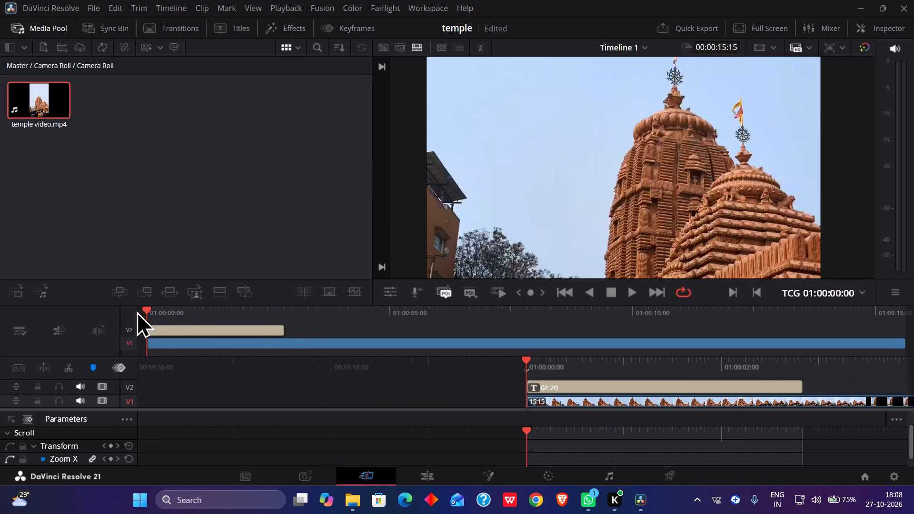
Scrub the V1 clip to its first shot change near 01:00:03:07 and mute the playback audio.
{"action": "left_click_drag", "start_coordinate": [143, 308], "coordinate": [223, 327]}
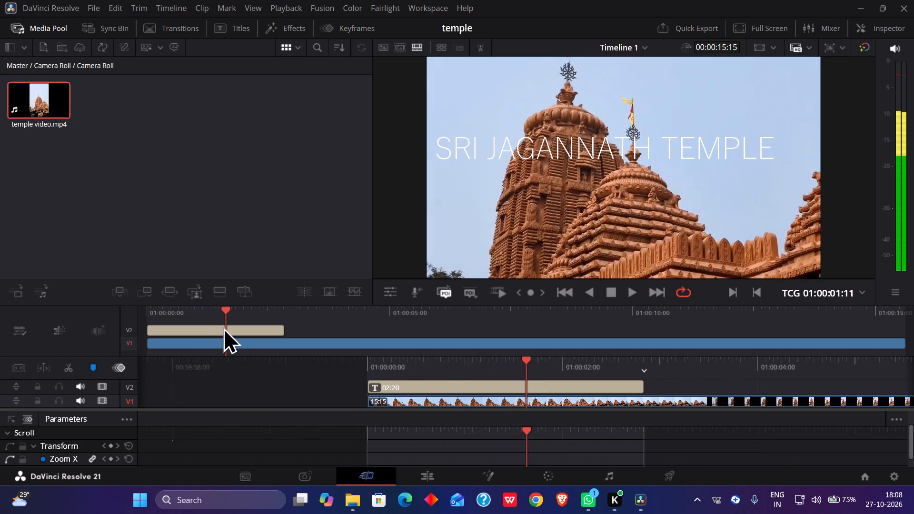
{"action": "left_click_drag", "start_coordinate": [223, 327], "coordinate": [365, 332]}
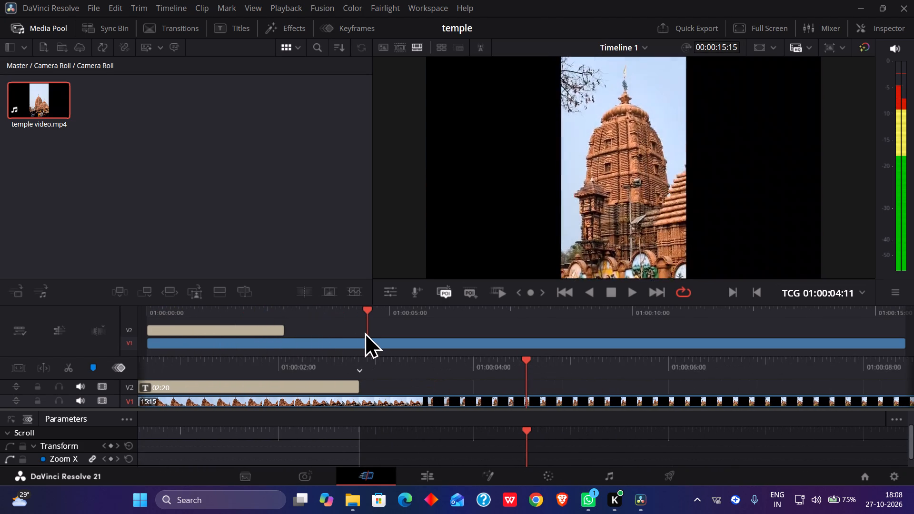
{"action": "left_click_drag", "start_coordinate": [365, 332], "coordinate": [312, 354]}
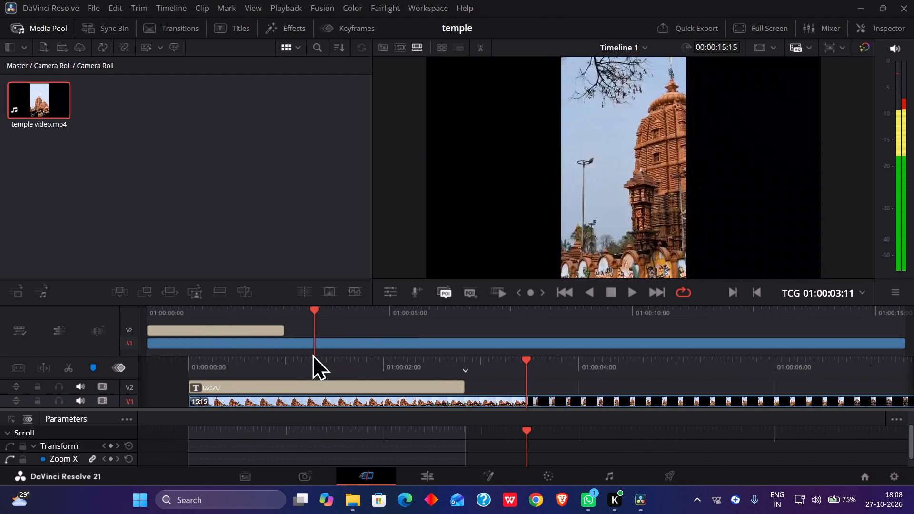
{"action": "left_click_drag", "start_coordinate": [312, 354], "coordinate": [303, 356]}
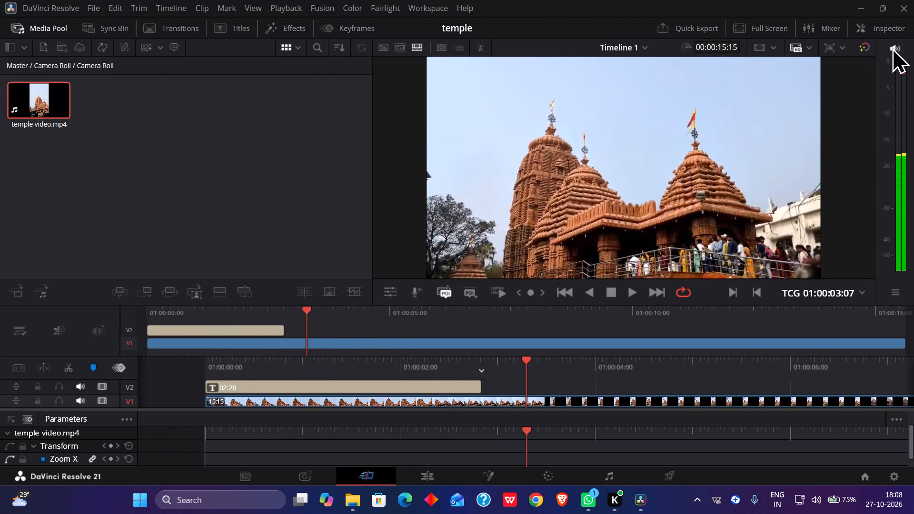
{"action": "left_click", "coordinate": [893, 47]}
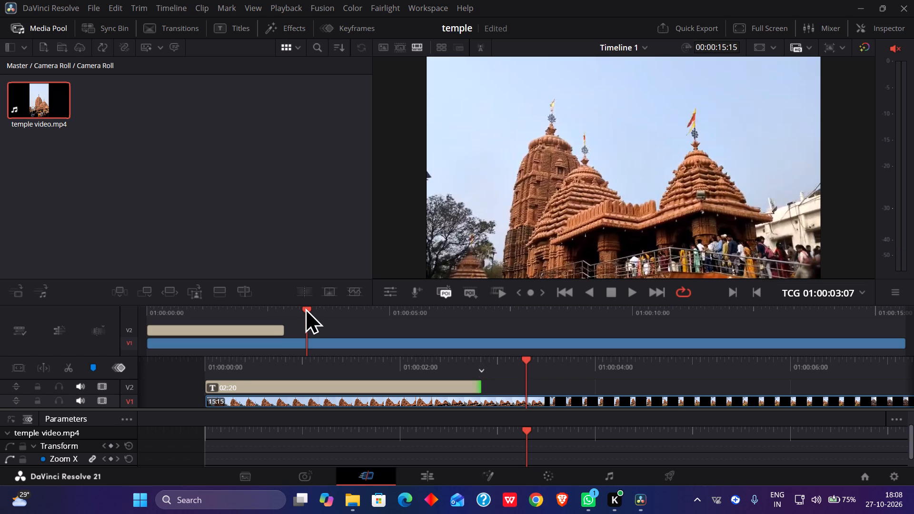
Split the V1 clip at the first shot change, at 01:00:03:10.
{"action": "left_click_drag", "start_coordinate": [305, 307], "coordinate": [322, 308]}
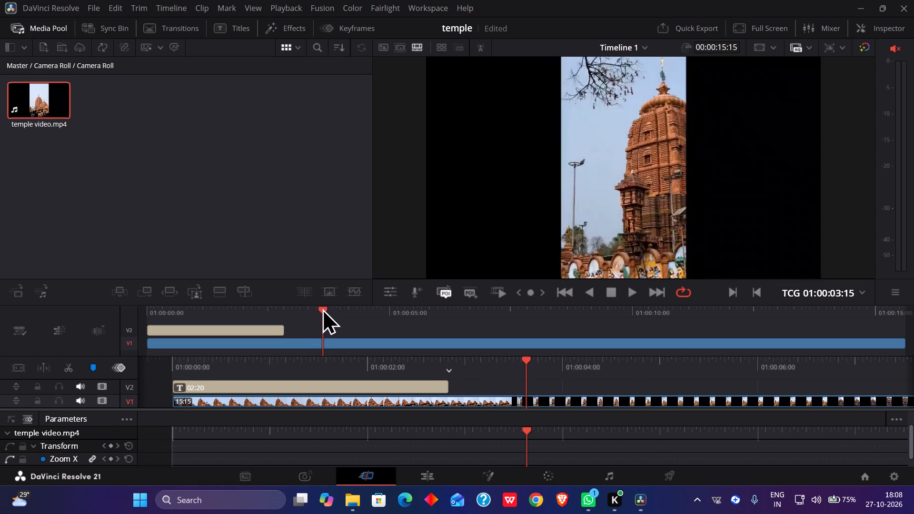
{"action": "left_click_drag", "start_coordinate": [322, 308], "coordinate": [315, 308]}
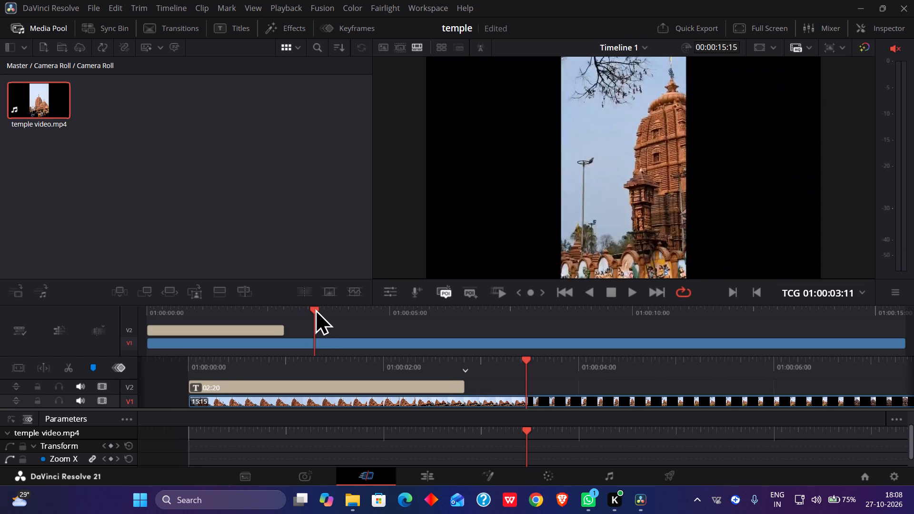
{"action": "left_click_drag", "start_coordinate": [315, 308], "coordinate": [311, 308]}
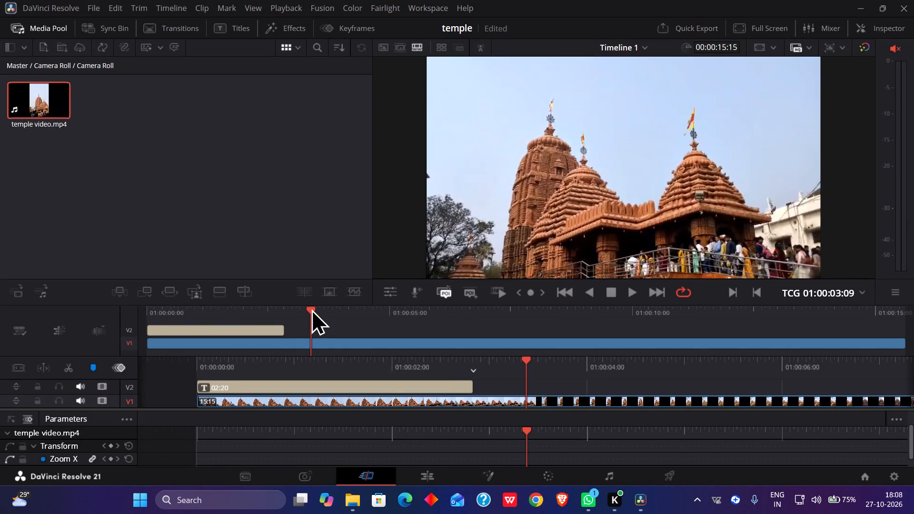
{"action": "left_click_drag", "start_coordinate": [311, 308], "coordinate": [313, 308]}
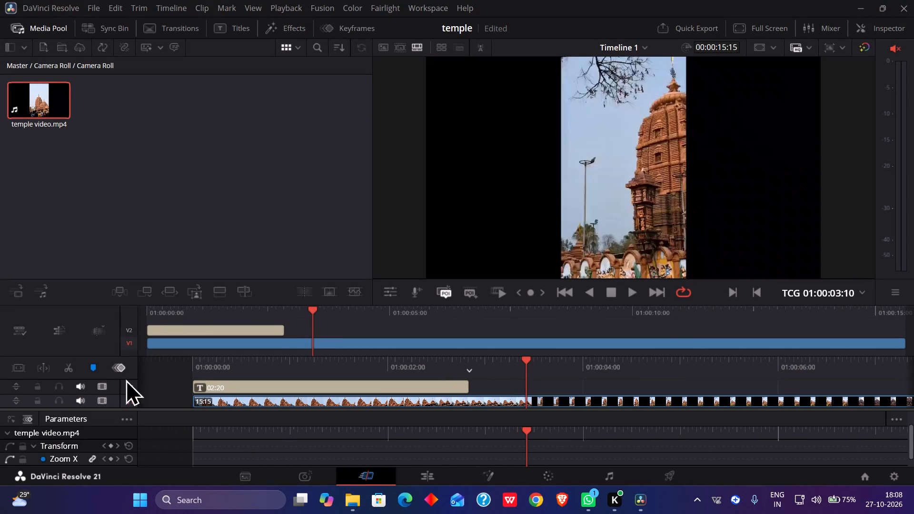
{"action": "left_click", "coordinate": [71, 371]}
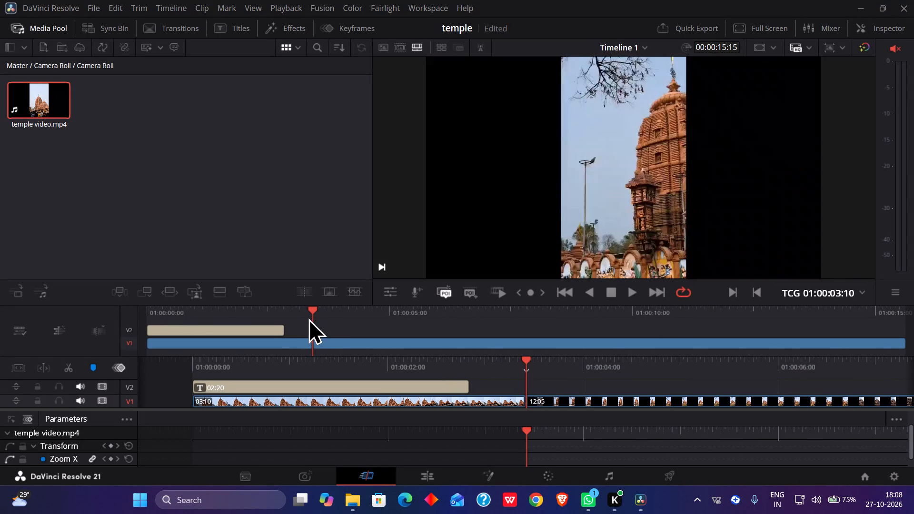
Split the remaining 12:05 clip on V1 at the next shot change, at 01:00:06:18.
{"action": "left_click_drag", "start_coordinate": [312, 310], "coordinate": [347, 313]}
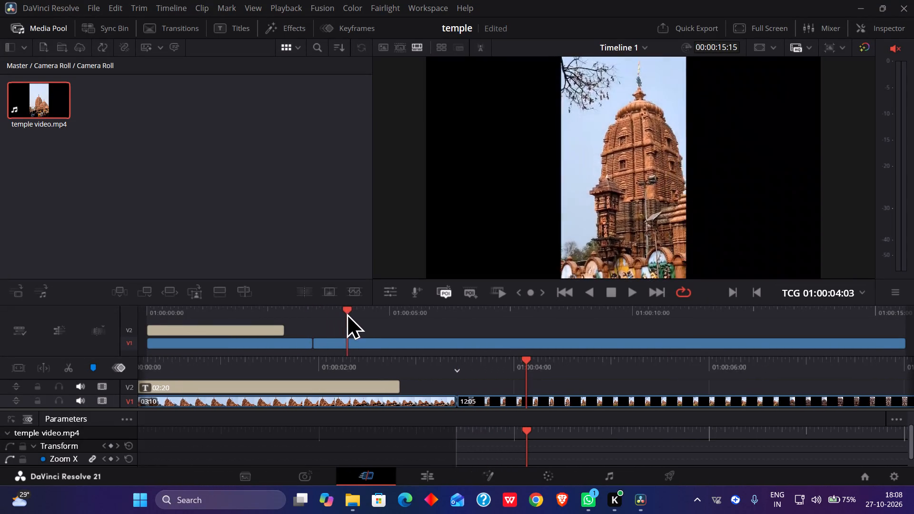
{"action": "left_click_drag", "start_coordinate": [347, 313], "coordinate": [408, 314]}
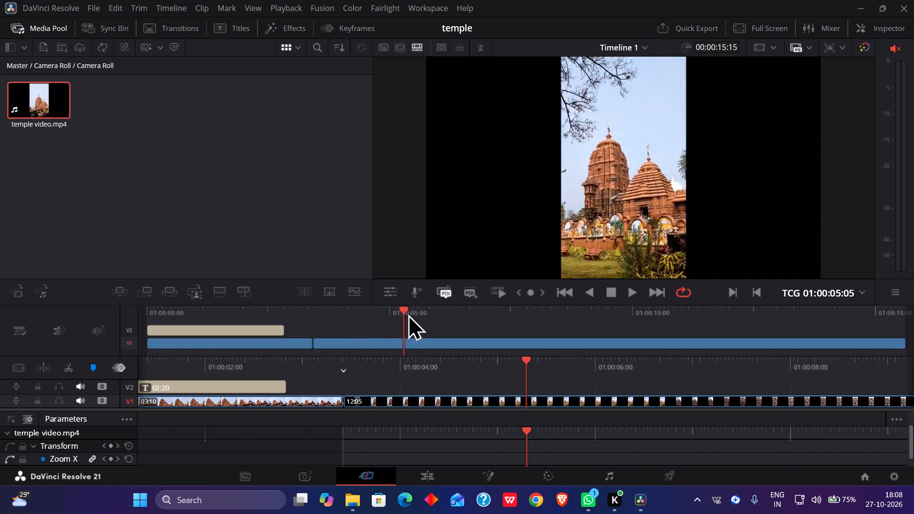
{"action": "left_click_drag", "start_coordinate": [408, 314], "coordinate": [427, 314]}
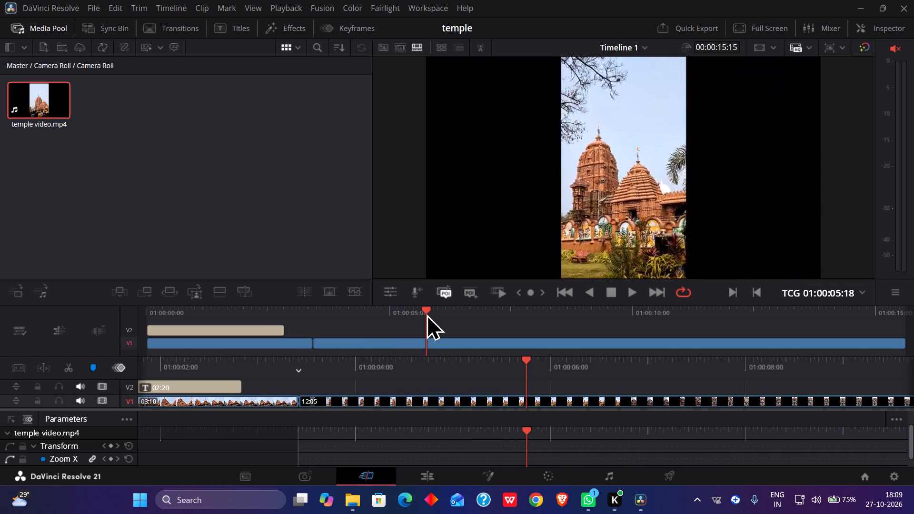
{"action": "left_click_drag", "start_coordinate": [427, 314], "coordinate": [454, 315]}
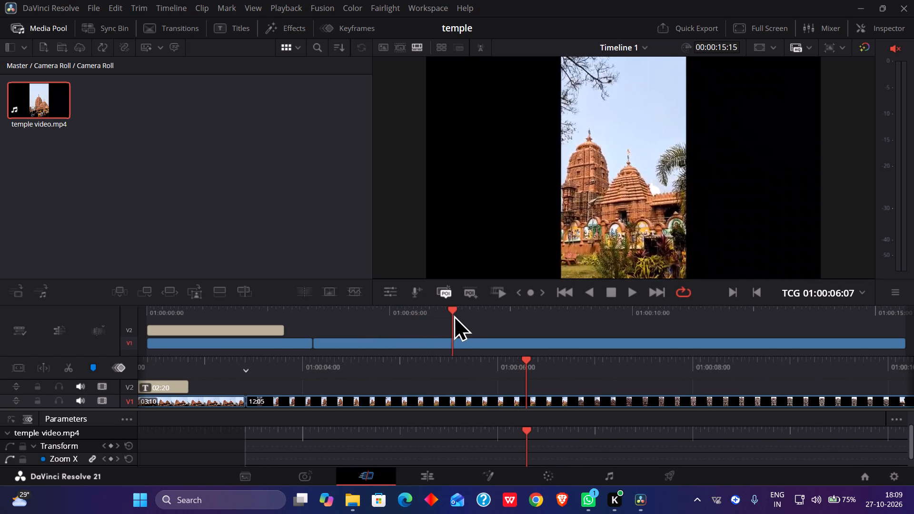
{"action": "left_click_drag", "start_coordinate": [454, 315], "coordinate": [474, 319]}
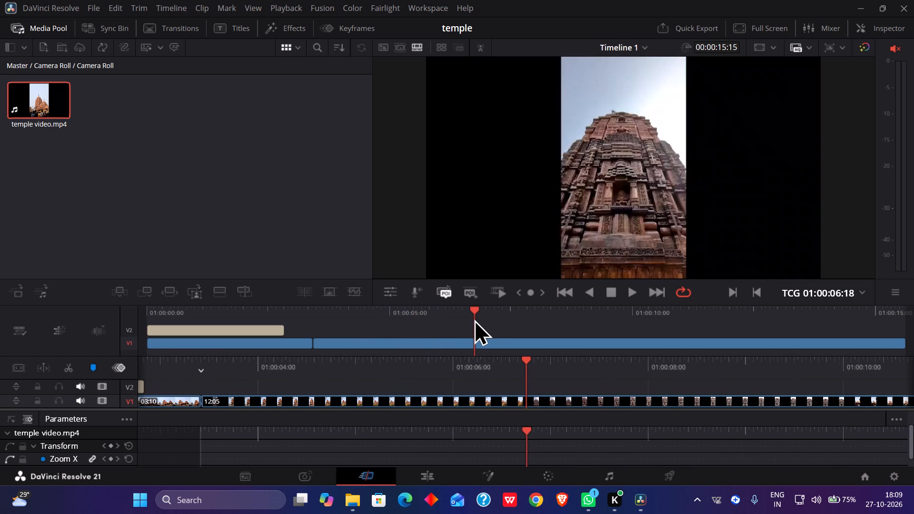
{"action": "left_click_drag", "start_coordinate": [474, 319], "coordinate": [476, 320]}
{"action": "left_click_drag", "start_coordinate": [476, 320], "coordinate": [466, 324]}
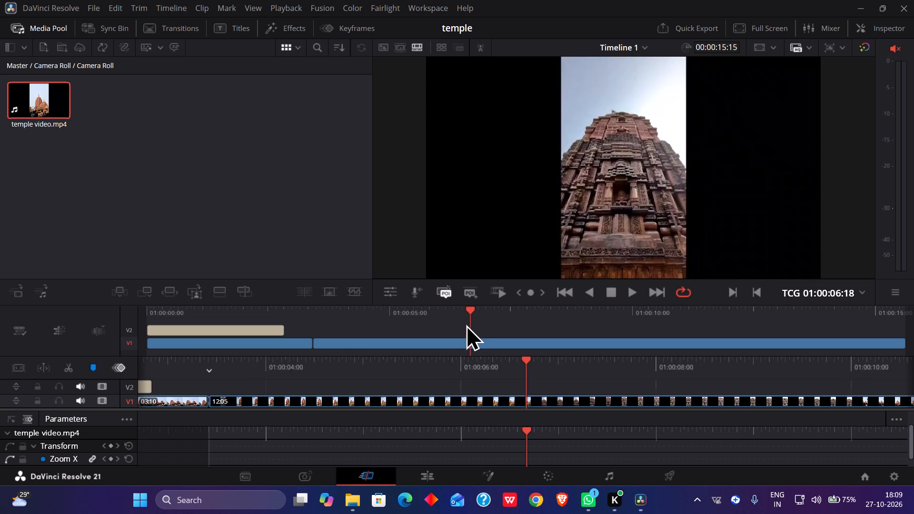
{"action": "left_click_drag", "start_coordinate": [466, 324], "coordinate": [469, 324]}
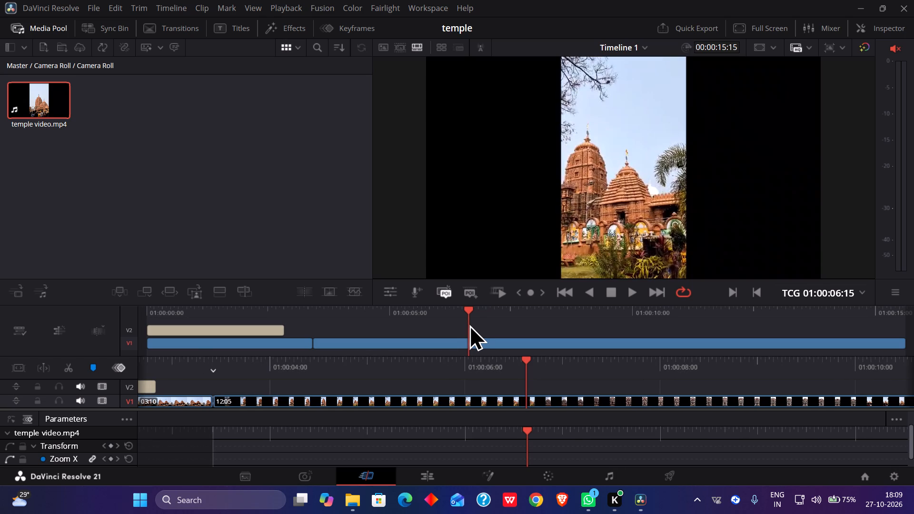
{"action": "left_click_drag", "start_coordinate": [469, 324], "coordinate": [471, 324]}
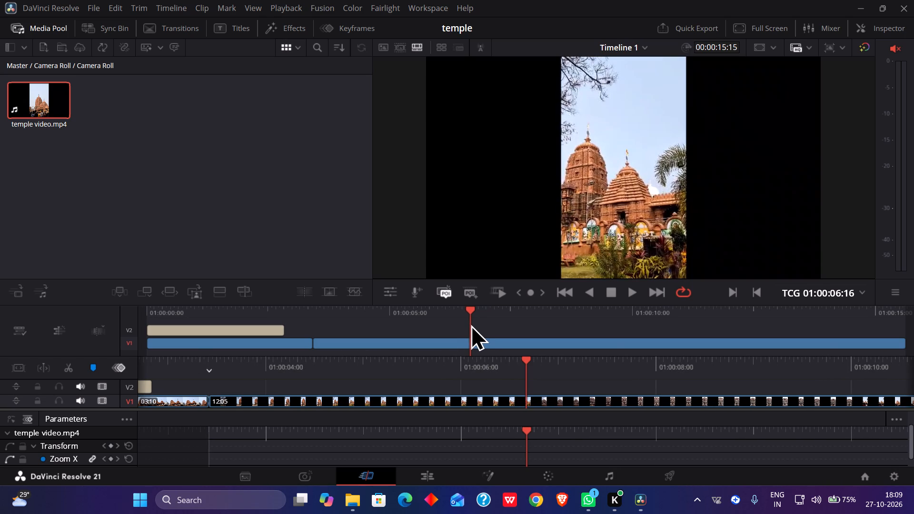
{"action": "left_click_drag", "start_coordinate": [471, 324], "coordinate": [477, 322]}
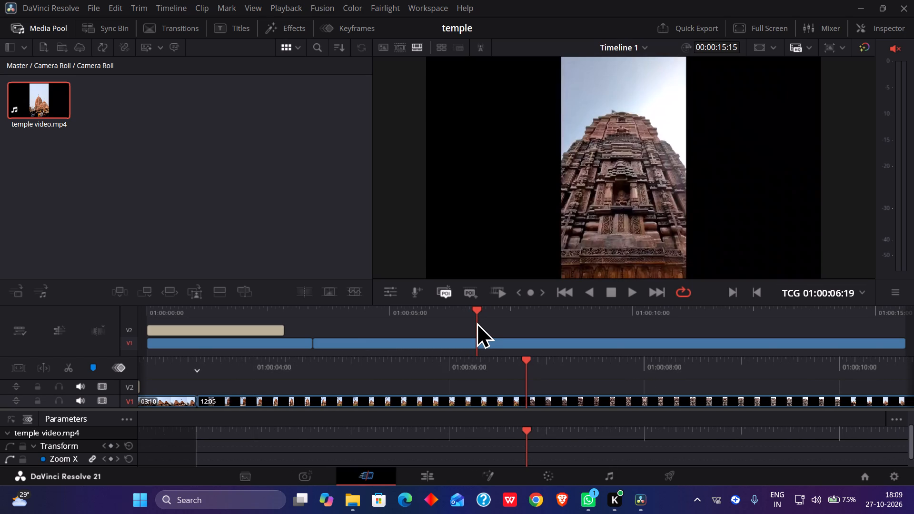
{"action": "left_click_drag", "start_coordinate": [477, 322], "coordinate": [475, 323]}
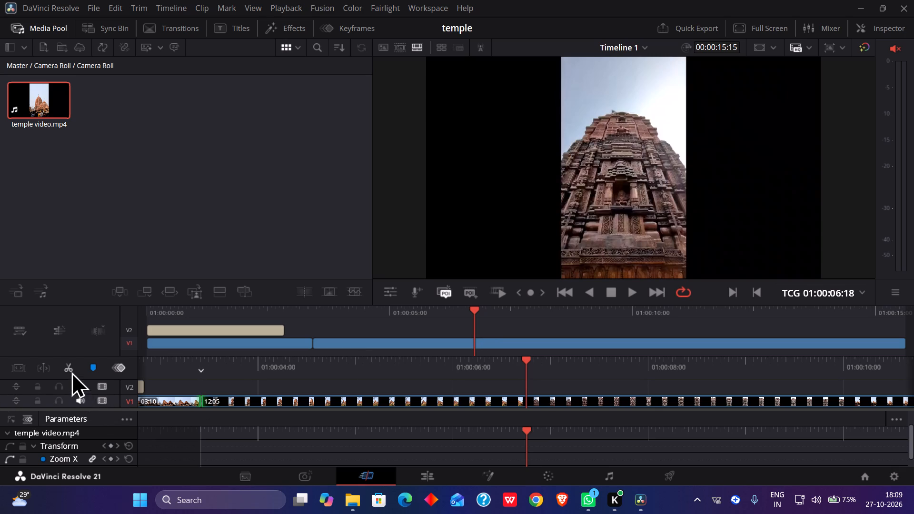
{"action": "left_click", "coordinate": [71, 370]}
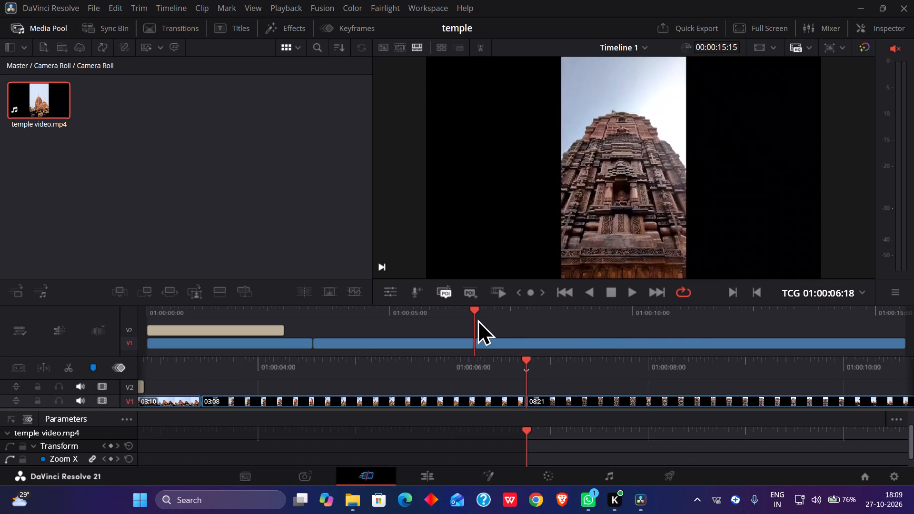
Split the remaining 08:21 clip on V1 at the next shot change, at 01:00:10:03.
{"action": "left_click_drag", "start_coordinate": [470, 310], "coordinate": [541, 313]}
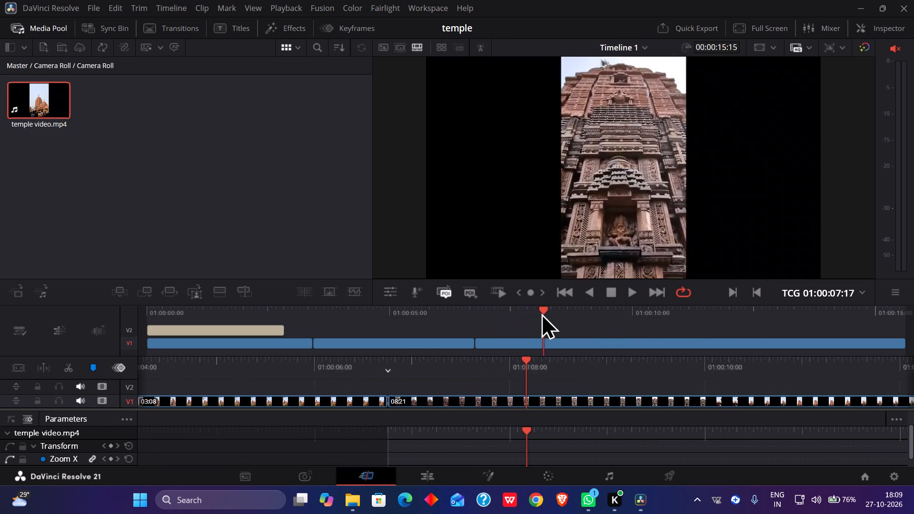
{"action": "left_click_drag", "start_coordinate": [541, 313], "coordinate": [611, 309]}
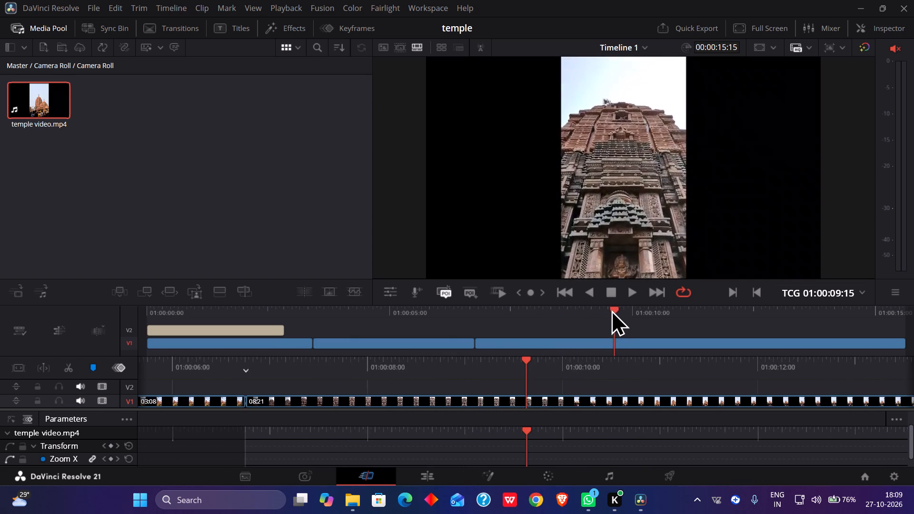
{"action": "left_click_drag", "start_coordinate": [611, 309], "coordinate": [622, 309]}
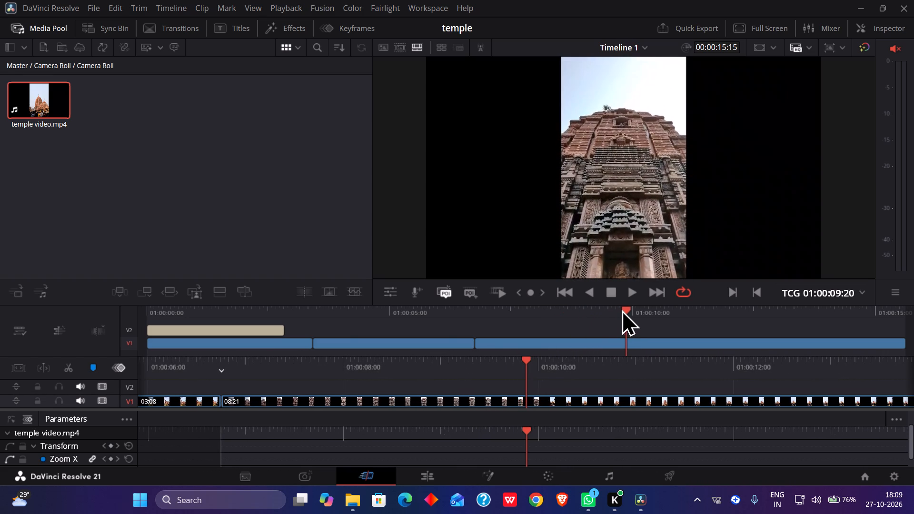
{"action": "left_click_drag", "start_coordinate": [622, 309], "coordinate": [628, 310]}
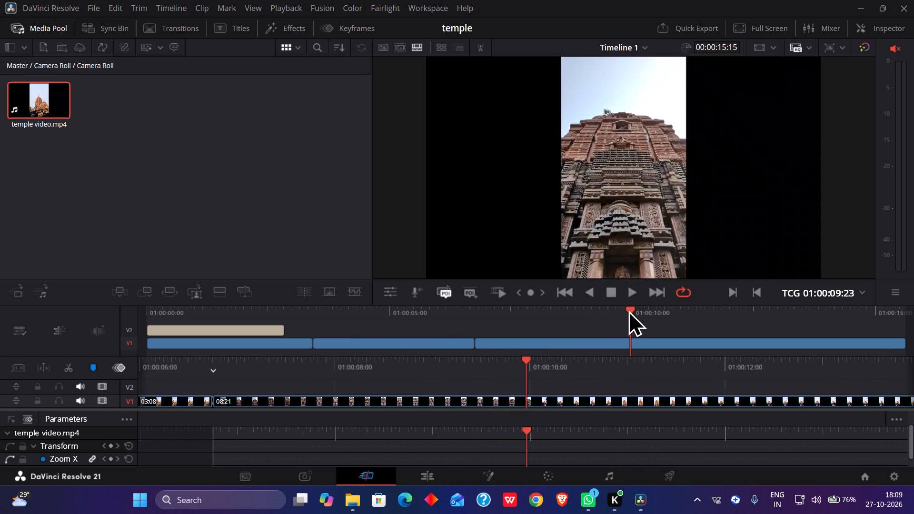
{"action": "left_click_drag", "start_coordinate": [628, 310], "coordinate": [636, 312]}
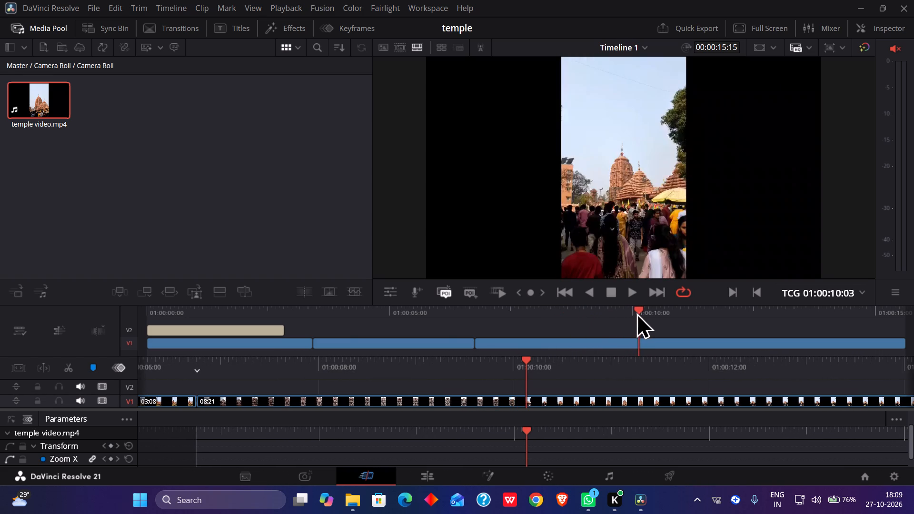
{"action": "left_click_drag", "start_coordinate": [636, 312], "coordinate": [633, 319]}
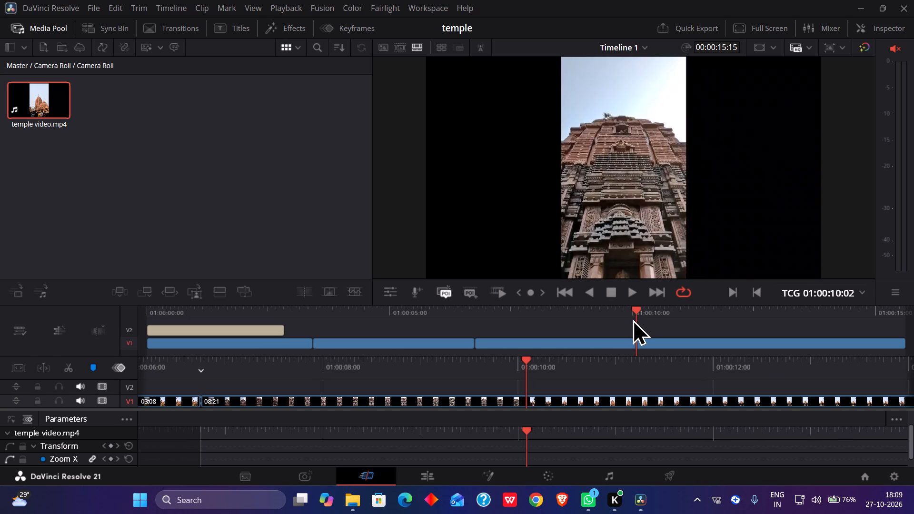
{"action": "left_click_drag", "start_coordinate": [633, 319], "coordinate": [633, 319]}
{"action": "left_click_drag", "start_coordinate": [633, 319], "coordinate": [634, 318]}
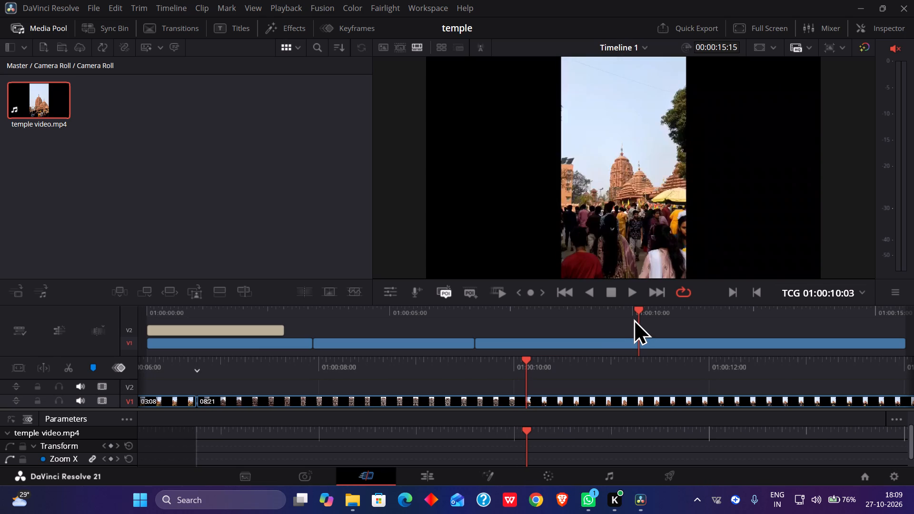
{"action": "left_click_drag", "start_coordinate": [634, 318], "coordinate": [633, 319]}
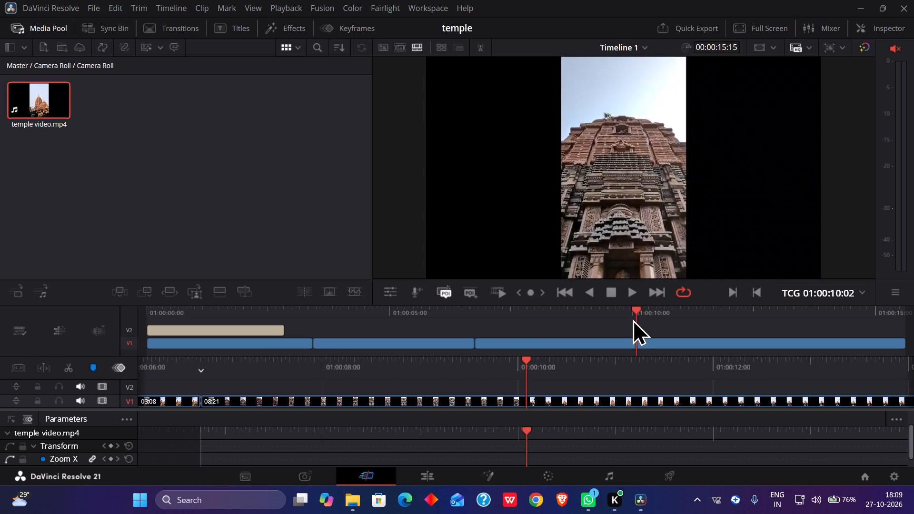
{"action": "left_click_drag", "start_coordinate": [633, 319], "coordinate": [636, 319]}
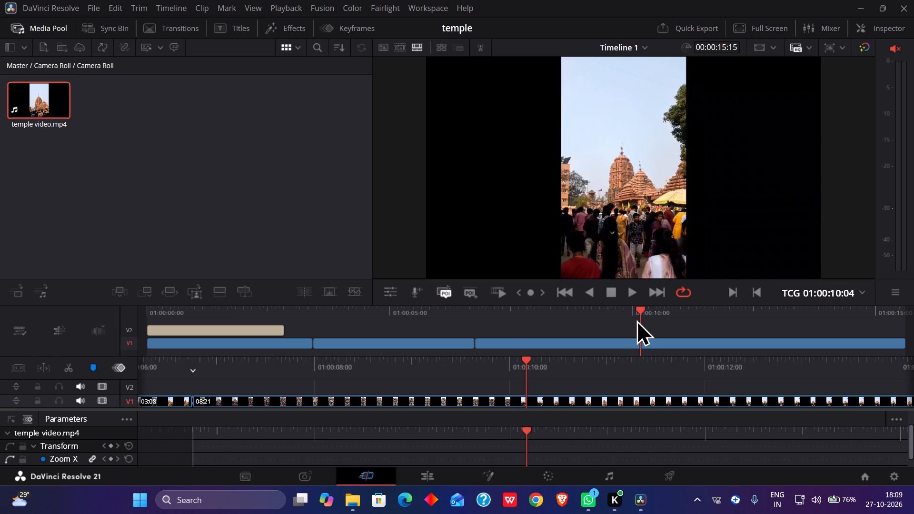
{"action": "left_click_drag", "start_coordinate": [636, 319], "coordinate": [636, 319]}
{"action": "left_click_drag", "start_coordinate": [636, 319], "coordinate": [635, 319]}
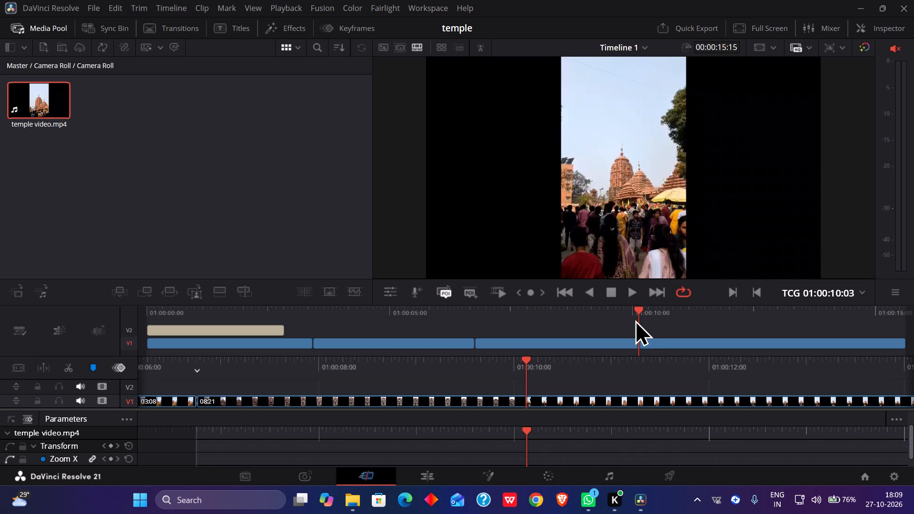
{"action": "left_click_drag", "start_coordinate": [635, 319], "coordinate": [634, 322]}
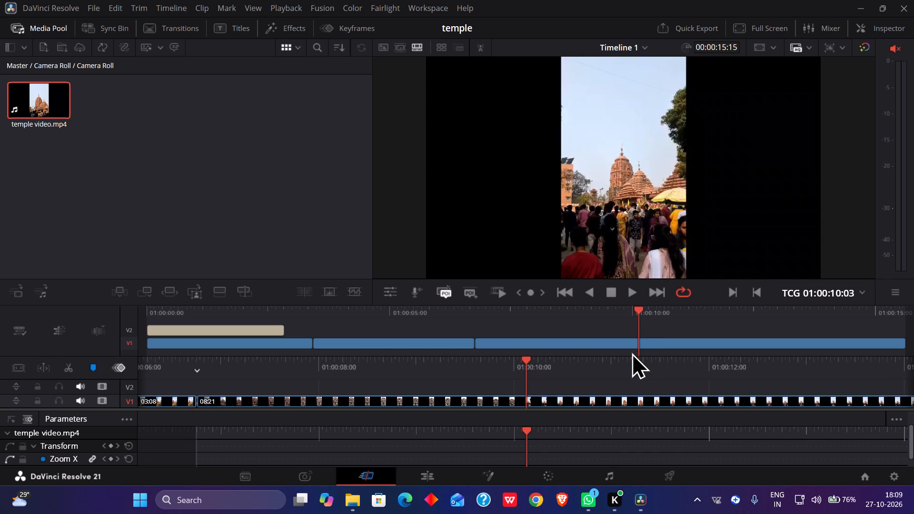
{"action": "left_click", "coordinate": [635, 355]}
{"action": "left_click", "coordinate": [635, 356]}
{"action": "left_click", "coordinate": [638, 356]}
{"action": "left_click", "coordinate": [66, 371]}
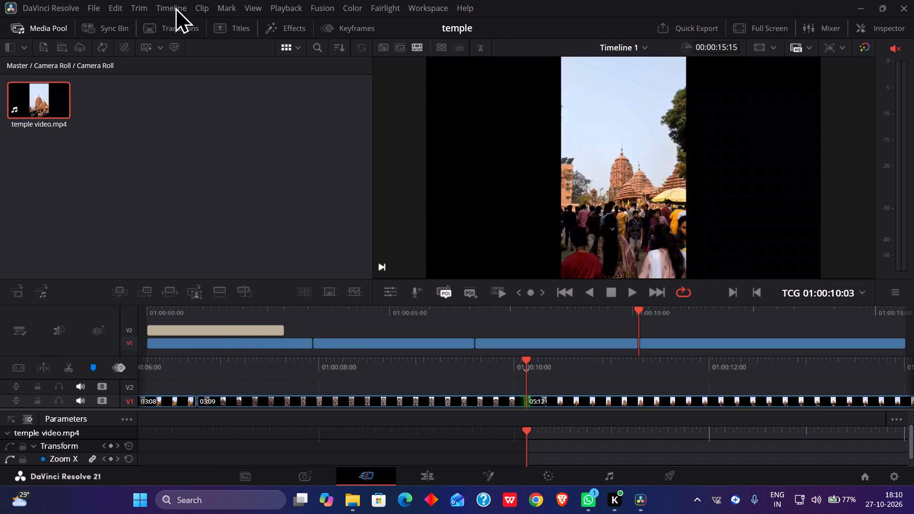
Add a Cross Dissolve video transition to the start of the first V1 clip, at 01:00:00:00.
{"action": "left_click", "coordinate": [181, 24]}
{"action": "scroll", "coordinate": [101, 109], "scroll_direction": "up", "scroll_amount": 2}
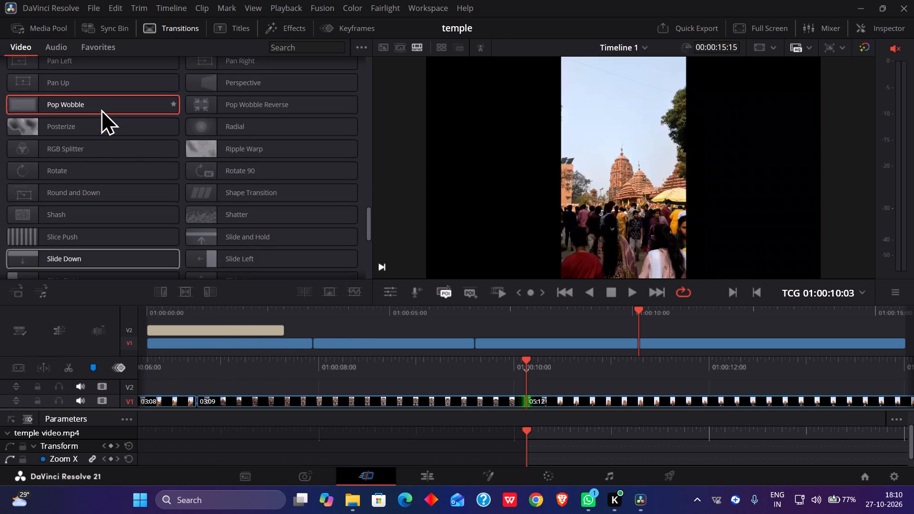
{"action": "scroll", "coordinate": [101, 109], "scroll_direction": "up", "scroll_amount": 12}
{"action": "scroll", "coordinate": [110, 150], "scroll_direction": "up", "scroll_amount": 6}
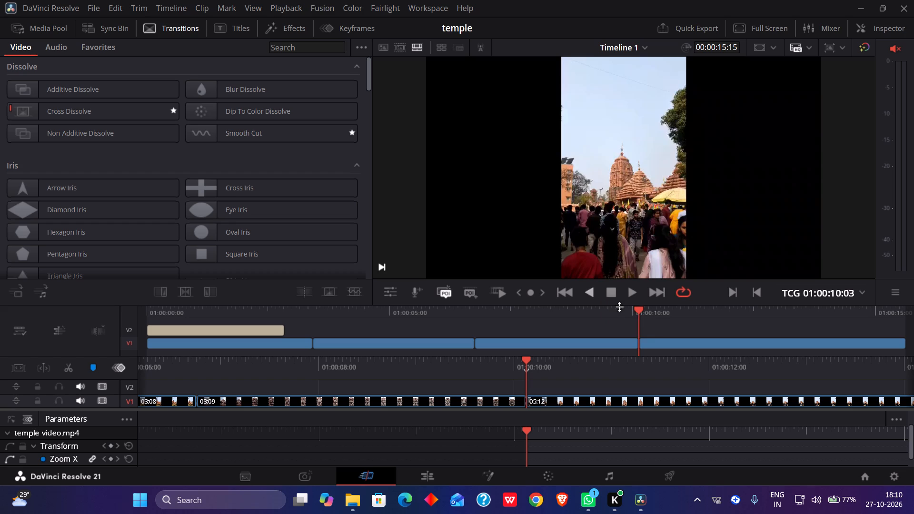
{"action": "left_click_drag", "start_coordinate": [636, 307], "coordinate": [179, 370]}
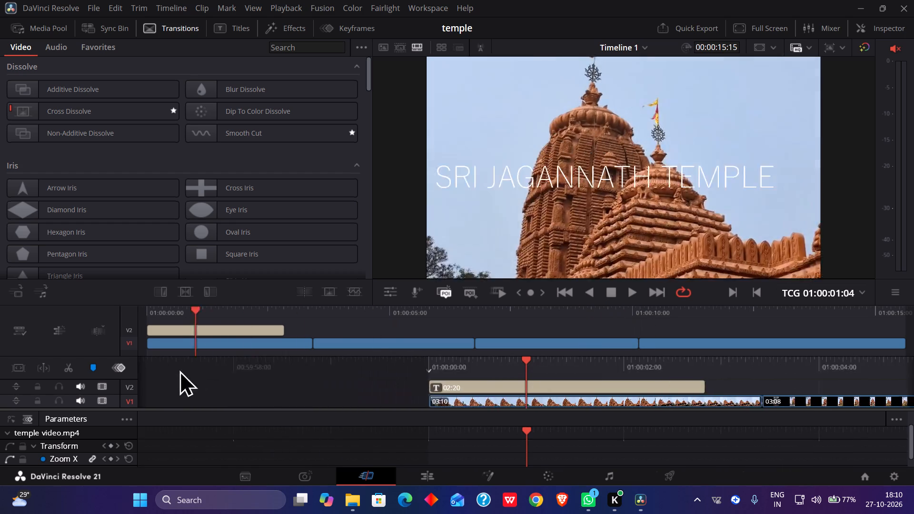
{"action": "left_click_drag", "start_coordinate": [179, 370], "coordinate": [203, 366]}
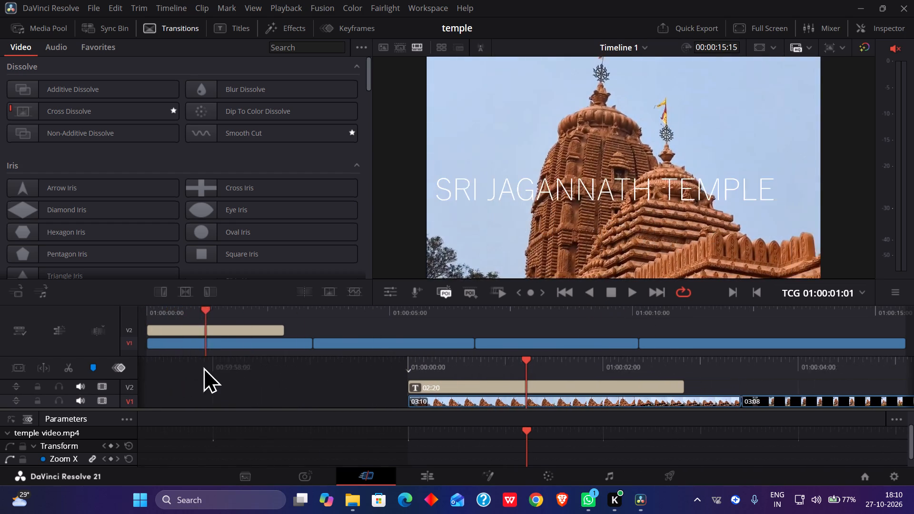
{"action": "left_click_drag", "start_coordinate": [203, 366], "coordinate": [236, 360]}
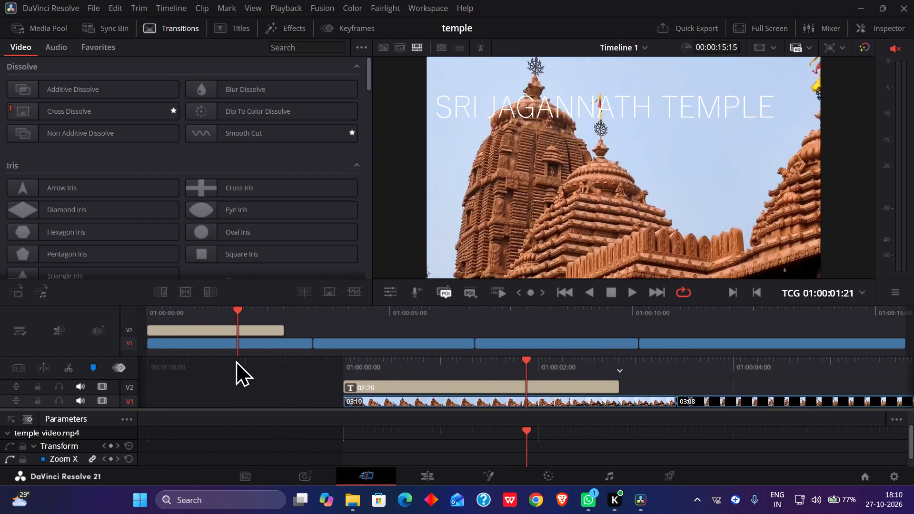
{"action": "left_click_drag", "start_coordinate": [236, 360], "coordinate": [224, 365]}
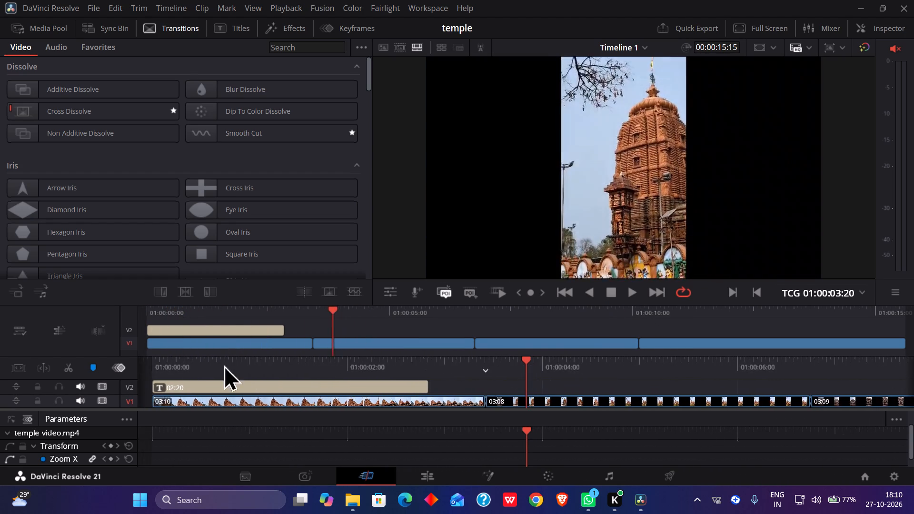
{"action": "left_click_drag", "start_coordinate": [224, 365], "coordinate": [110, 385]}
{"action": "double_click", "coordinate": [89, 108]}
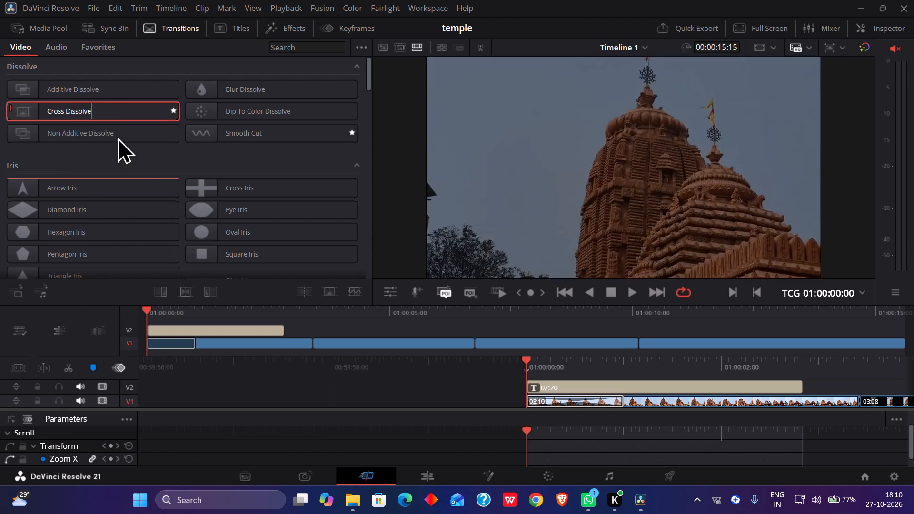
Add a Dip To Color Dissolve transition at the V1 cut at 01:00:06:18.
{"action": "left_click_drag", "start_coordinate": [146, 307], "coordinate": [223, 314]}
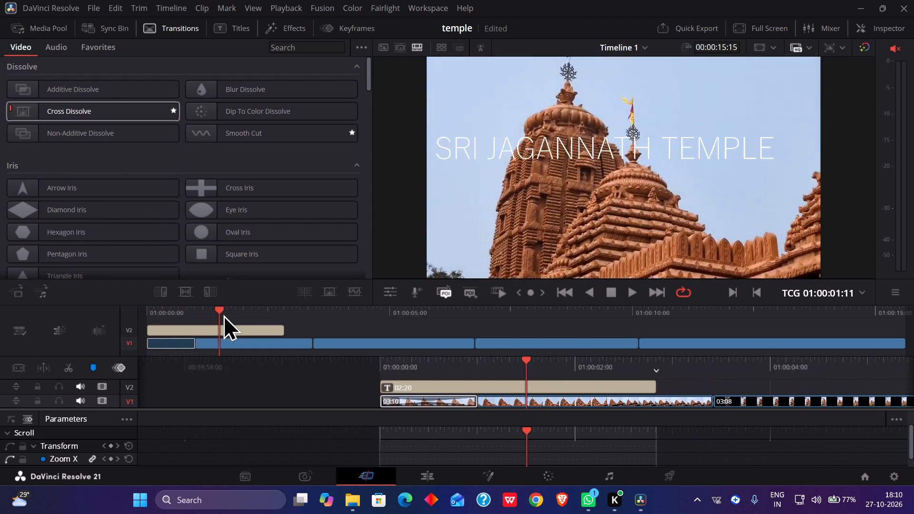
{"action": "left_click_drag", "start_coordinate": [223, 314], "coordinate": [413, 346]}
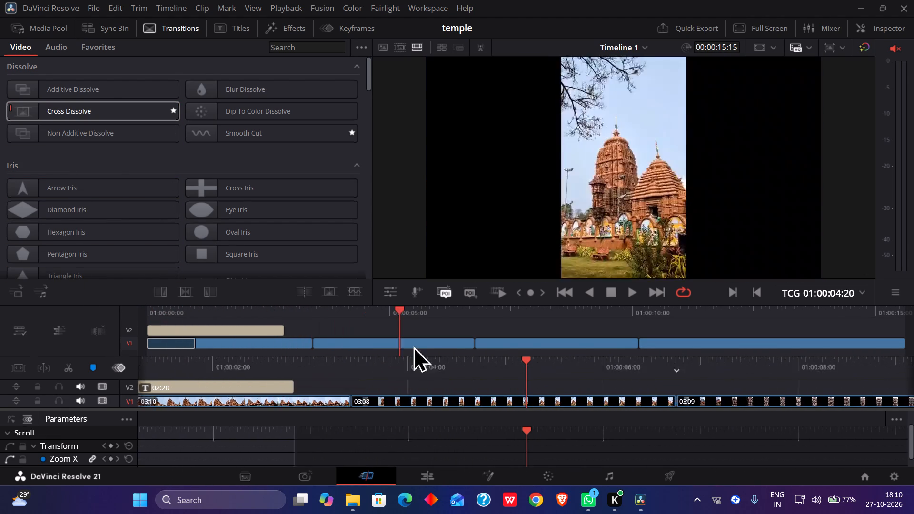
{"action": "left_click_drag", "start_coordinate": [413, 346], "coordinate": [473, 358]}
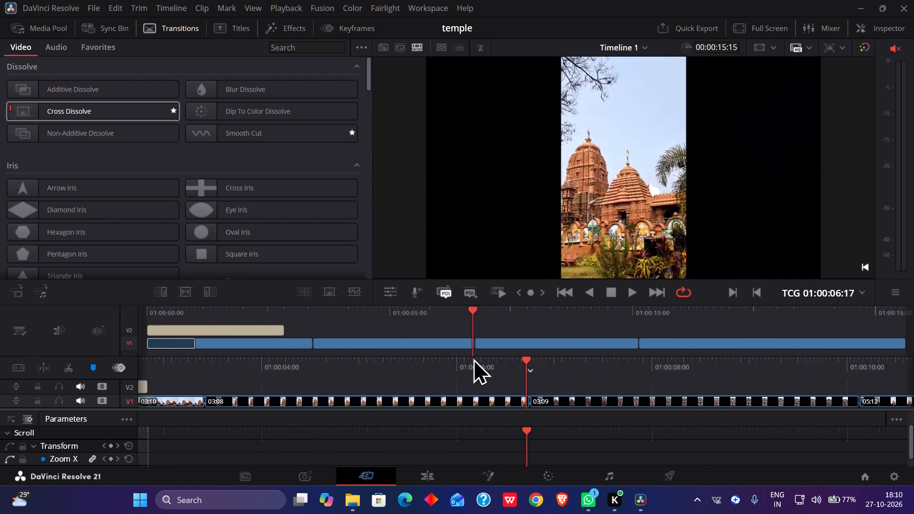
{"action": "left_click_drag", "start_coordinate": [473, 358], "coordinate": [475, 357]}
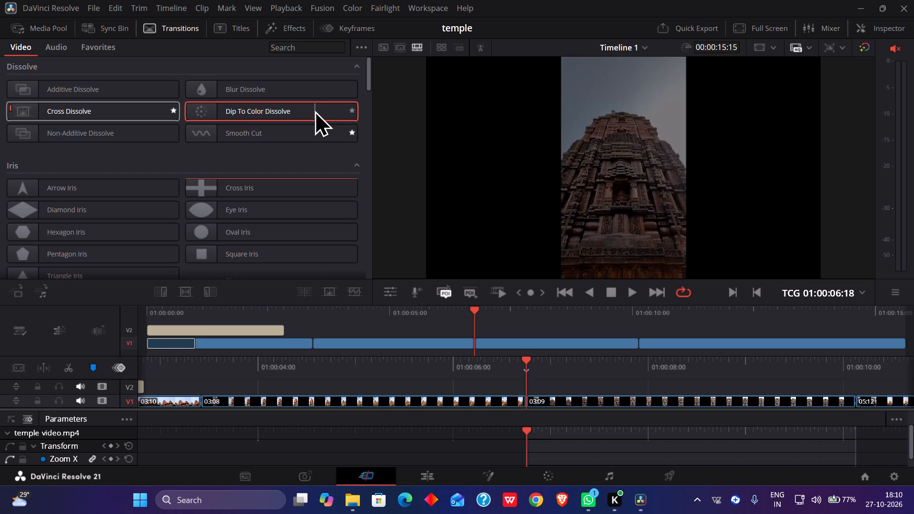
{"action": "left_click_drag", "start_coordinate": [315, 110], "coordinate": [506, 343]}
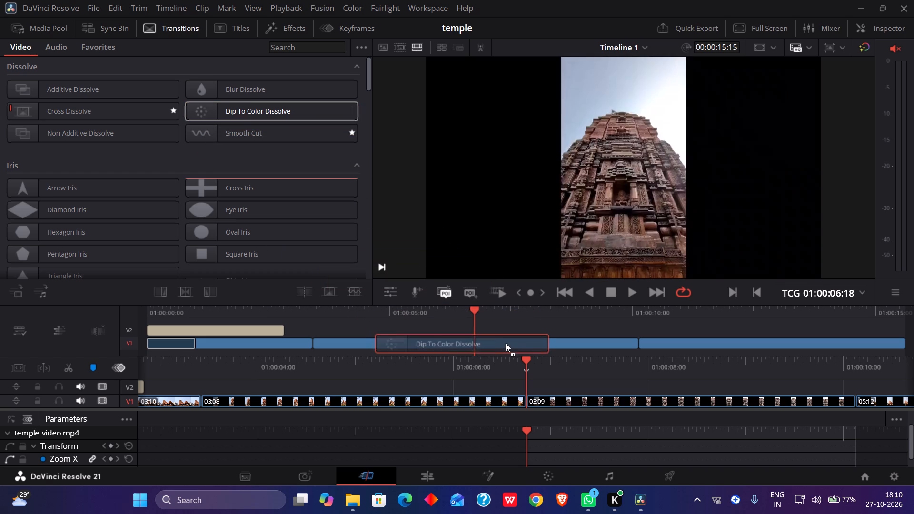
{"action": "left_click_drag", "start_coordinate": [506, 343], "coordinate": [511, 345]}
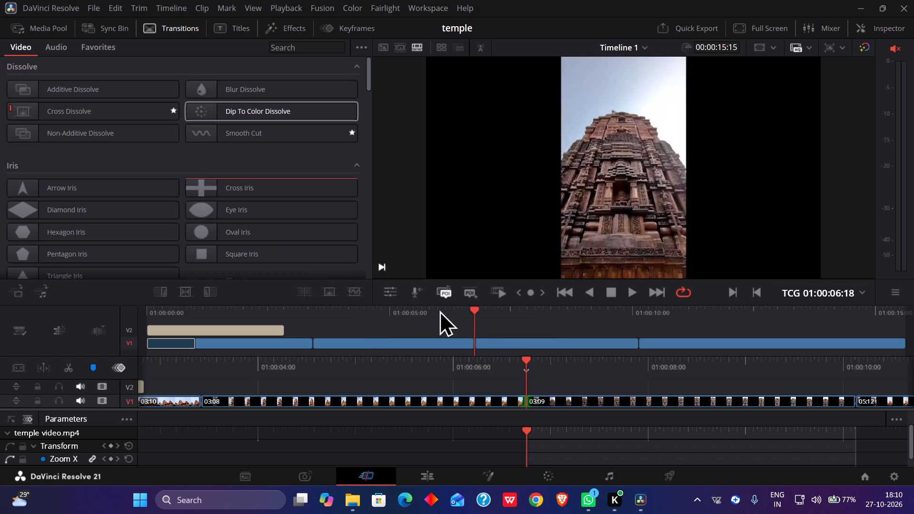
{"action": "double_click", "coordinate": [260, 111]}
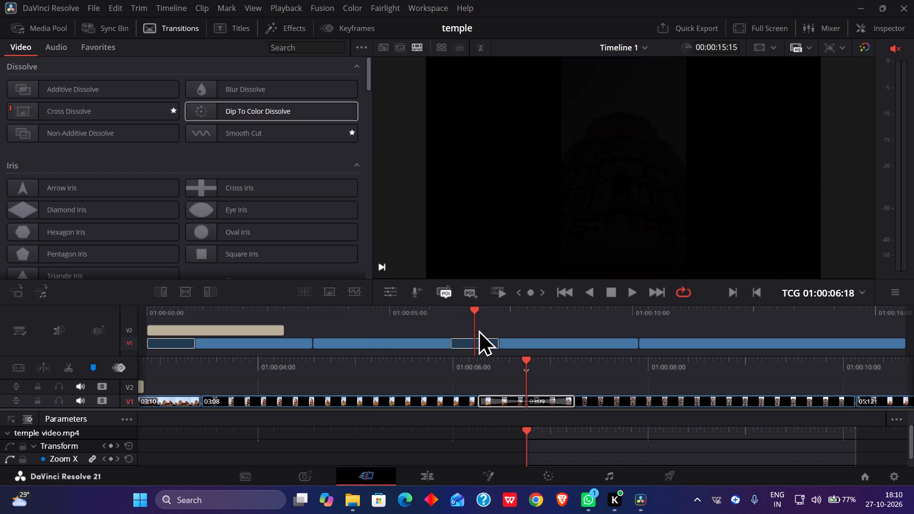
Add the Slide Down Fusion transition at the V1 cut at 01:00:10:03.
{"action": "left_click_drag", "start_coordinate": [472, 309], "coordinate": [634, 358]}
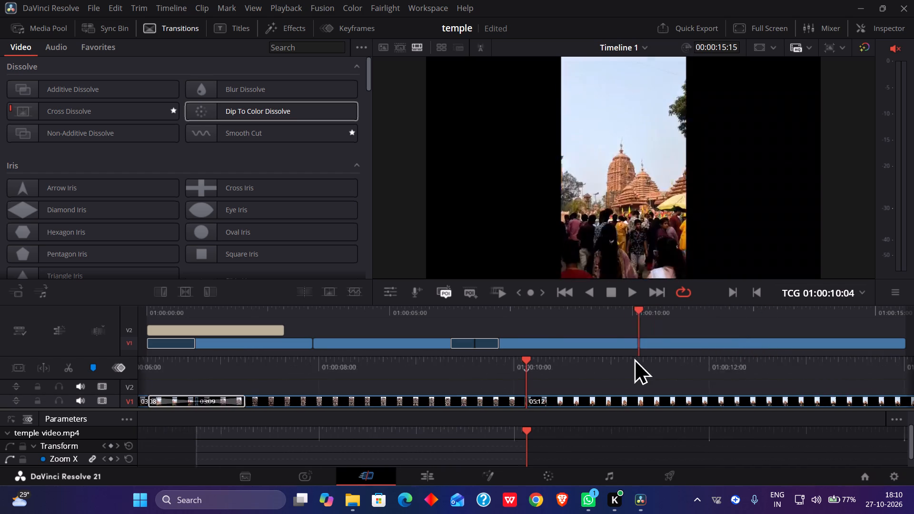
{"action": "left_click_drag", "start_coordinate": [634, 358], "coordinate": [640, 354]}
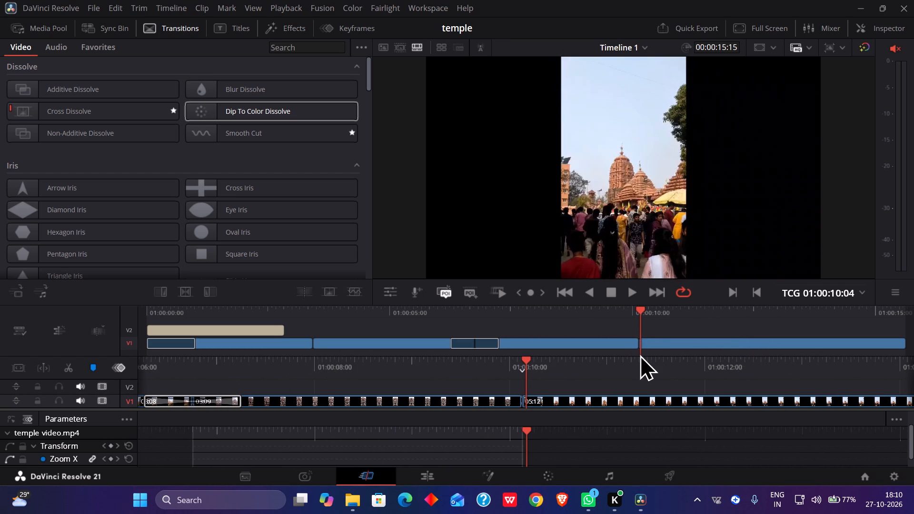
{"action": "left_click_drag", "start_coordinate": [640, 354], "coordinate": [638, 356]}
{"action": "left_click_drag", "start_coordinate": [638, 356], "coordinate": [637, 357]}
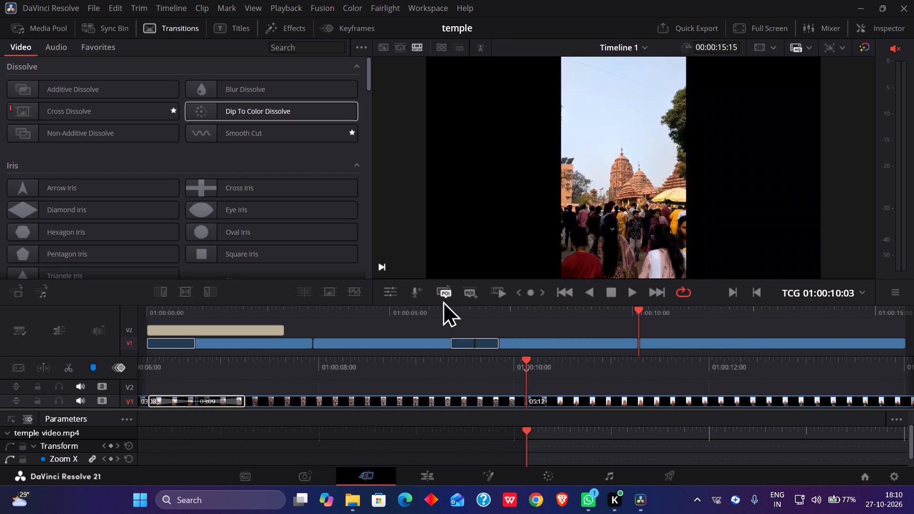
{"action": "scroll", "coordinate": [216, 196], "scroll_direction": "down", "scroll_amount": 9}
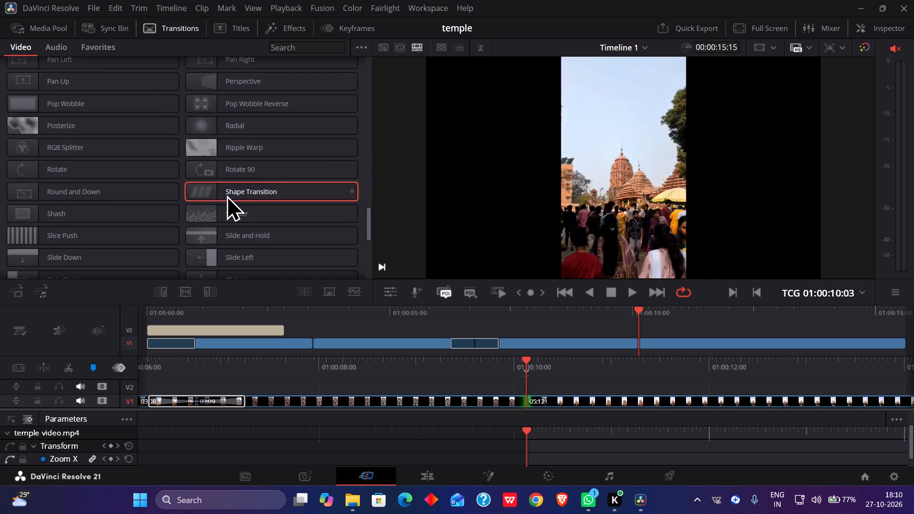
{"action": "scroll", "coordinate": [227, 195], "scroll_direction": "up", "scroll_amount": 19}
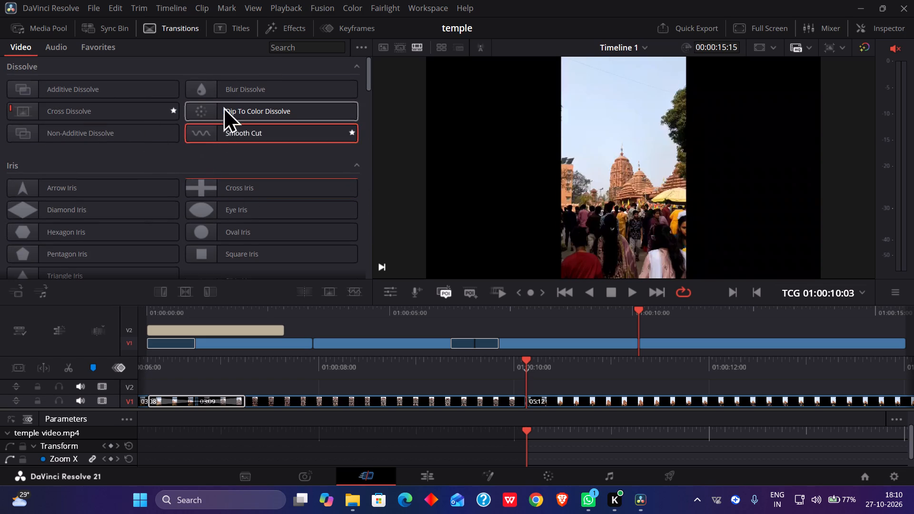
{"action": "left_click", "coordinate": [276, 51]}
{"action": "key", "text": "s"}
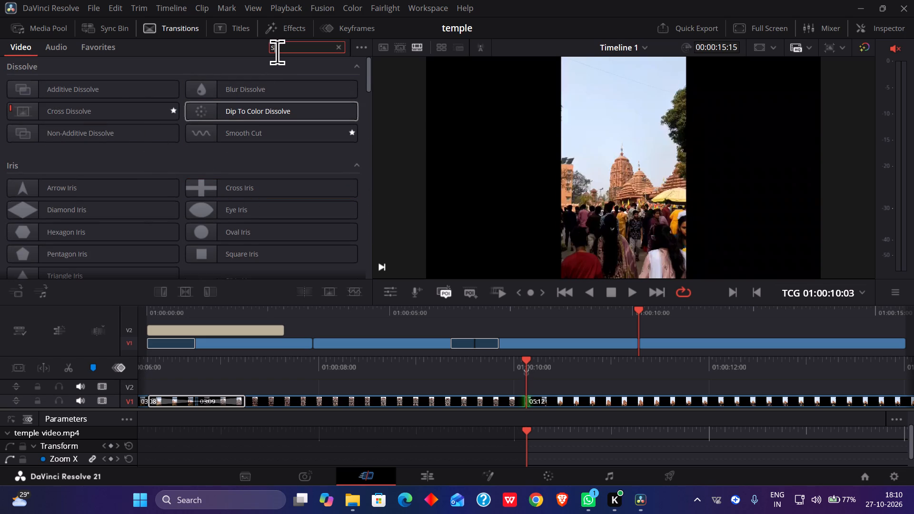
{"action": "type", "text": "ide"}
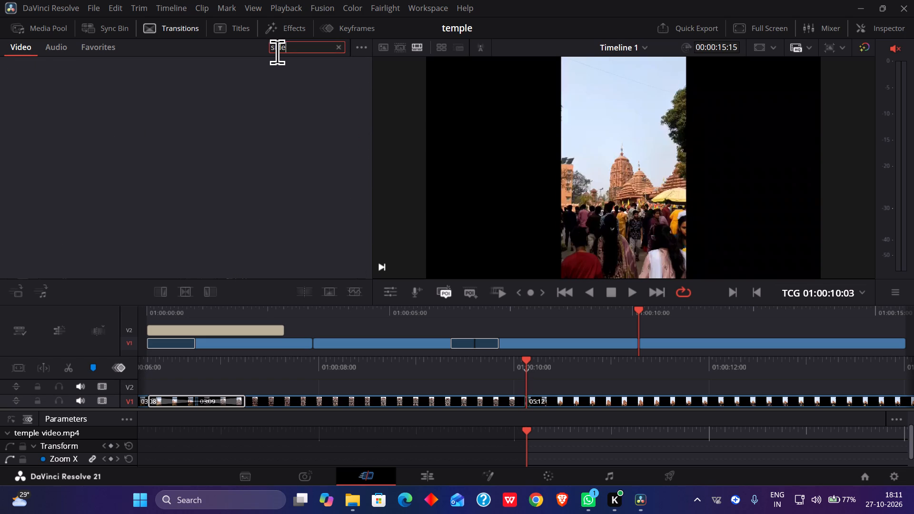
{"action": "key", "text": "BackSpace"}
{"action": "key", "text": "BackSpace"}
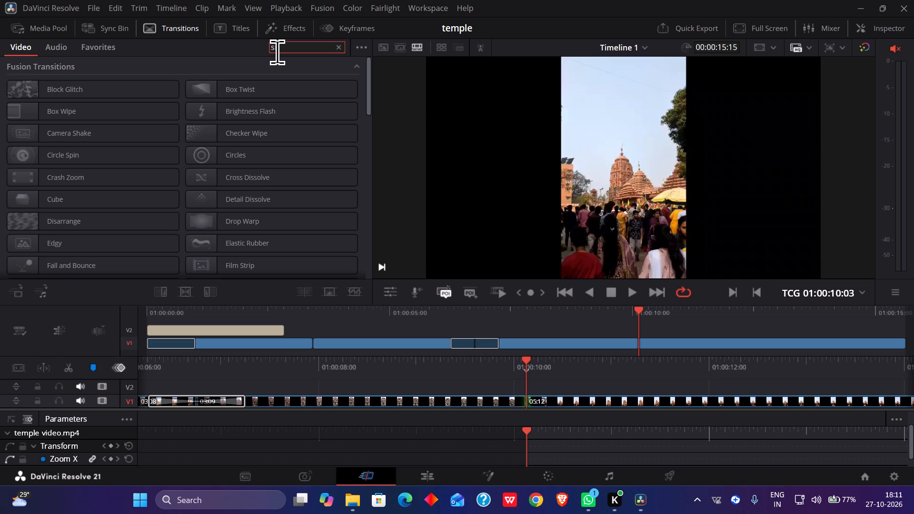
{"action": "key", "text": "l"}
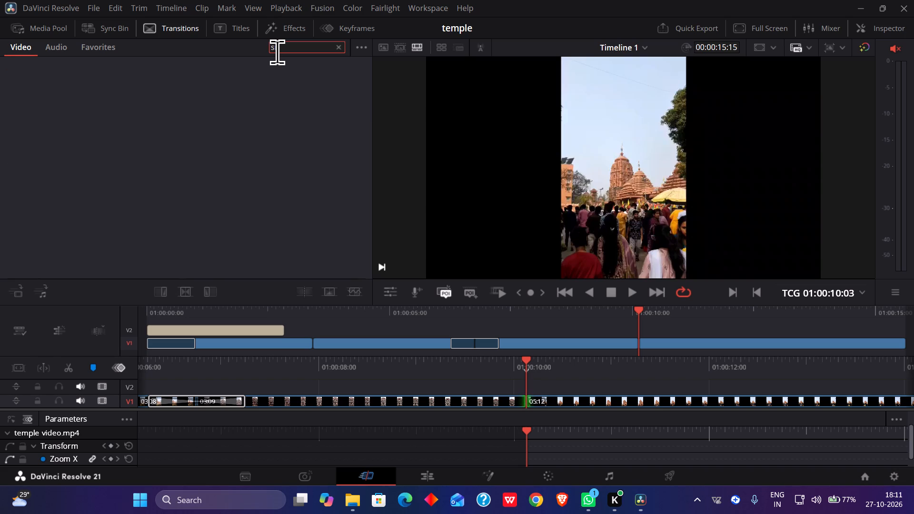
{"action": "key", "text": "BackSpace"}
{"action": "key", "text": "BackSpace"}
{"action": "type", "text": "li"}
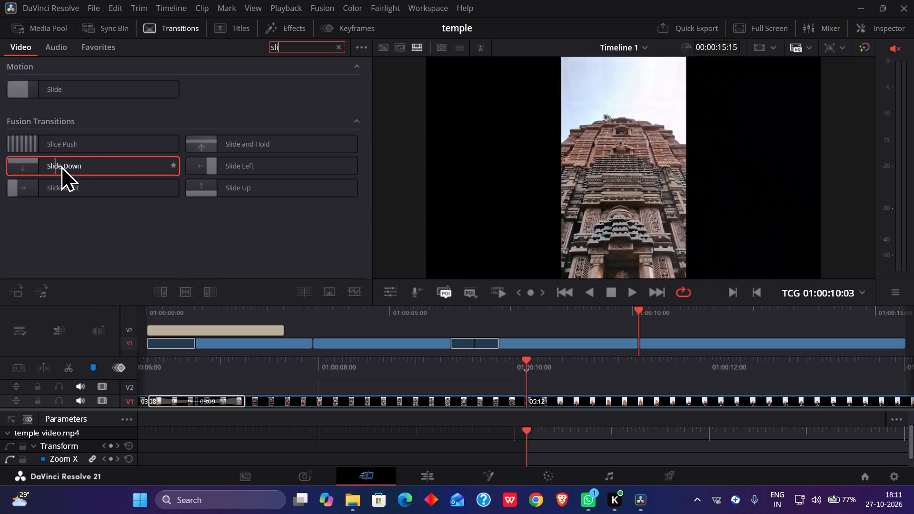
{"action": "left_click_drag", "start_coordinate": [92, 165], "coordinate": [119, 200]}
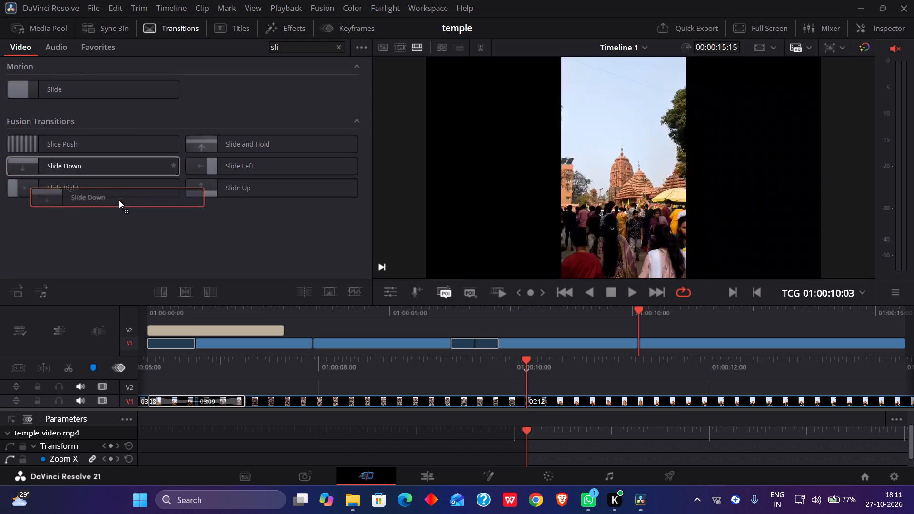
{"action": "left_click_drag", "start_coordinate": [119, 200], "coordinate": [646, 341]}
Turn looping off, unmute the audio and play Timeline 1 from 01:00:00:00 to review the transitions.
{"action": "left_click", "coordinate": [637, 305]}
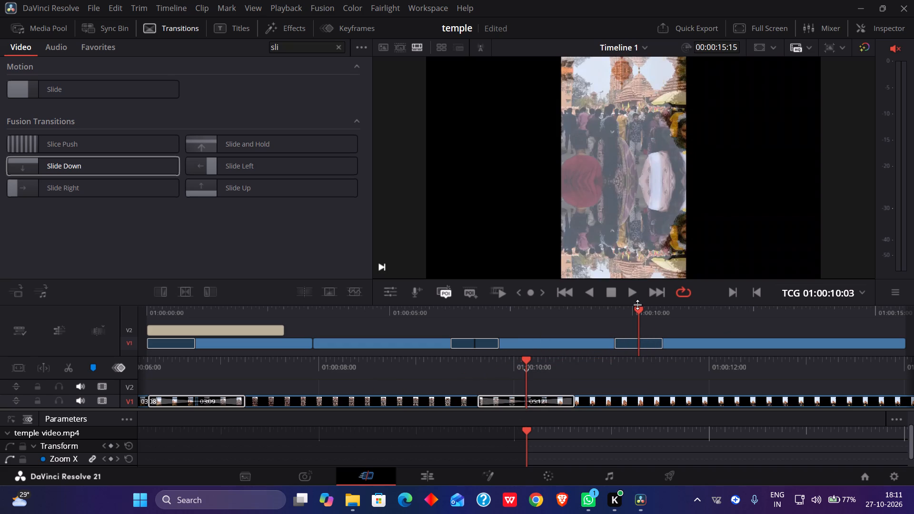
{"action": "left_click_drag", "start_coordinate": [640, 307], "coordinate": [125, 346]}
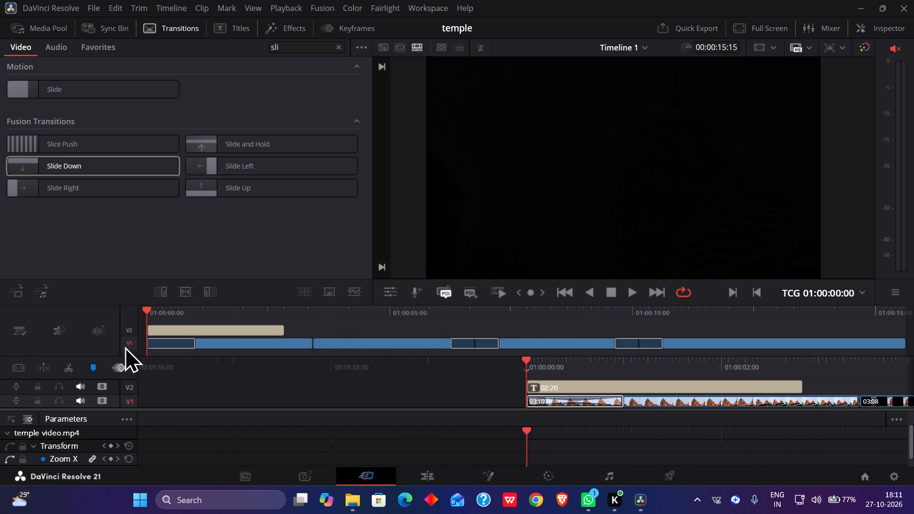
{"action": "left_click_drag", "start_coordinate": [125, 346], "coordinate": [122, 346]}
{"action": "left_click", "coordinate": [685, 295]}
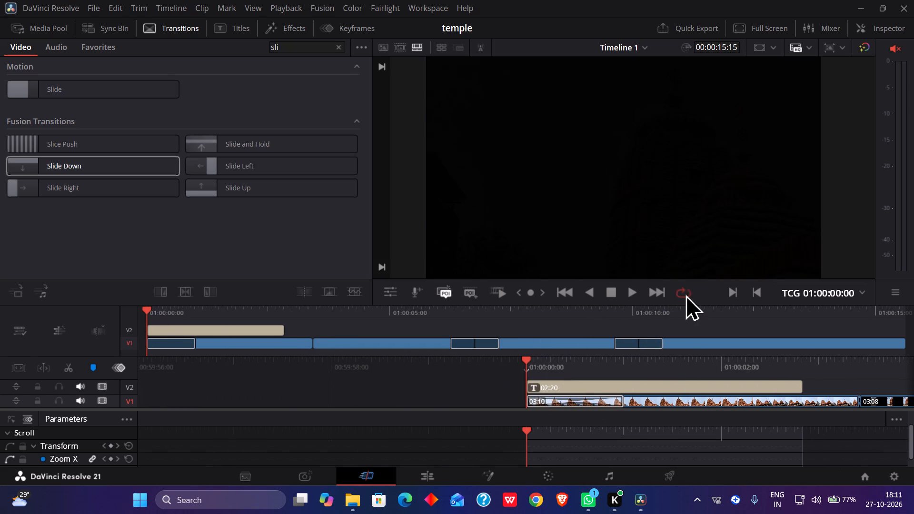
{"action": "left_click", "coordinate": [894, 45]}
{"action": "key", "text": "l"}
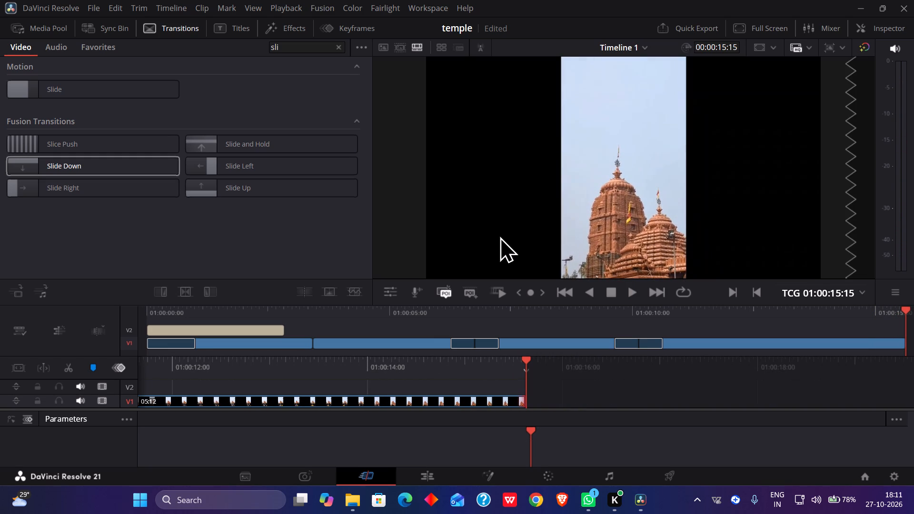
Select the first V1 cut, place the playhead on it at 01:00:03:10 and mute the playback audio.
{"action": "left_click", "coordinate": [313, 348]}
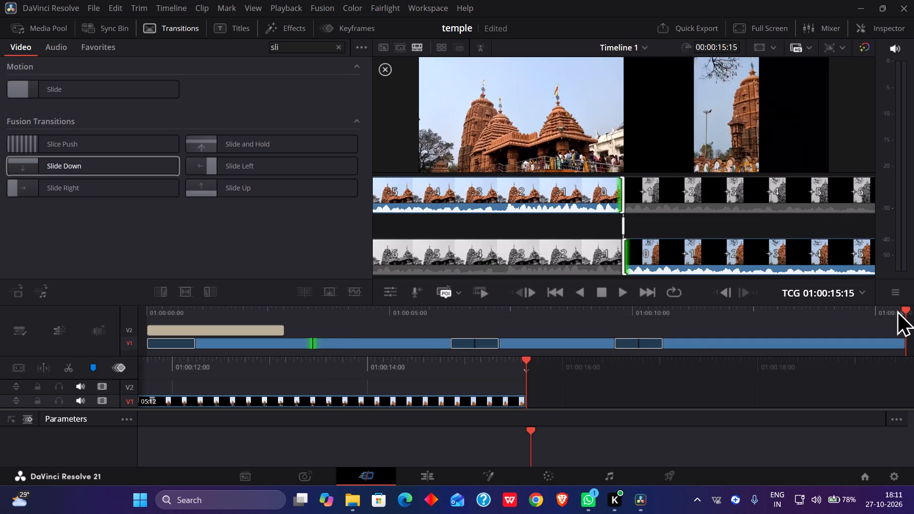
{"action": "left_click_drag", "start_coordinate": [907, 306], "coordinate": [901, 310]}
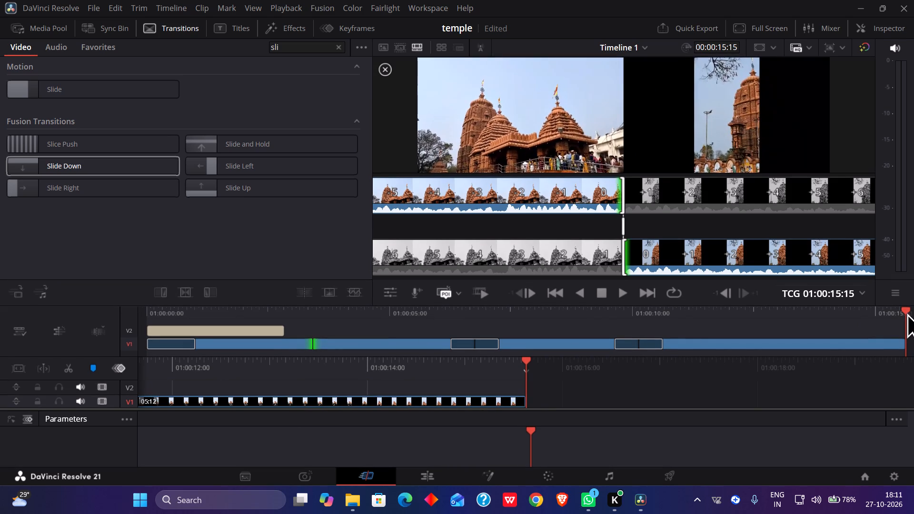
{"action": "left_click_drag", "start_coordinate": [904, 310], "coordinate": [315, 455]}
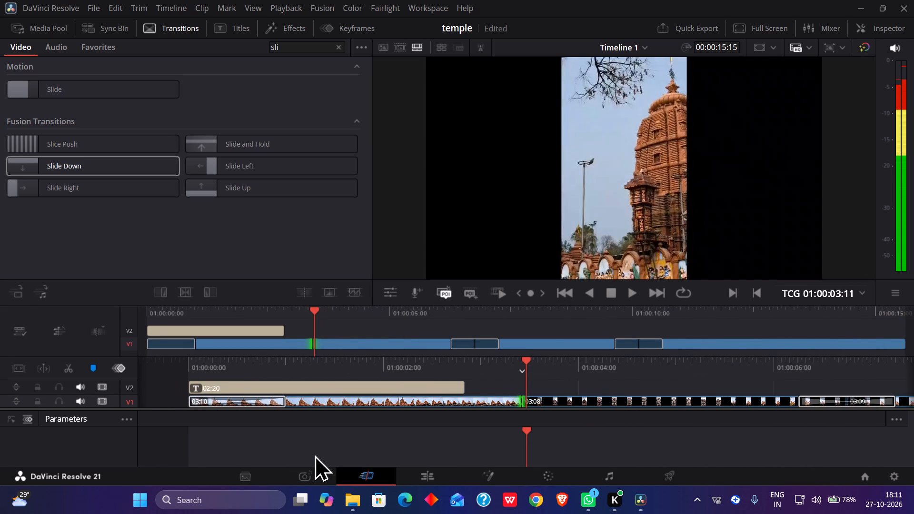
{"action": "left_click_drag", "start_coordinate": [315, 455], "coordinate": [312, 455]}
{"action": "left_click", "coordinate": [897, 45]}
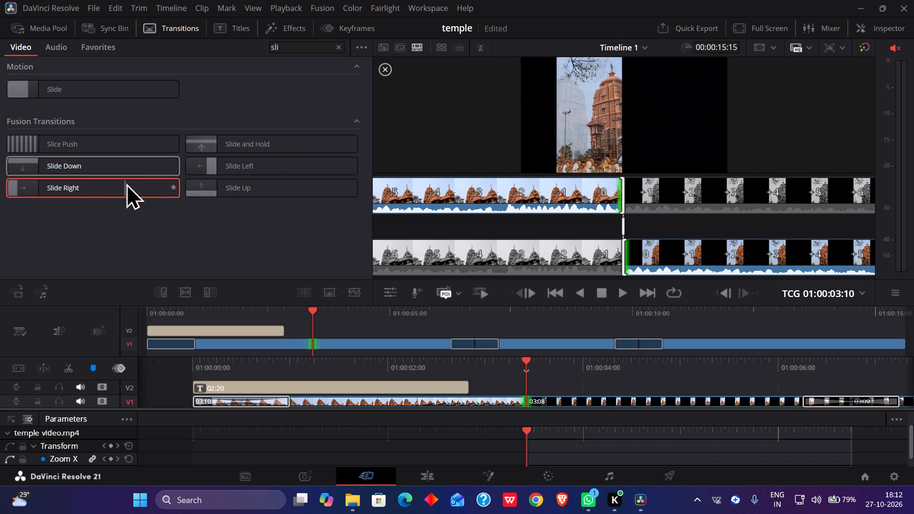
Clear the transition search, preview the available transitions and add Burn Away at the V1 cut at 01:00:03:10.
{"action": "scroll", "coordinate": [126, 88], "scroll_direction": "up", "scroll_amount": 2}
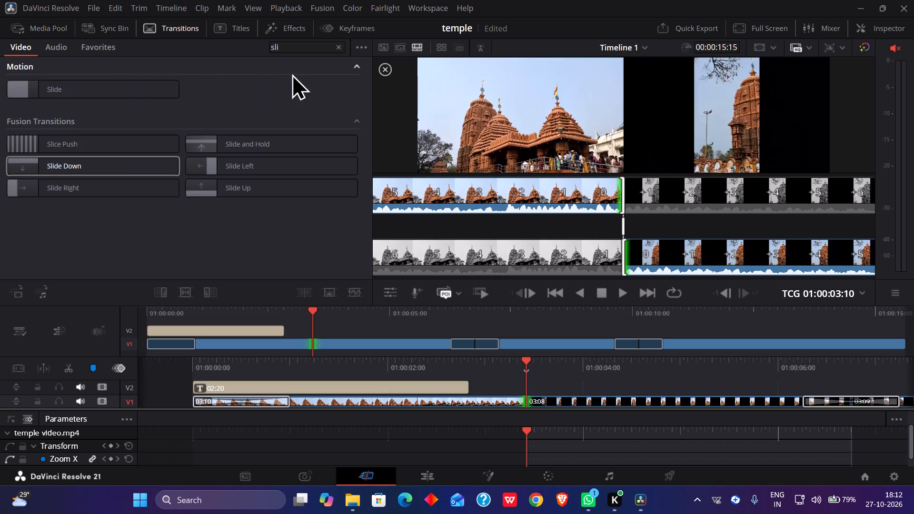
{"action": "left_click", "coordinate": [302, 51]}
{"action": "key", "text": "BackSpace"}
{"action": "key", "text": "BackSpace"}
{"action": "key", "text": "BackSpace"}
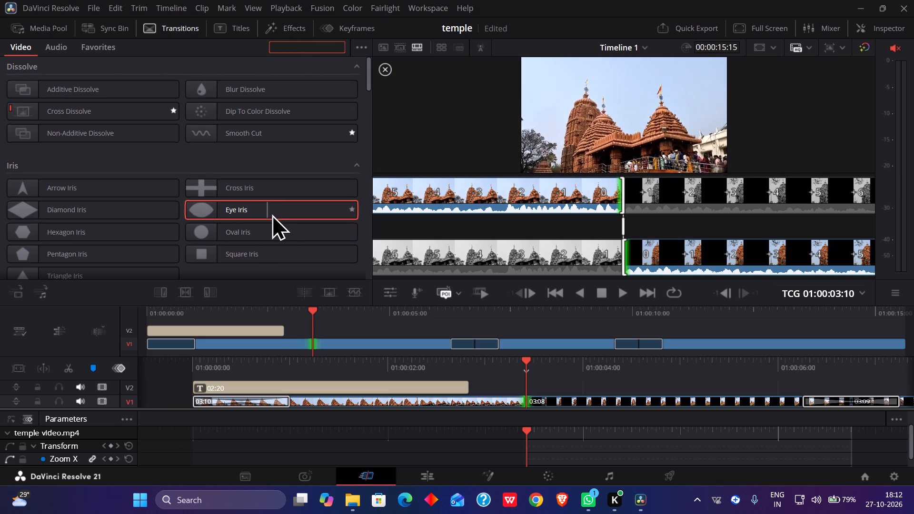
{"action": "left_click_drag", "start_coordinate": [294, 216], "coordinate": [302, 217]}
{"action": "left_click", "coordinate": [308, 217]}
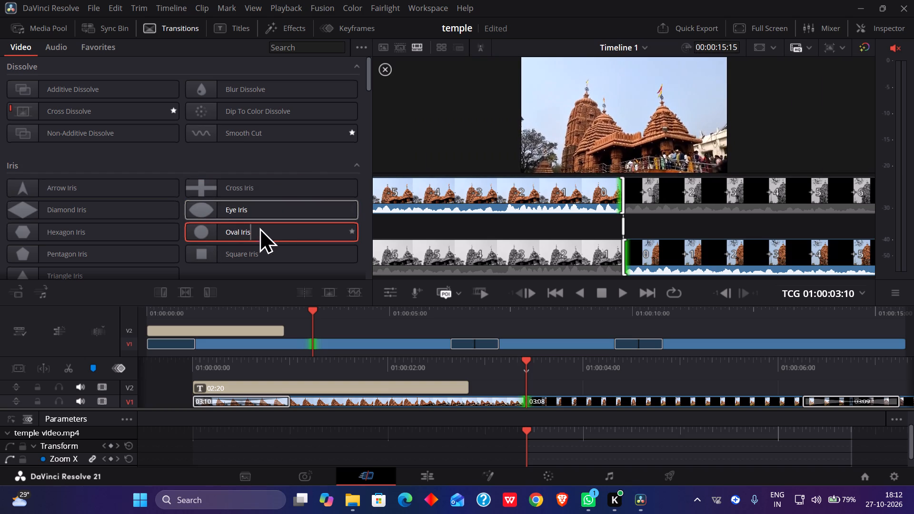
{"action": "scroll", "coordinate": [249, 250], "scroll_direction": "down", "scroll_amount": 2}
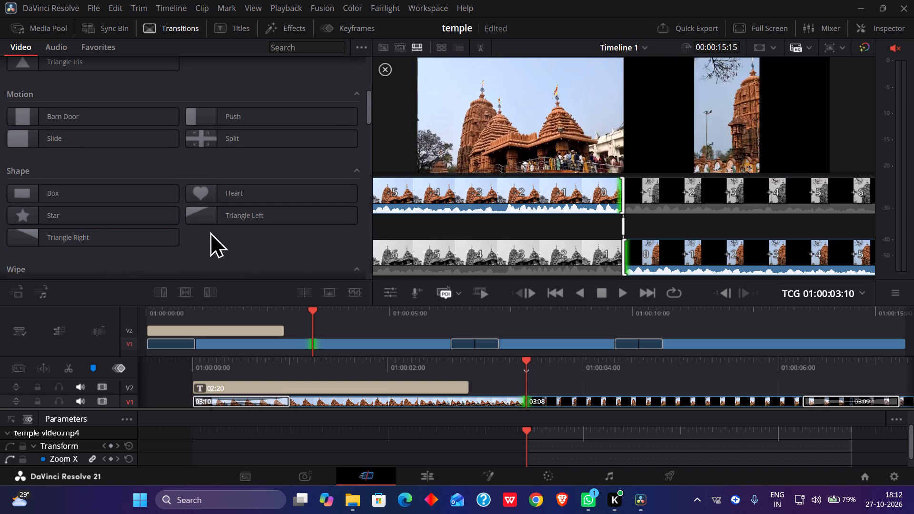
{"action": "scroll", "coordinate": [240, 201], "scroll_direction": "down", "scroll_amount": 6}
{"action": "scroll", "coordinate": [176, 148], "scroll_direction": "up", "scroll_amount": 2}
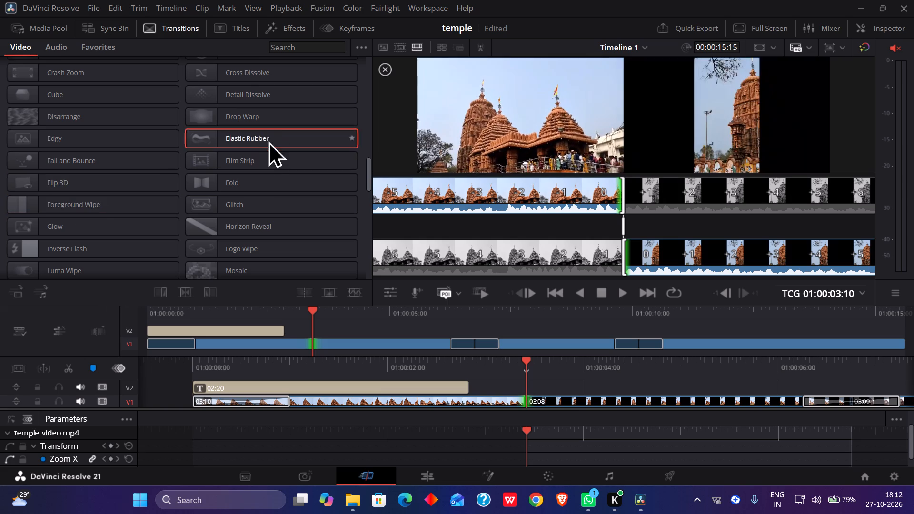
{"action": "left_click", "coordinate": [50, 180]}
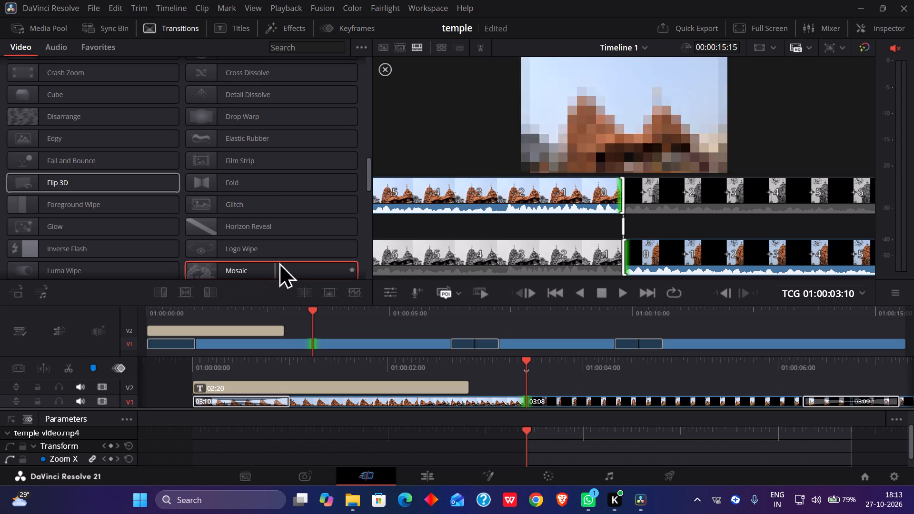
{"action": "scroll", "coordinate": [274, 207], "scroll_direction": "down", "scroll_amount": 3}
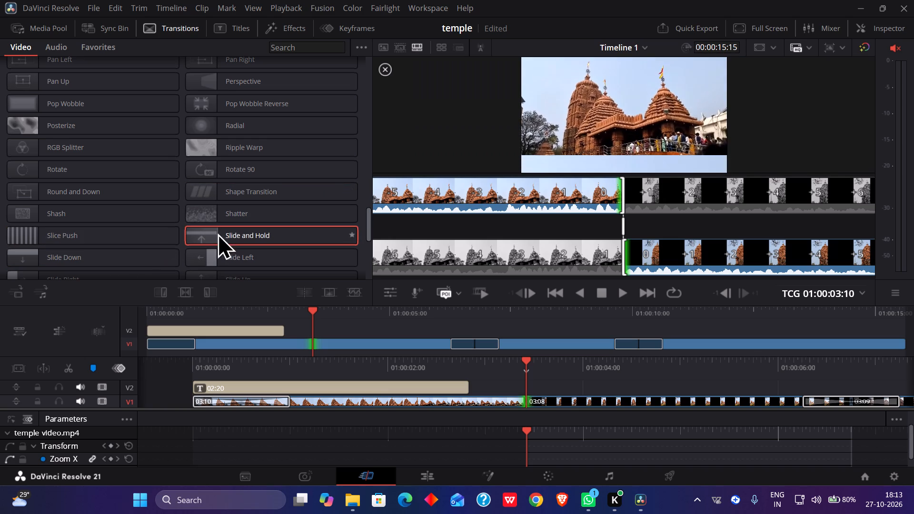
{"action": "scroll", "coordinate": [157, 206], "scroll_direction": "down", "scroll_amount": 2}
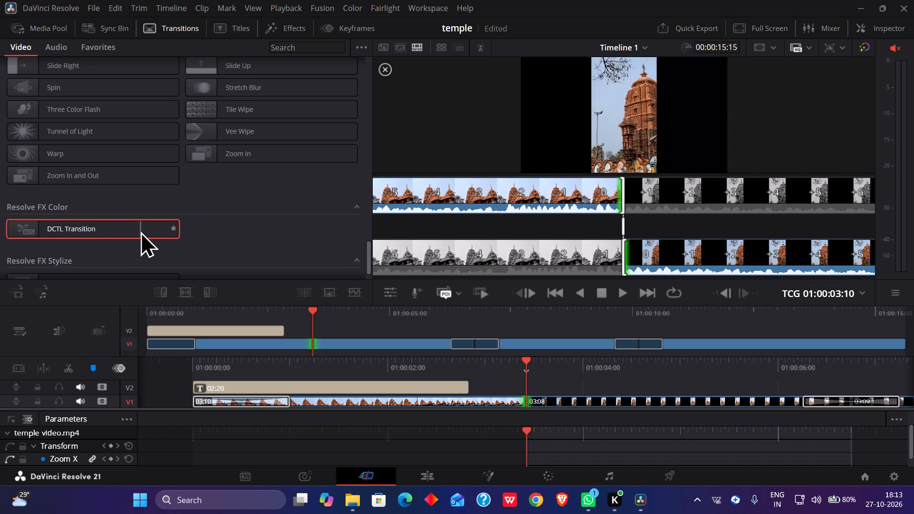
{"action": "scroll", "coordinate": [168, 195], "scroll_direction": "down", "scroll_amount": 3}
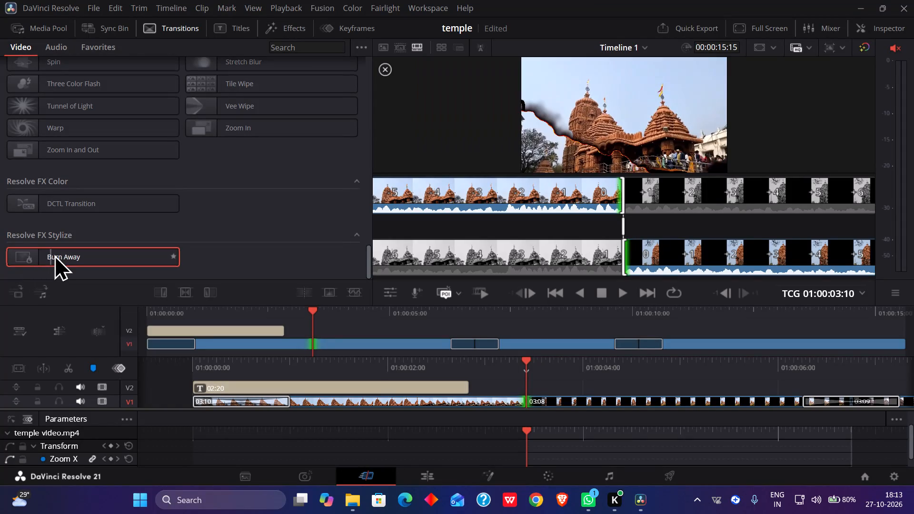
{"action": "left_click_drag", "start_coordinate": [58, 253], "coordinate": [323, 361]}
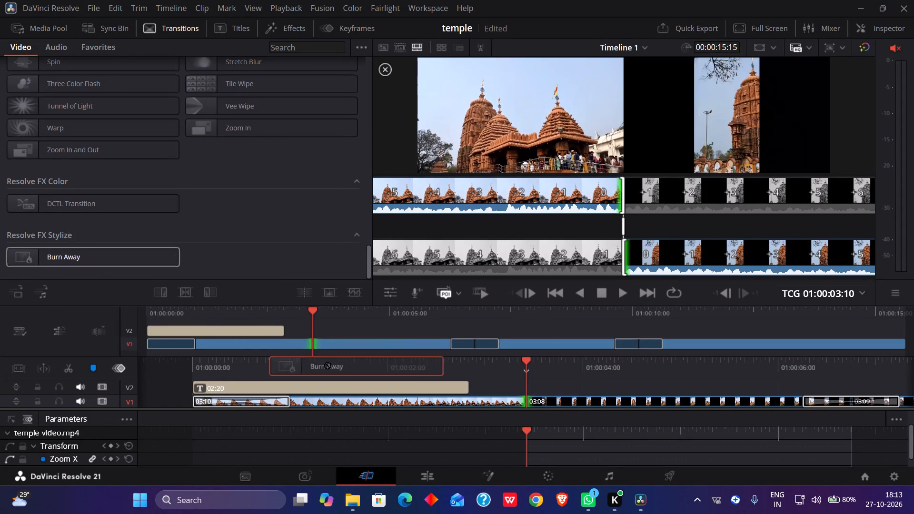
{"action": "left_click_drag", "start_coordinate": [323, 361], "coordinate": [316, 346]}
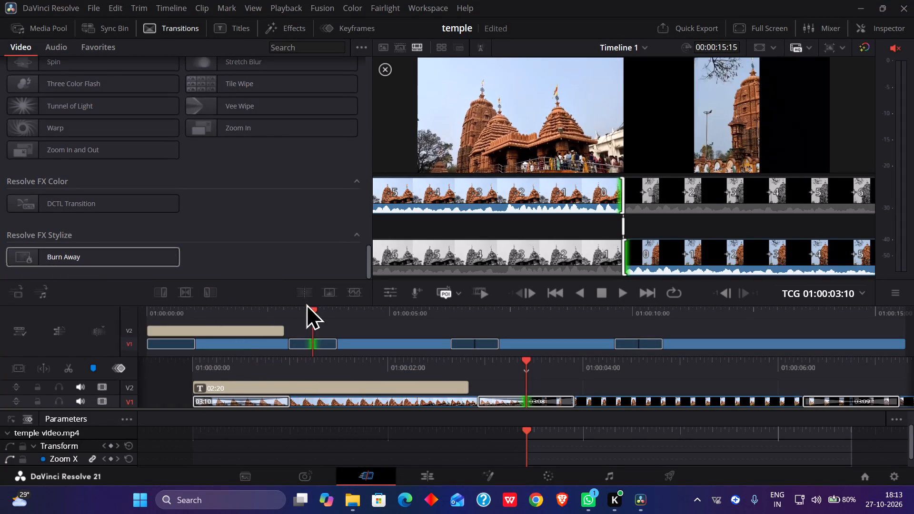
Play Timeline 1 from 01:00:00:00 to review the edit with all its transitions.
{"action": "left_click_drag", "start_coordinate": [308, 316], "coordinate": [296, 321]}
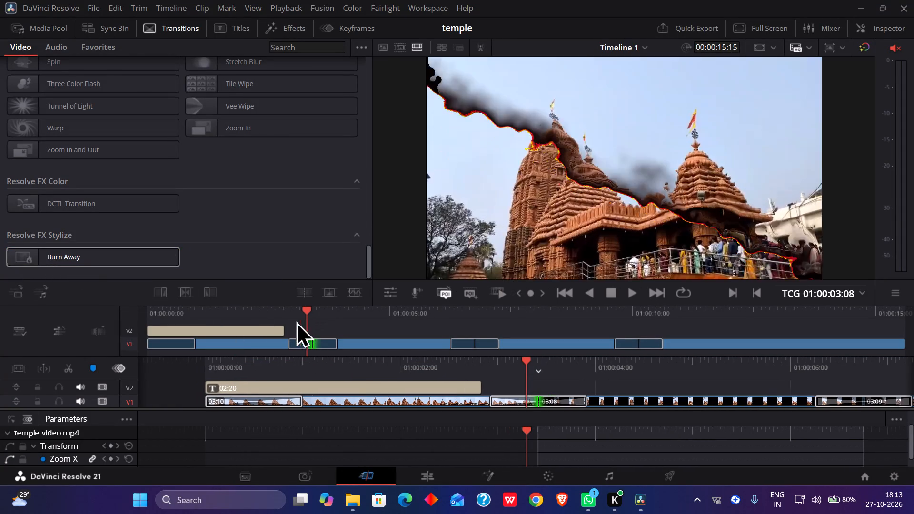
{"action": "left_click_drag", "start_coordinate": [296, 321], "coordinate": [0, 434]}
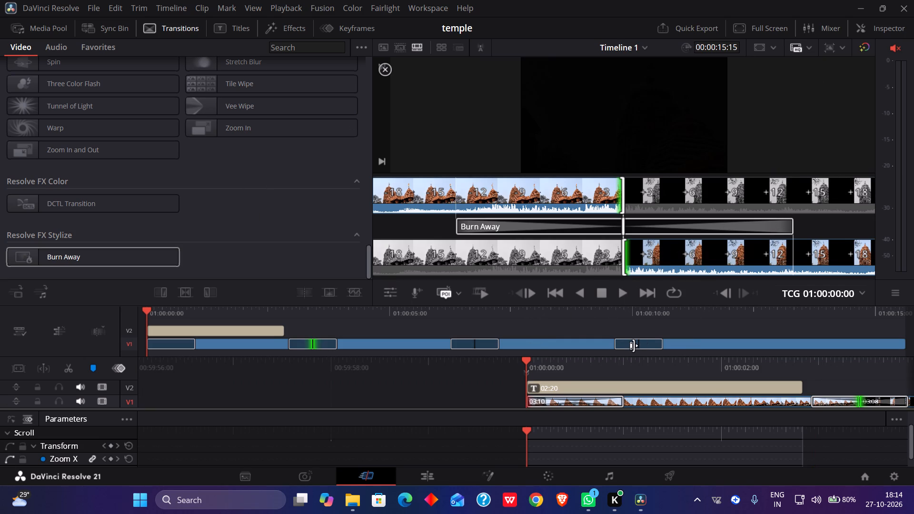
{"action": "key", "text": "l"}
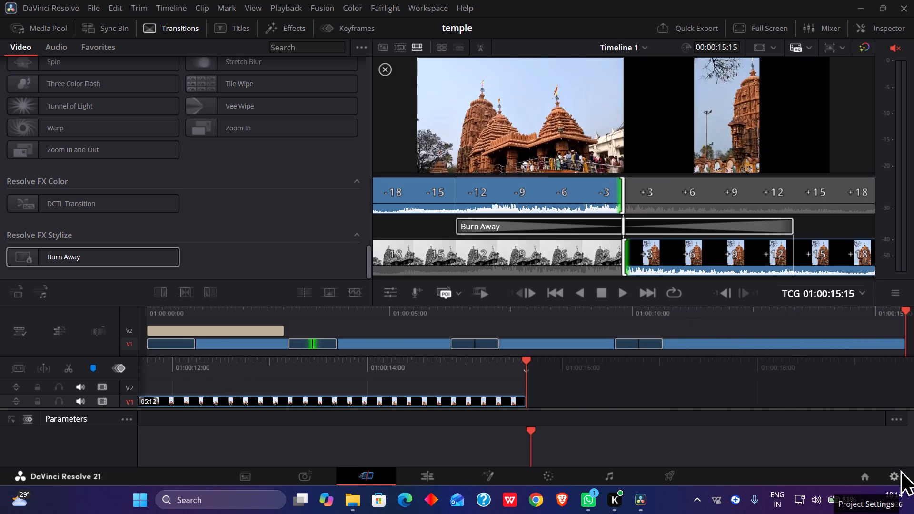
View the local projects in the Project Manager and close it.
{"action": "left_click", "coordinate": [864, 469]}
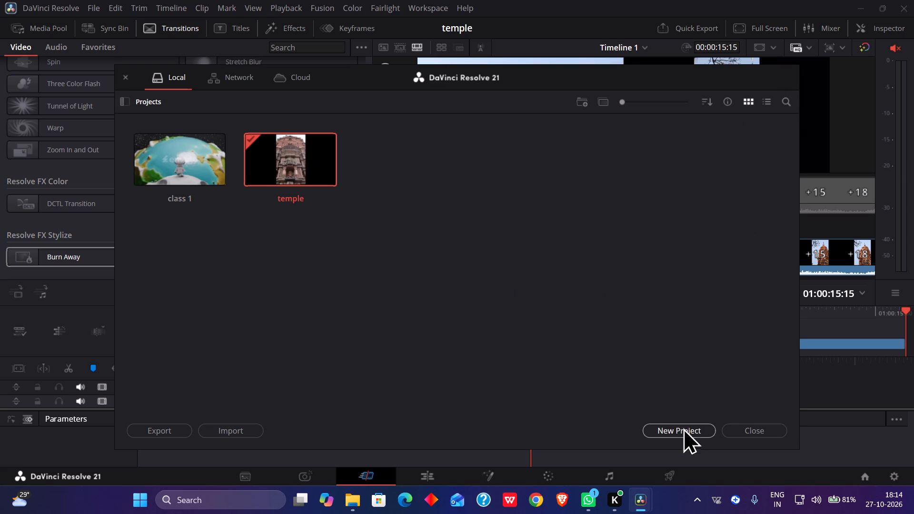
{"action": "left_click", "coordinate": [751, 428]}
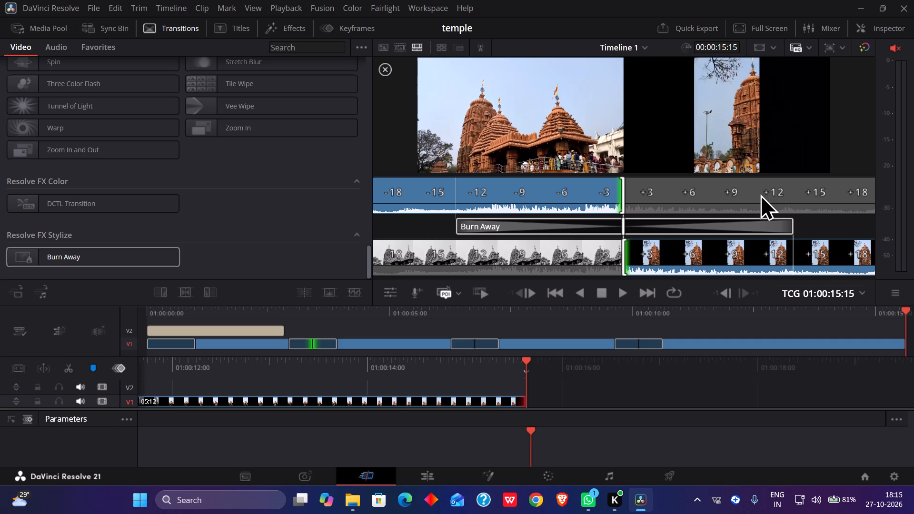
Show the Media Pool and view the source clip temple video.mp4 in the source viewer.
{"action": "left_click", "coordinate": [38, 30]}
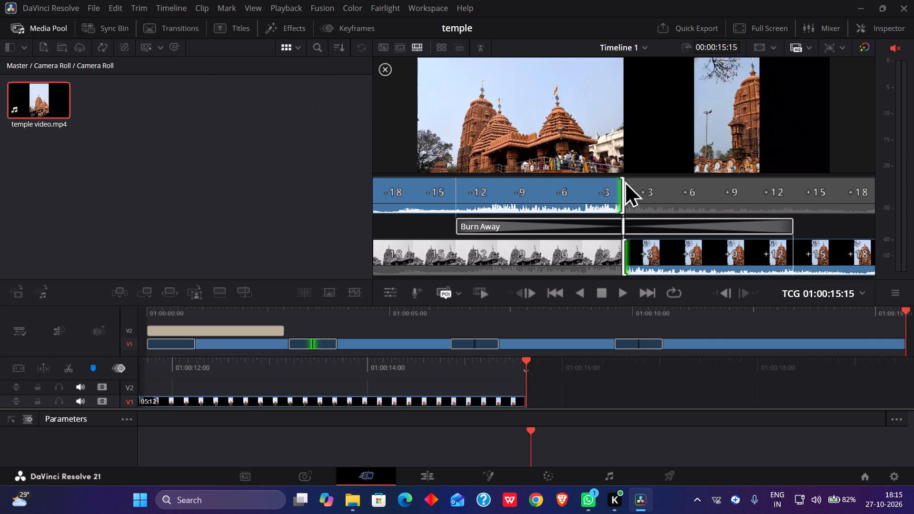
{"action": "left_click", "coordinate": [577, 134]}
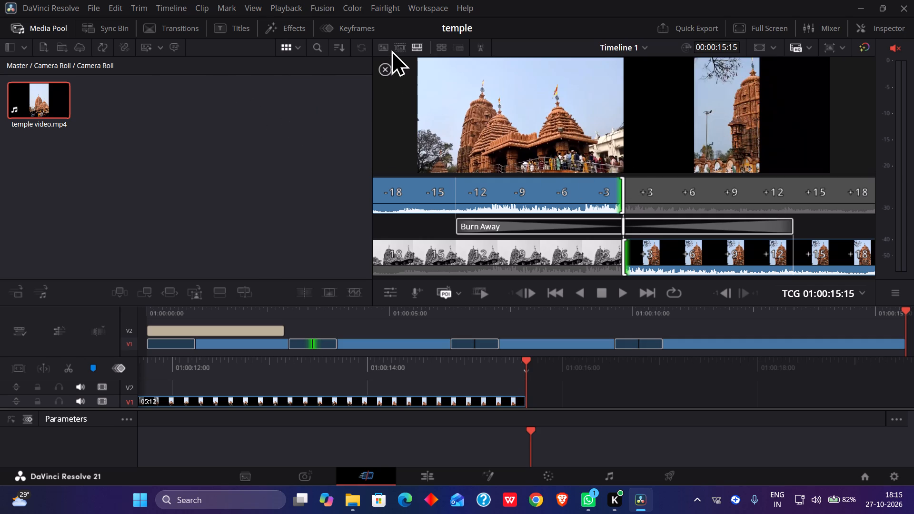
{"action": "left_click", "coordinate": [387, 49]}
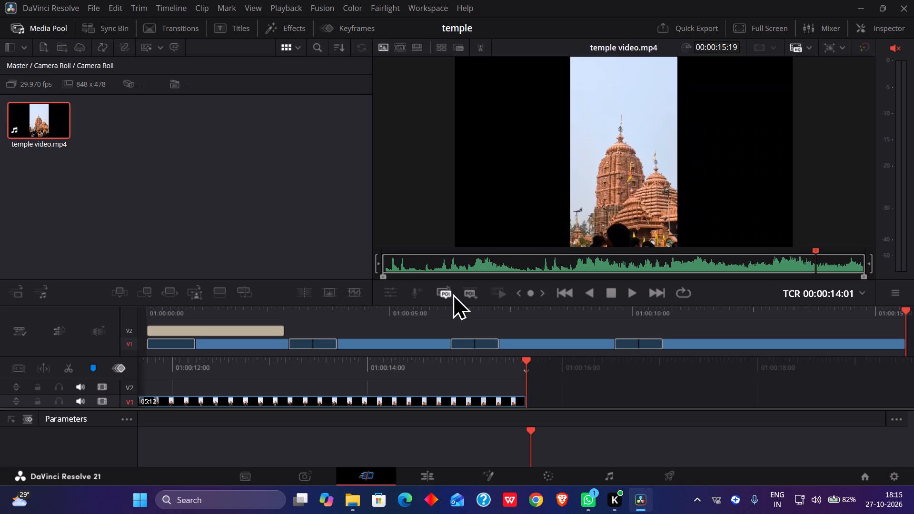
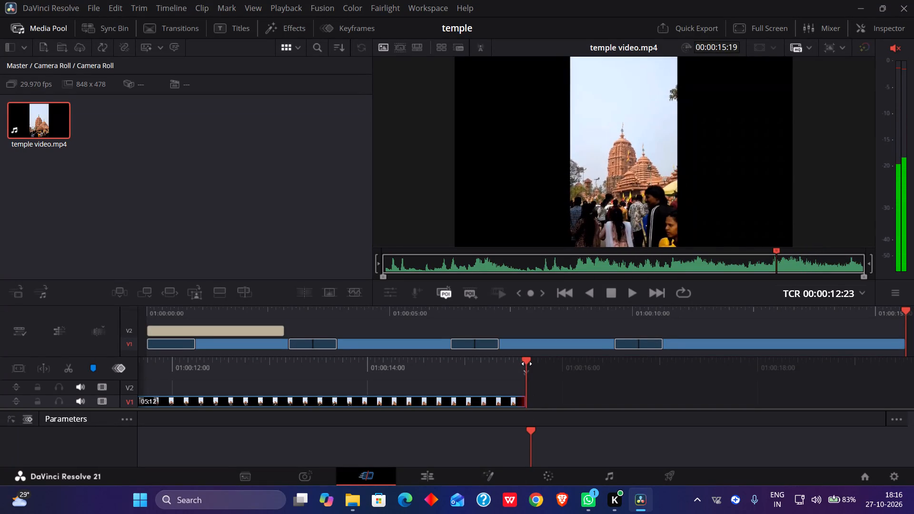
Return the Timeline 1 playhead to 01:00:00:00 and unmute the audio.
{"action": "left_click_drag", "start_coordinate": [527, 362], "coordinate": [432, 374]}
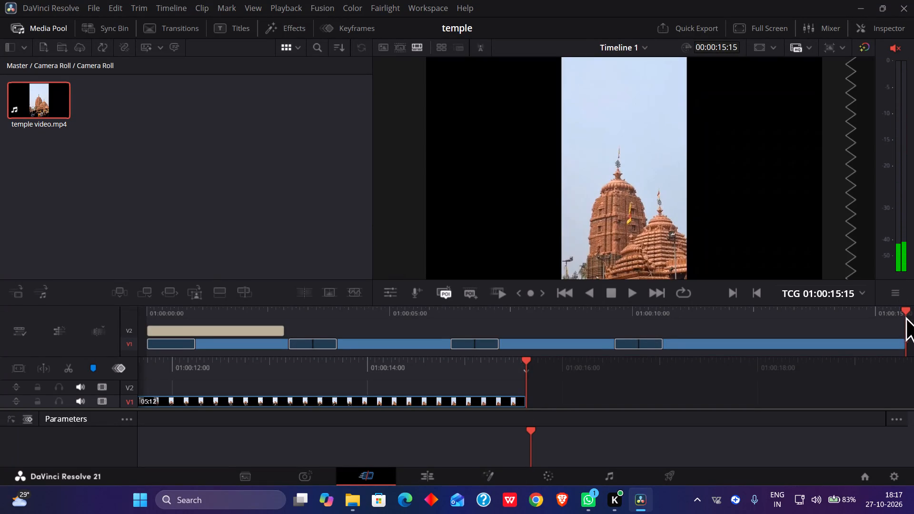
{"action": "left_click_drag", "start_coordinate": [904, 309], "coordinate": [23, 375]}
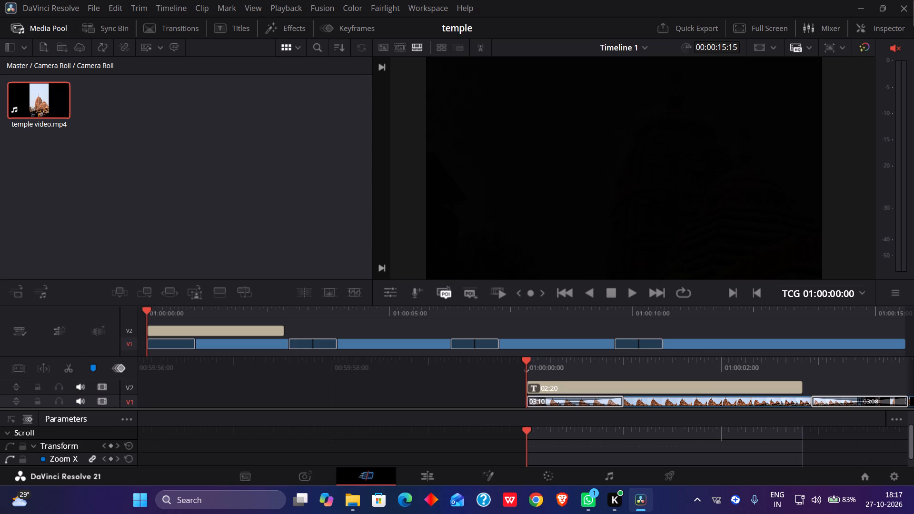
{"action": "left_click", "coordinate": [897, 44]}
Play the opening title section with sound, step back three frames and return the playhead to 01:00:00:00.
{"action": "key", "text": "l"}
{"action": "key", "text": "space"}
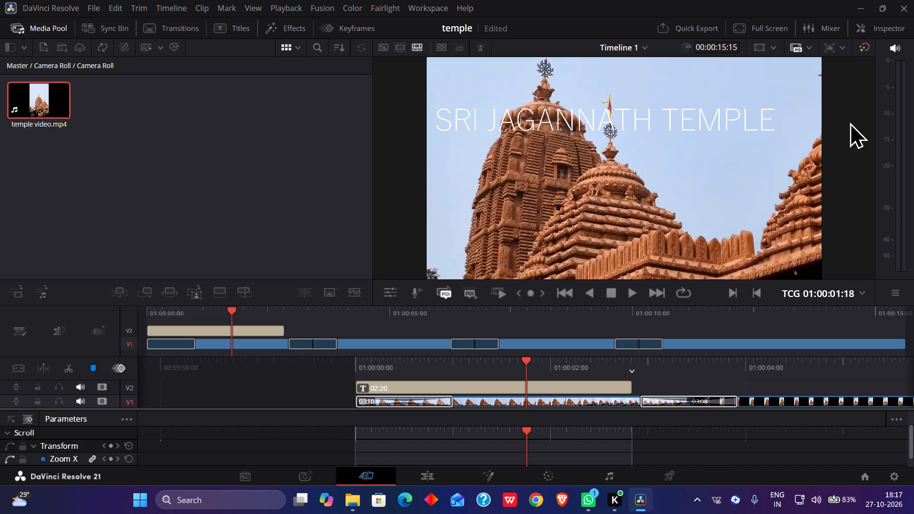
{"action": "key", "text": "Left"}
{"action": "key", "text": "Left"}
{"action": "key", "text": "Left"}
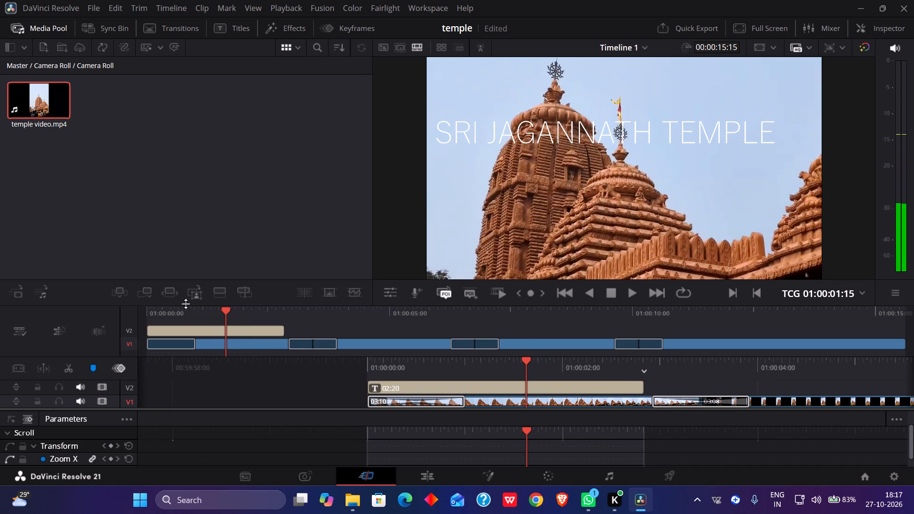
{"action": "left_click_drag", "start_coordinate": [224, 309], "coordinate": [132, 333]}
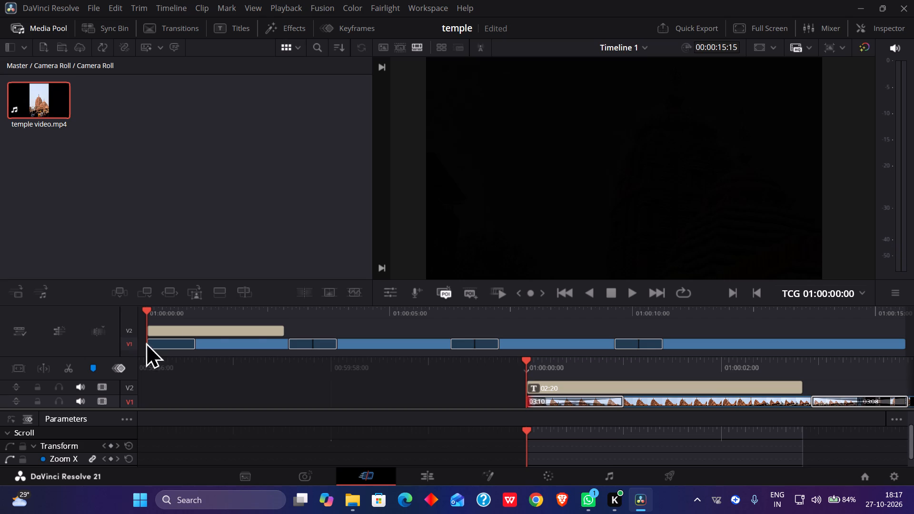
Switch to the Deliver page and play Timeline 1 there to preview the edit before export.
{"action": "left_click", "coordinate": [670, 472]}
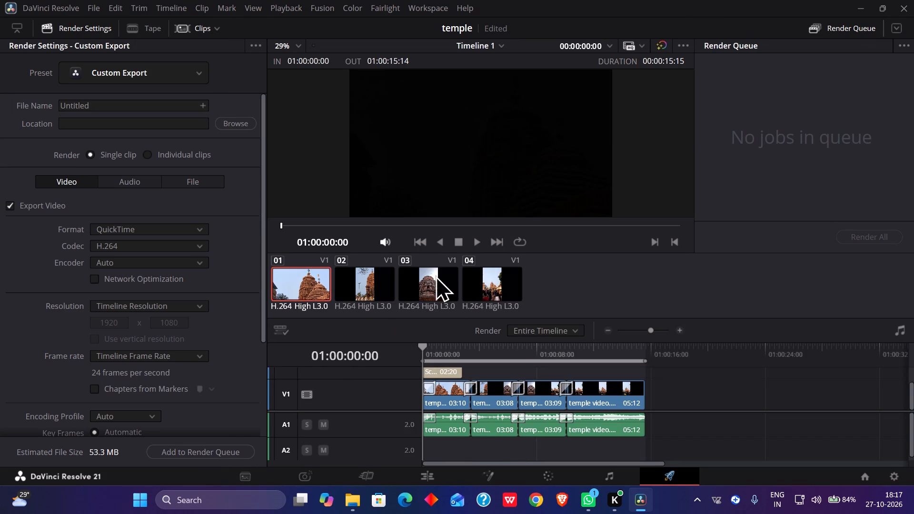
{"action": "left_click", "coordinate": [474, 245]}
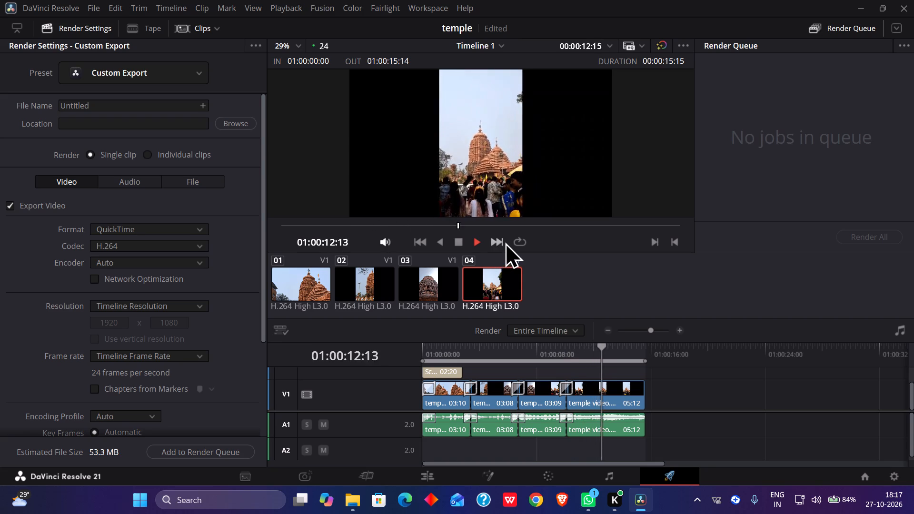
{"action": "left_click", "coordinate": [477, 240]}
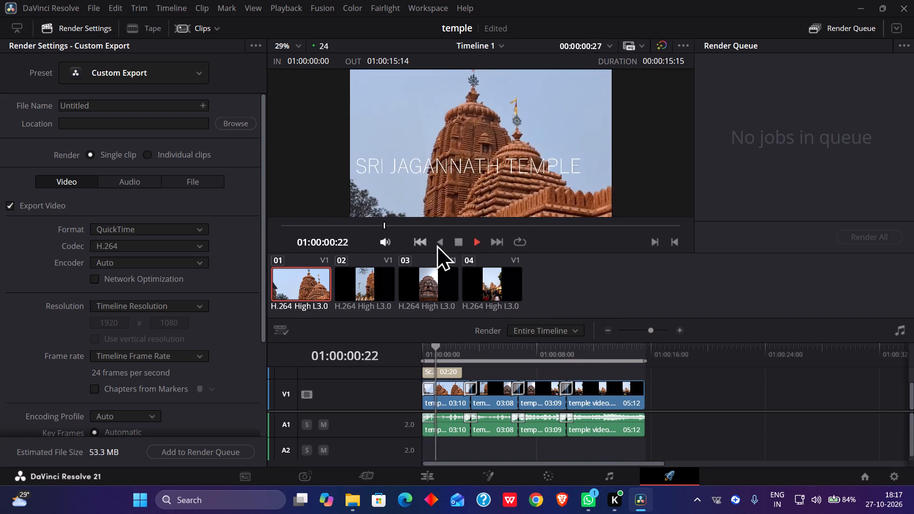
{"action": "left_click", "coordinate": [458, 240]}
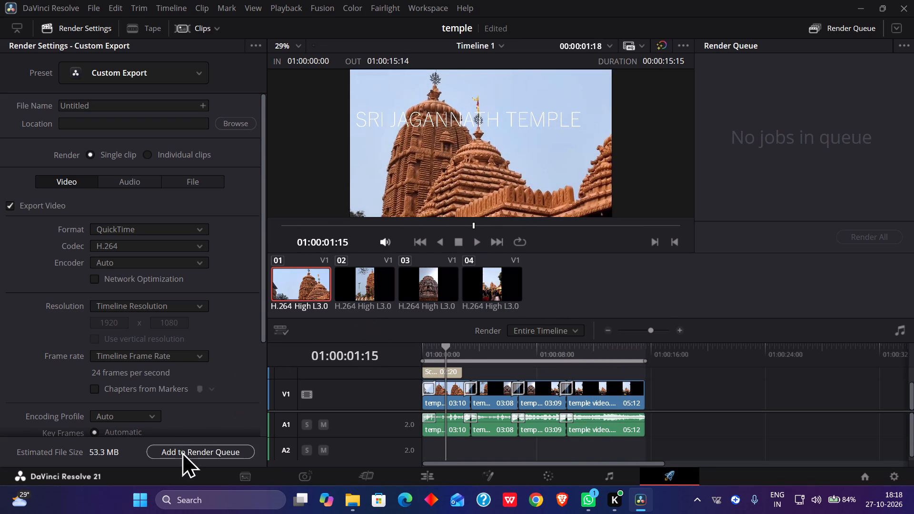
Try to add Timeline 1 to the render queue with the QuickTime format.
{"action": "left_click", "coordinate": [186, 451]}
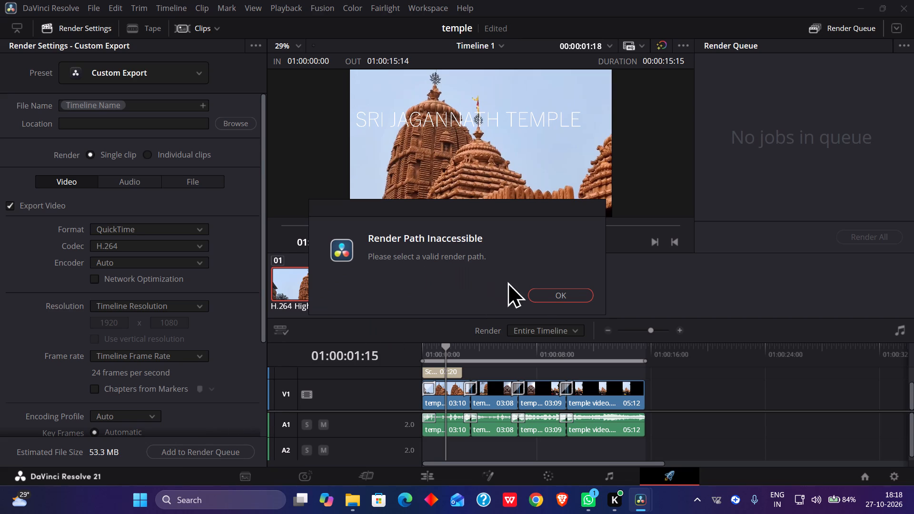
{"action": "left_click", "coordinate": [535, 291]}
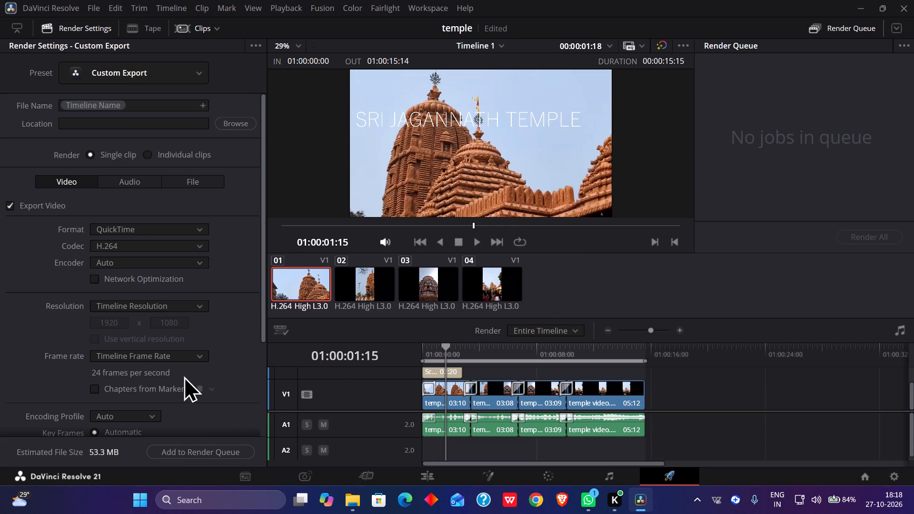
Set the video export format to MP4 in the render settings.
{"action": "scroll", "coordinate": [184, 376], "scroll_direction": "down", "scroll_amount": 3}
{"action": "scroll", "coordinate": [184, 375], "scroll_direction": "up", "scroll_amount": 5}
{"action": "left_click", "coordinate": [199, 228]}
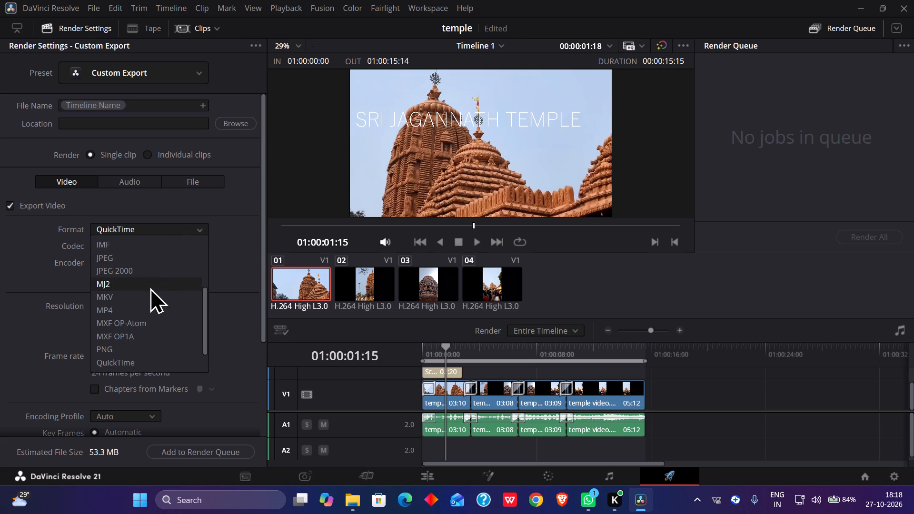
{"action": "scroll", "coordinate": [150, 281], "scroll_direction": "down", "scroll_amount": 5}
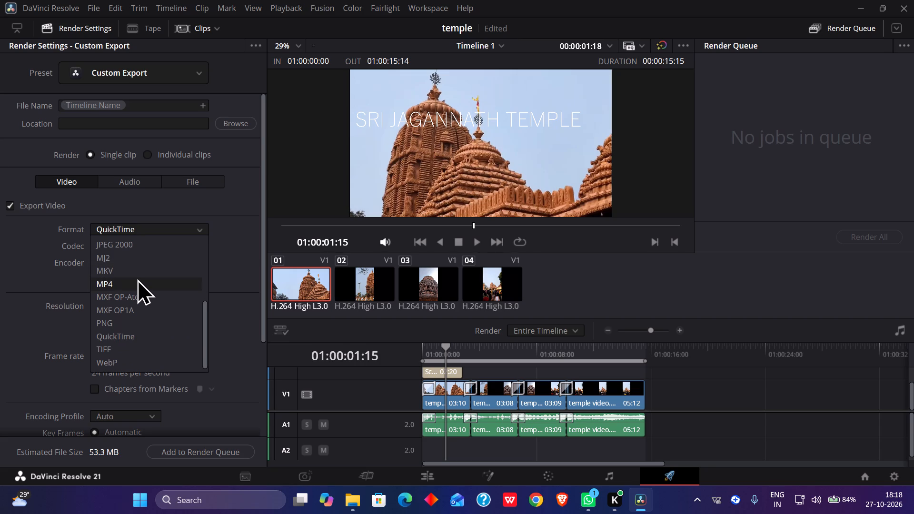
{"action": "left_click", "coordinate": [137, 278]}
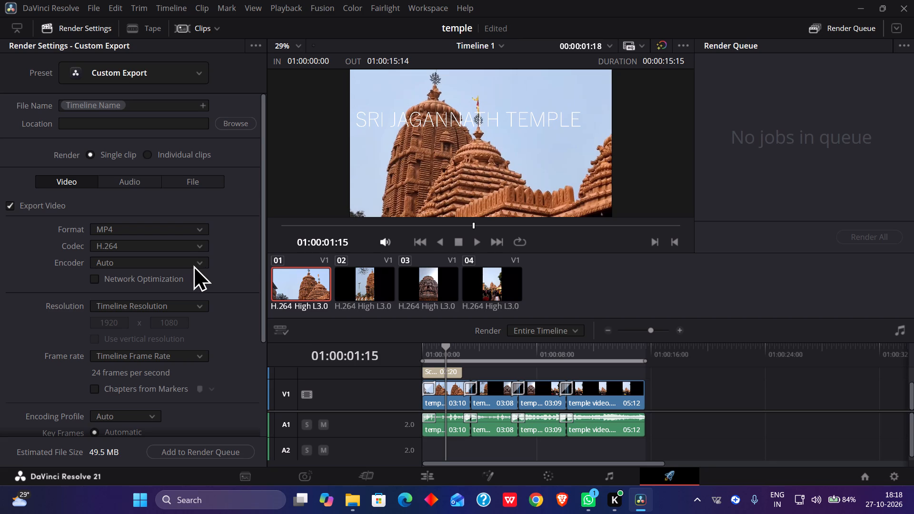
Replace the export file name with "sri jagannath temple".
{"action": "left_click", "coordinate": [133, 106]}
{"action": "key", "text": "BackSpace"}
{"action": "key", "text": "BackSpace"}
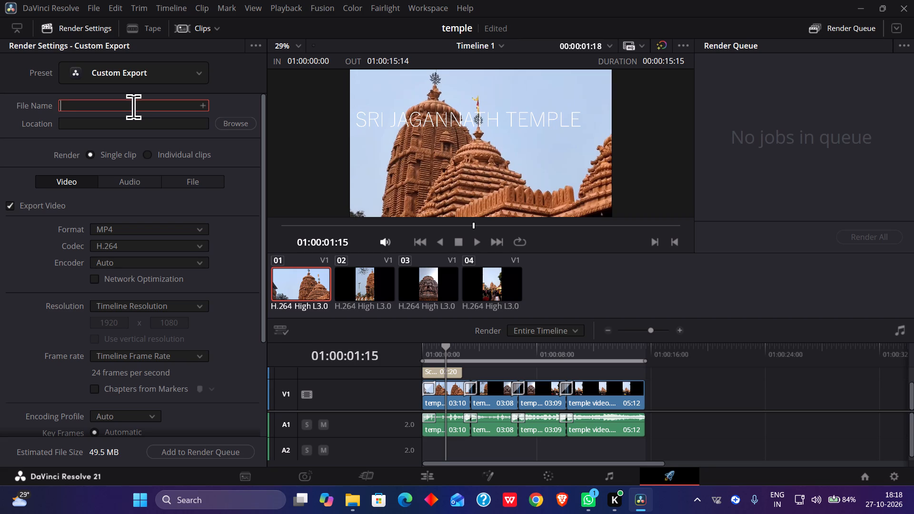
{"action": "type", "text": "sr"}
{"action": "type", "text": "i"}
{"action": "key", "text": "space"}
{"action": "type", "text": "ja"}
{"action": "type", "text": "ga"}
{"action": "type", "text": "nna"}
{"action": "type", "text": "th"}
{"action": "key", "text": "space"}
{"action": "type", "text": "te"}
{"action": "type", "text": "mple"}
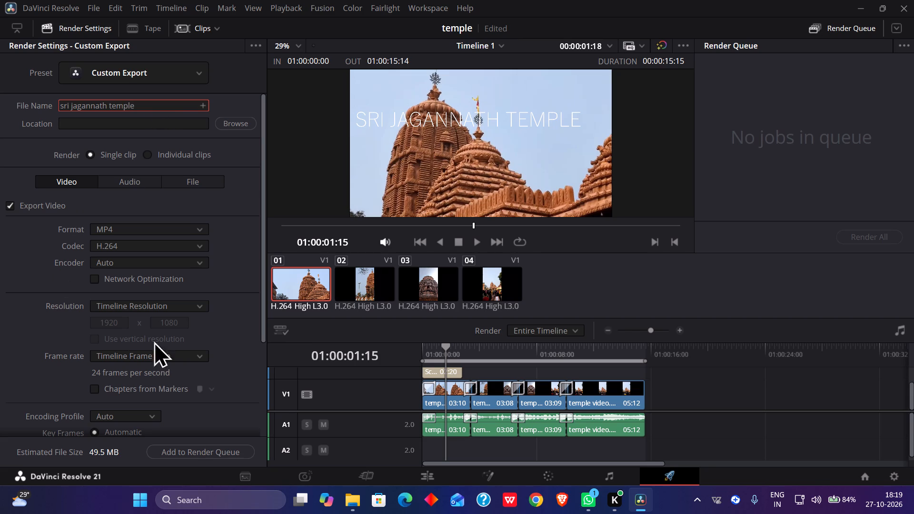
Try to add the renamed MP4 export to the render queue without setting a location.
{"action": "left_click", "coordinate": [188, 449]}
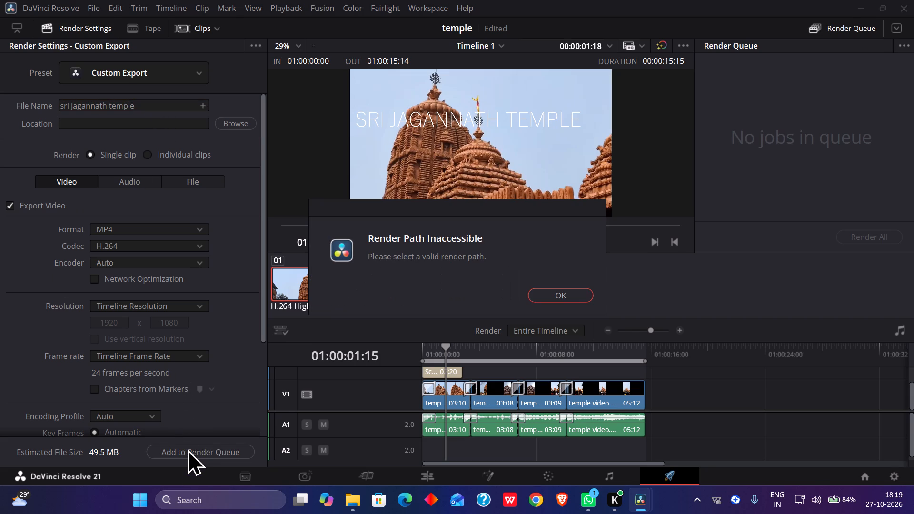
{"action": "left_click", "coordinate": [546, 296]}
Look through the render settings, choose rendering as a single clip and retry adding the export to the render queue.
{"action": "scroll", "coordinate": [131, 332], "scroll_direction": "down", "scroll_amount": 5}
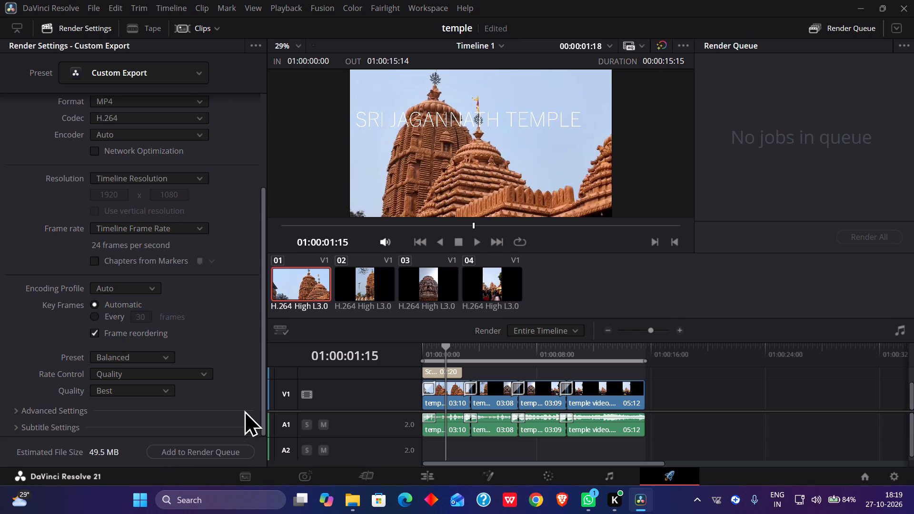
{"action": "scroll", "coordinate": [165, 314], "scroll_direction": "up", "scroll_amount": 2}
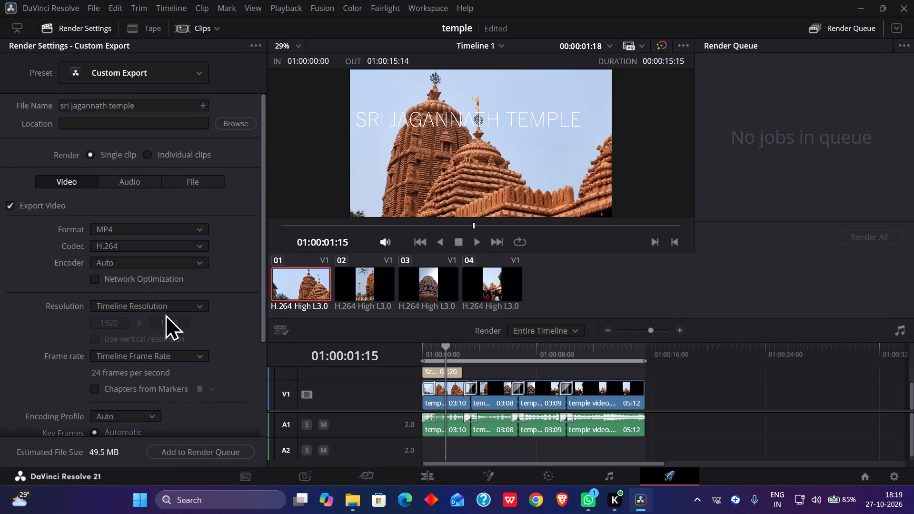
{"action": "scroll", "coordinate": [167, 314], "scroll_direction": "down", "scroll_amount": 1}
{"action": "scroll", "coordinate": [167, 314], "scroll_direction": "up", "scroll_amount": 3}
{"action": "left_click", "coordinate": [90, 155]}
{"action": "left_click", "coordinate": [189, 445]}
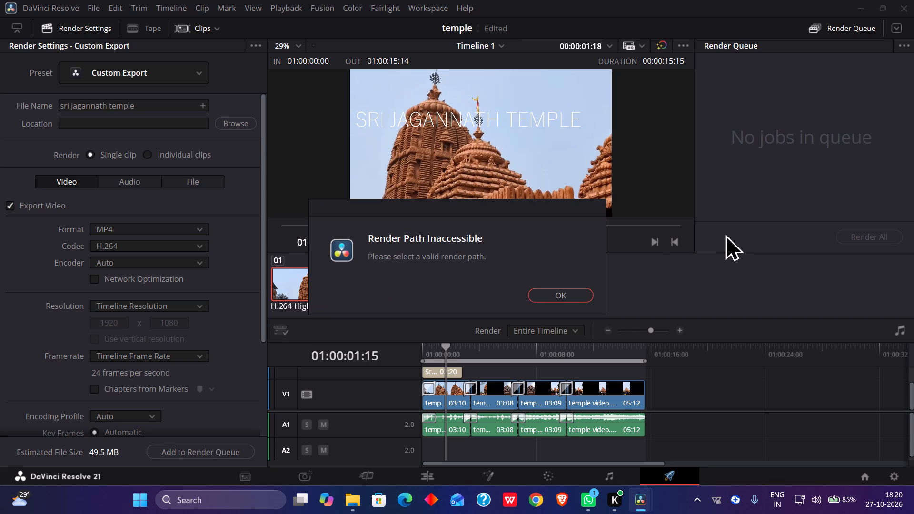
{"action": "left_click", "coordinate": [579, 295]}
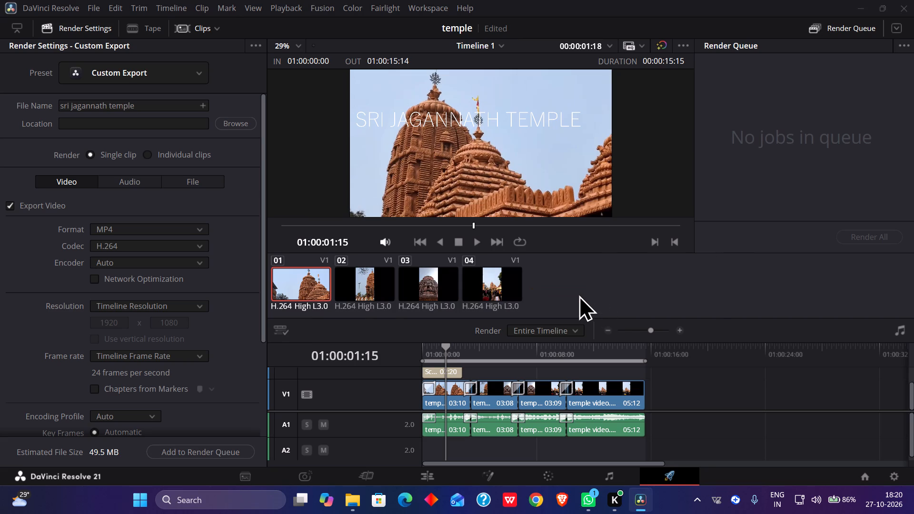
Save the temple project.
{"action": "key", "text": "ctrl+s"}
{"action": "key", "text": "ctrl+s"}
{"action": "key", "text": "ctrl+s"}
Play a short stretch of Timeline 1 from 01:00:01:15 on the Deliver page and stop it.
{"action": "left_click", "coordinate": [474, 239]}
{"action": "left_click", "coordinate": [457, 238]}
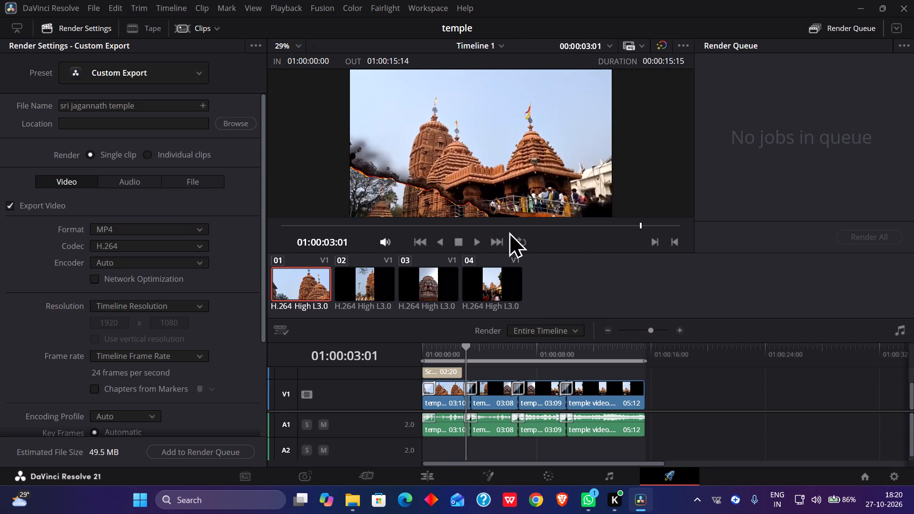
Open the Project Manager to view the local projects.
{"action": "left_click", "coordinate": [869, 481]}
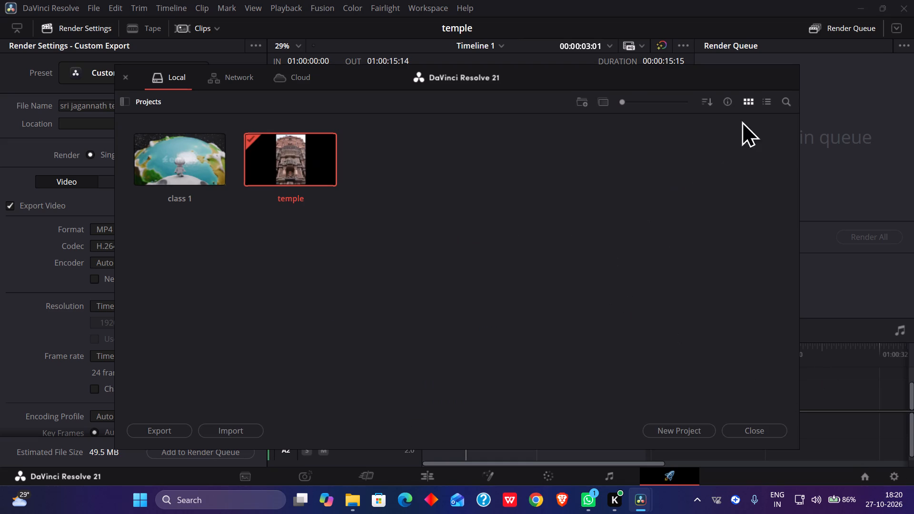
Close the Project Manager and return to the temple project's Deliver page.
{"action": "left_click", "coordinate": [762, 432]}
{"action": "scroll", "coordinate": [573, 230], "scroll_direction": "down", "scroll_amount": 3}
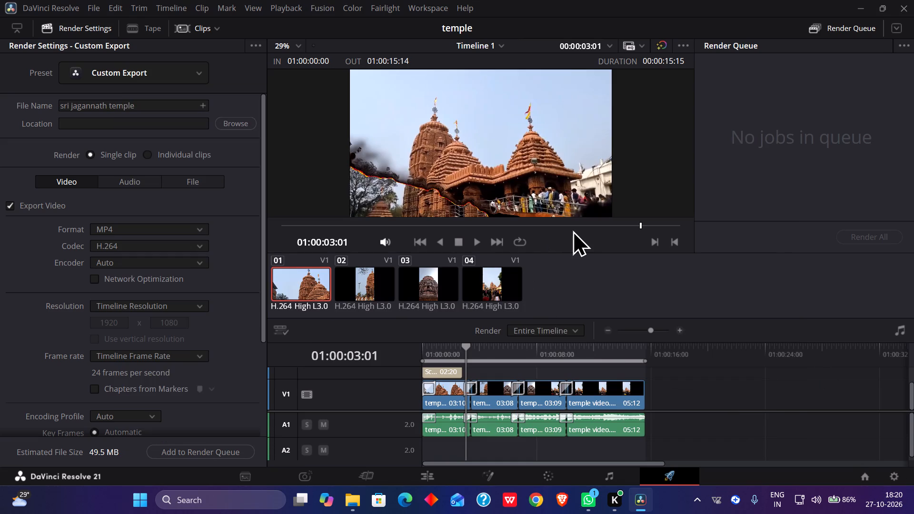
{"action": "scroll", "coordinate": [573, 230], "scroll_direction": "down", "scroll_amount": 1}
Switch to File Explorer, look through the Desktop, Downloads, Gallery and Home locations for the exported video, and close the window.
{"action": "left_click", "coordinate": [323, 456]}
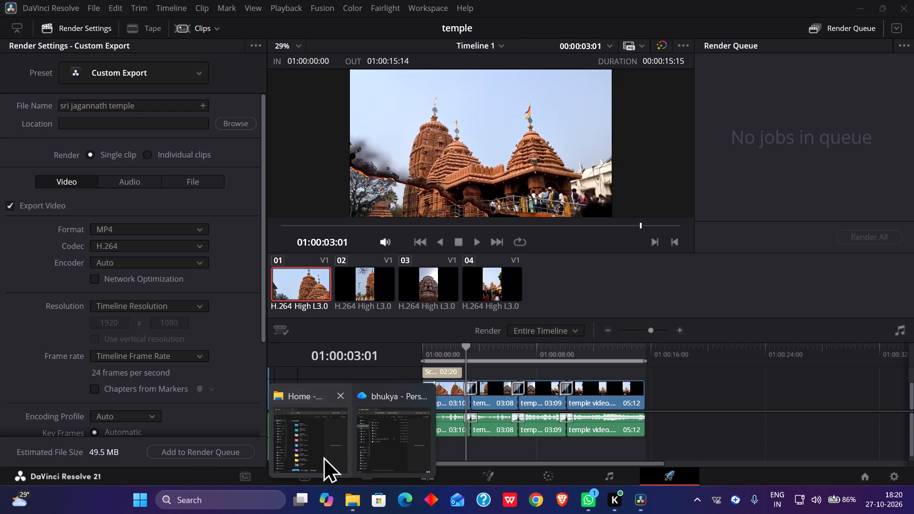
{"action": "left_click", "coordinate": [68, 79]}
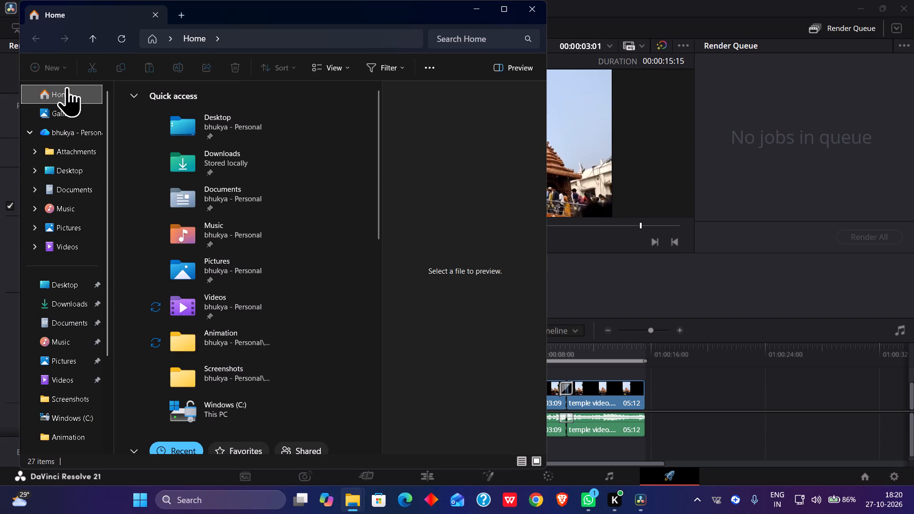
{"action": "double_click", "coordinate": [67, 87]}
{"action": "scroll", "coordinate": [301, 167], "scroll_direction": "up", "scroll_amount": 3}
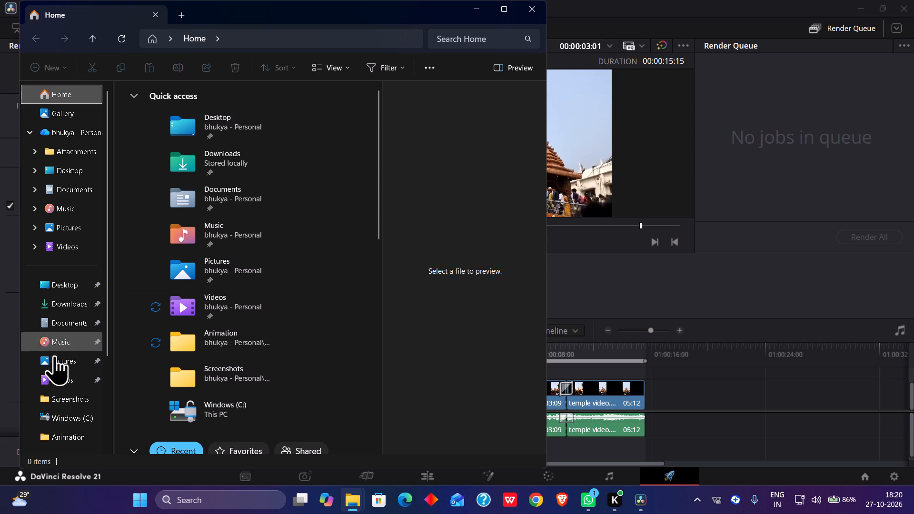
{"action": "left_click", "coordinate": [74, 290]}
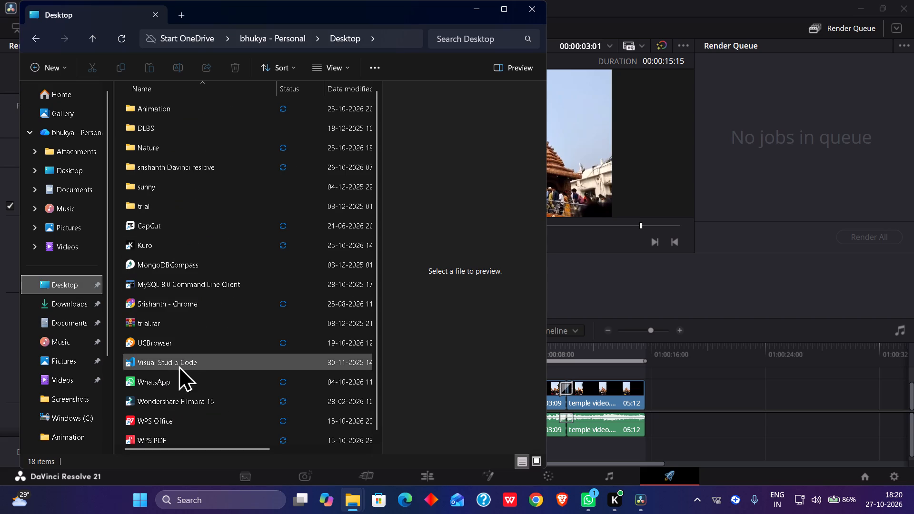
{"action": "left_click", "coordinate": [89, 298]}
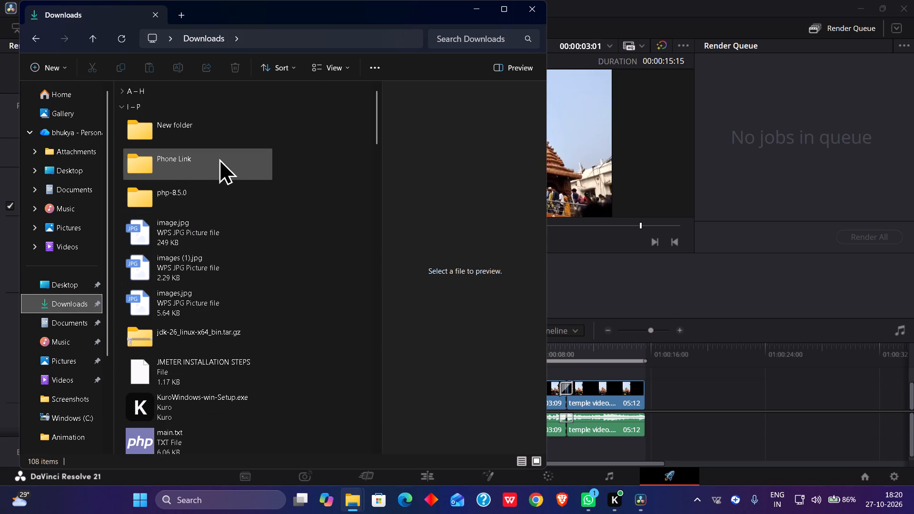
{"action": "scroll", "coordinate": [178, 398], "scroll_direction": "down", "scroll_amount": 3}
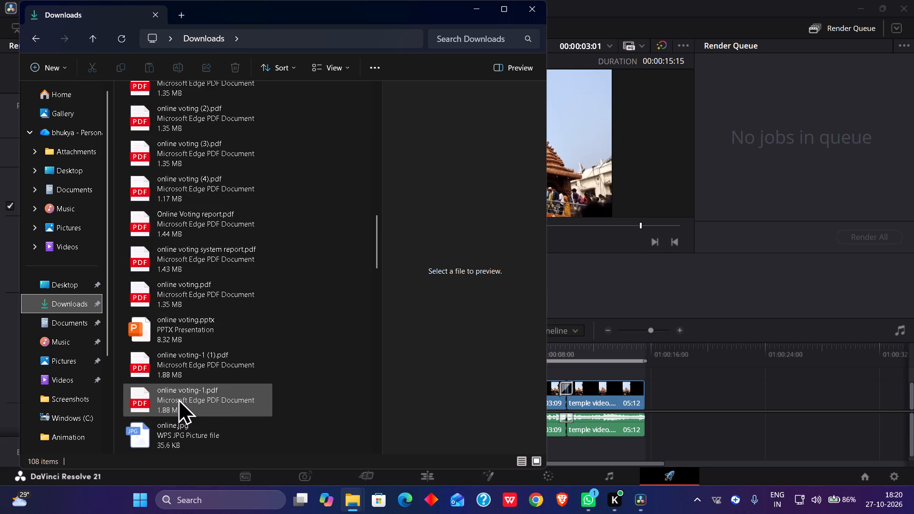
{"action": "scroll", "coordinate": [178, 398], "scroll_direction": "down", "scroll_amount": 16}
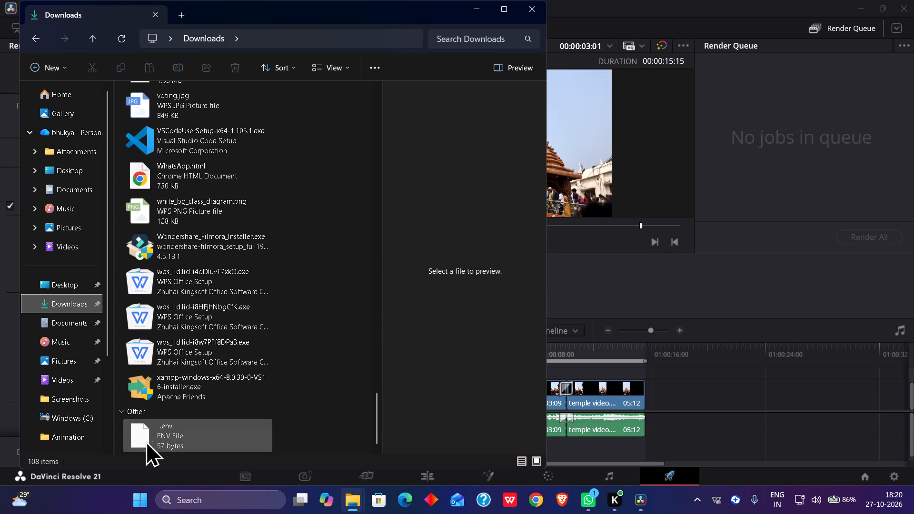
{"action": "scroll", "coordinate": [59, 96], "scroll_direction": "up", "scroll_amount": 4}
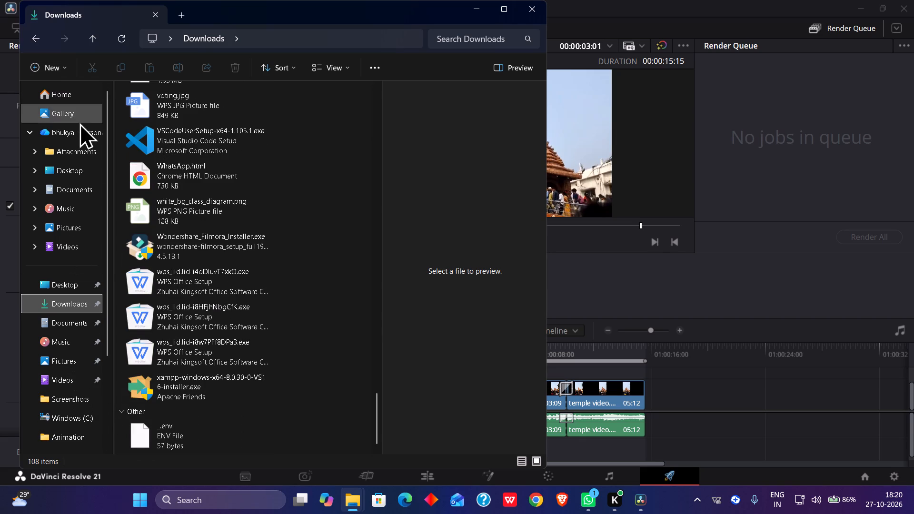
{"action": "left_click", "coordinate": [77, 133]}
{"action": "left_click", "coordinate": [70, 114]}
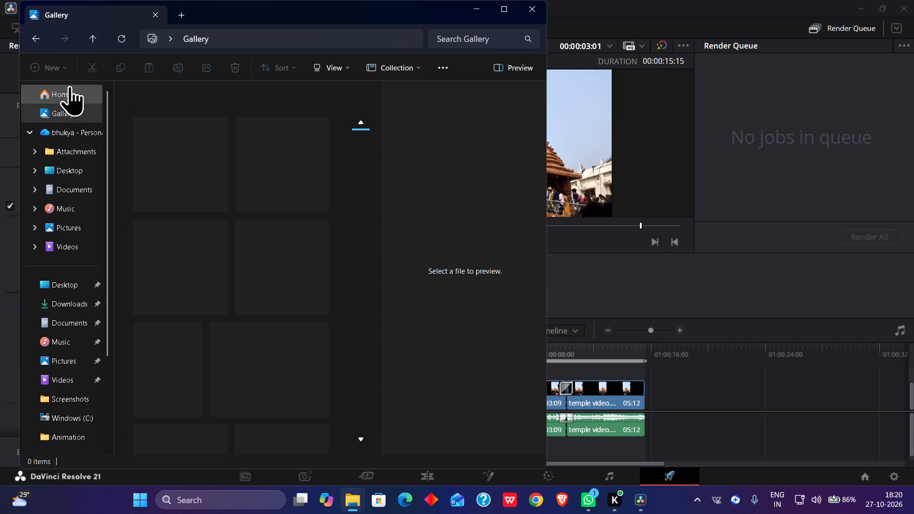
{"action": "left_click", "coordinate": [70, 86]}
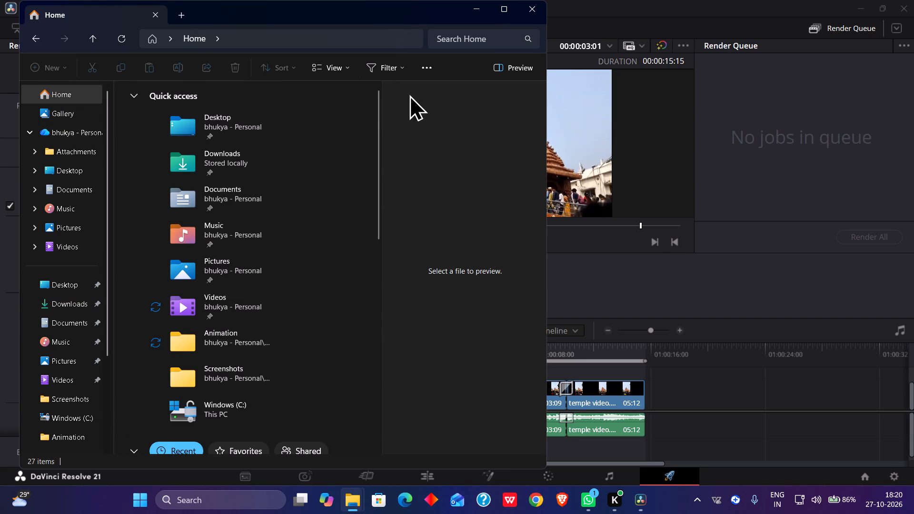
{"action": "scroll", "coordinate": [160, 291], "scroll_direction": "down", "scroll_amount": 5}
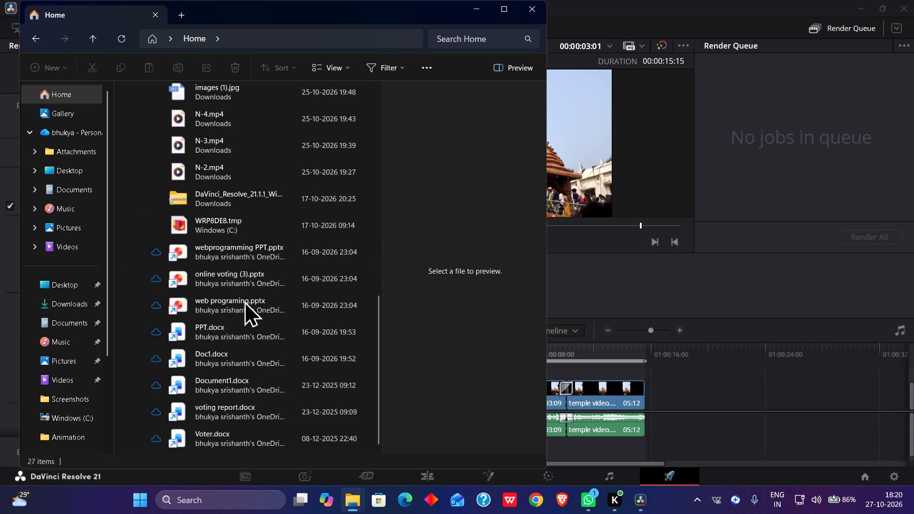
{"action": "scroll", "coordinate": [218, 391], "scroll_direction": "down", "scroll_amount": 8}
{"action": "scroll", "coordinate": [219, 390], "scroll_direction": "up", "scroll_amount": 6}
{"action": "scroll", "coordinate": [219, 389], "scroll_direction": "down", "scroll_amount": 3}
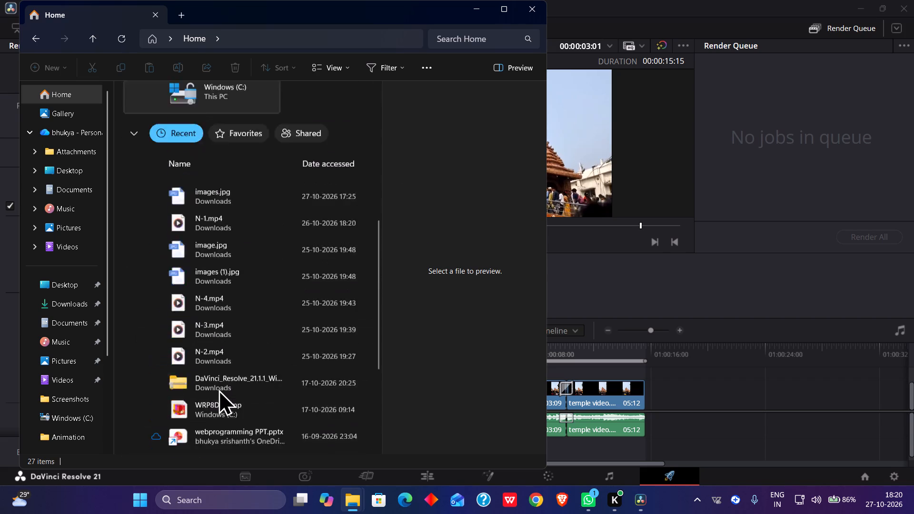
{"action": "scroll", "coordinate": [219, 389], "scroll_direction": "up", "scroll_amount": 1}
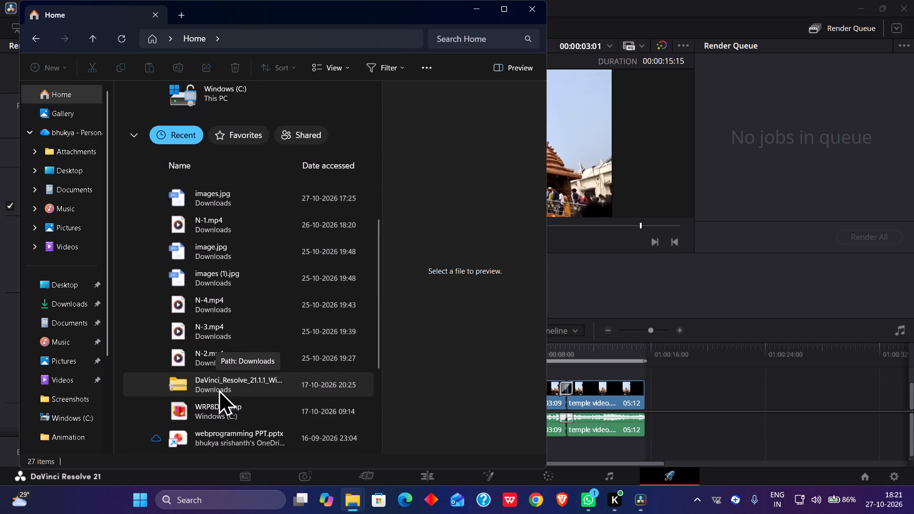
{"action": "scroll", "coordinate": [219, 389], "scroll_direction": "up", "scroll_amount": 1}
{"action": "left_click", "coordinate": [533, 0]}
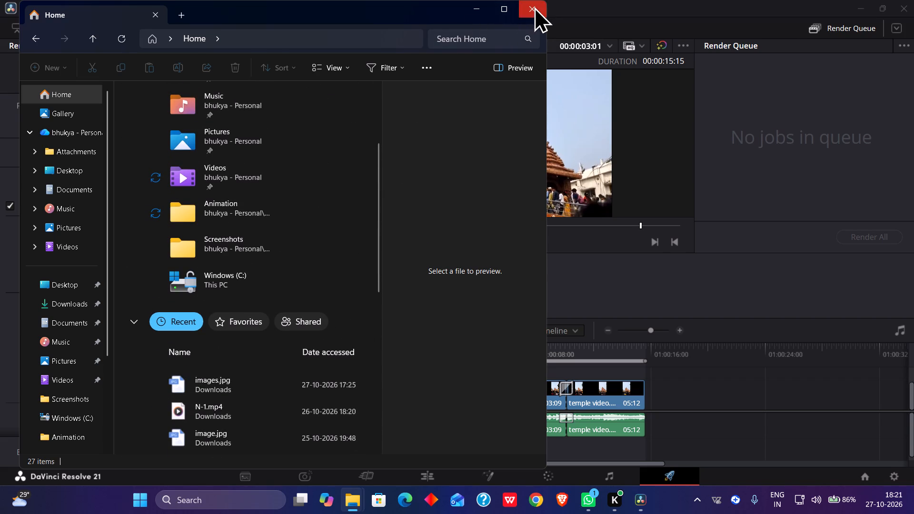
{"action": "left_click", "coordinate": [534, 6]}
Try again to add the sri jagannath temple export to the render queue.
{"action": "left_click", "coordinate": [164, 449]}
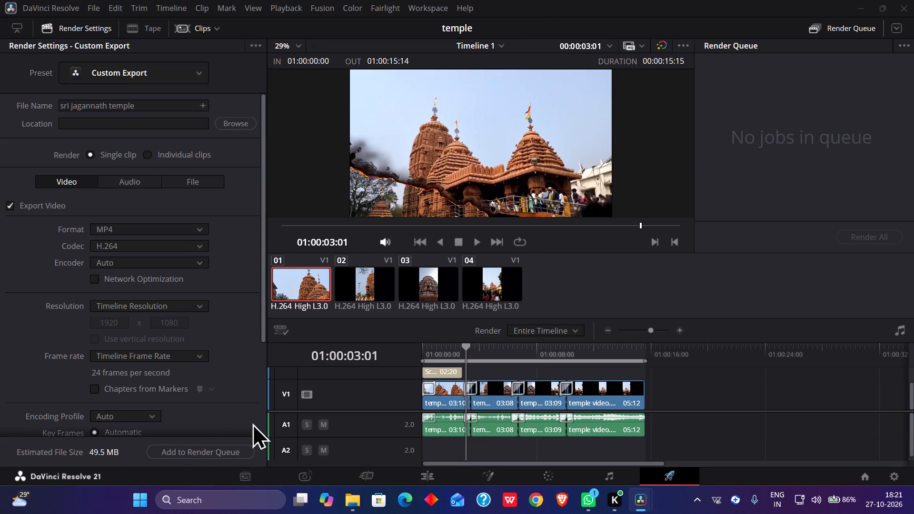
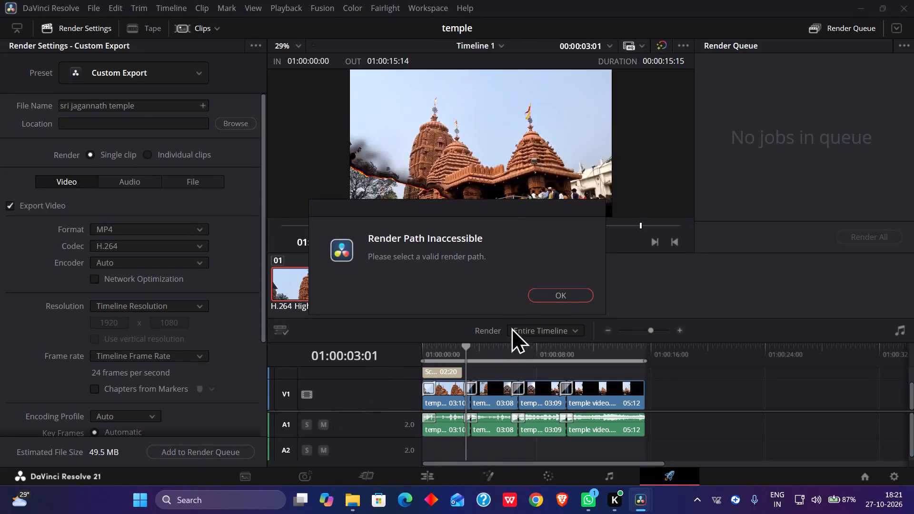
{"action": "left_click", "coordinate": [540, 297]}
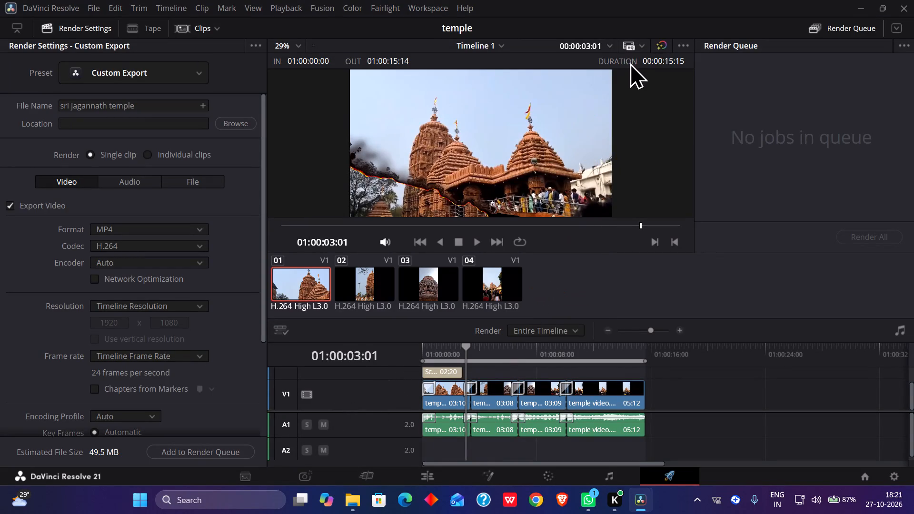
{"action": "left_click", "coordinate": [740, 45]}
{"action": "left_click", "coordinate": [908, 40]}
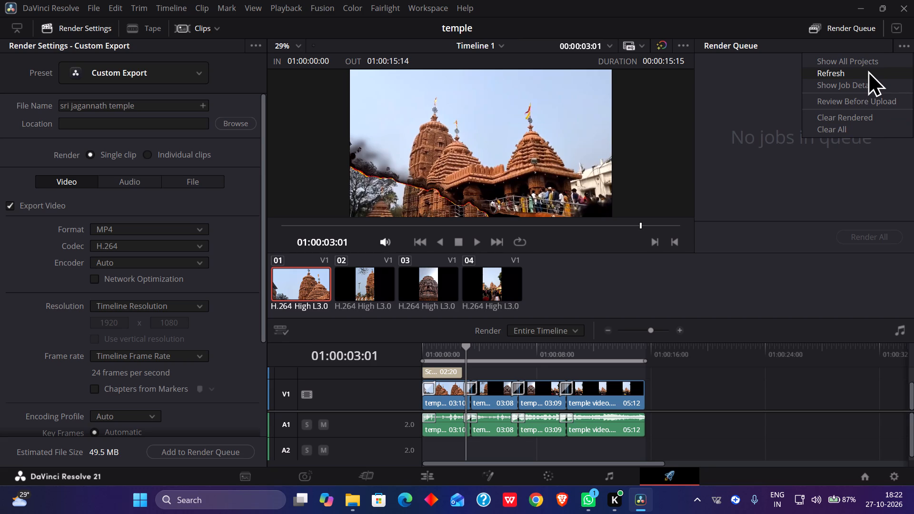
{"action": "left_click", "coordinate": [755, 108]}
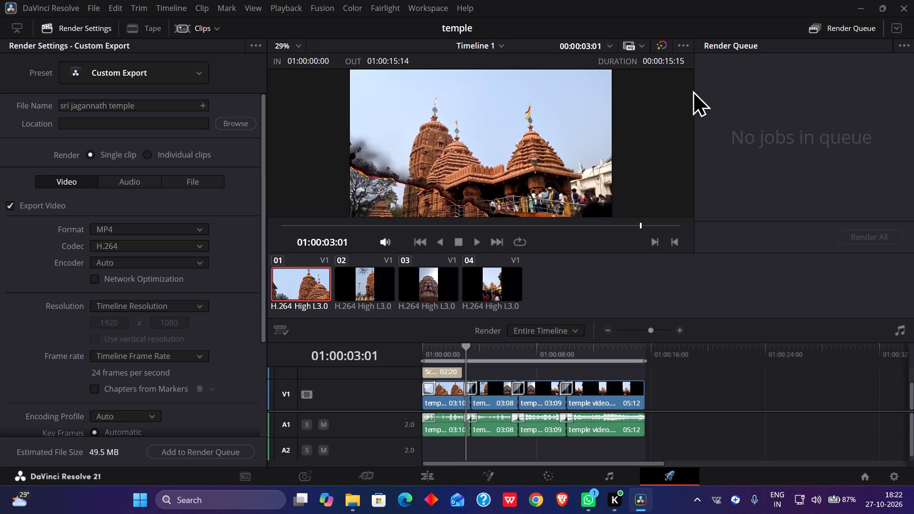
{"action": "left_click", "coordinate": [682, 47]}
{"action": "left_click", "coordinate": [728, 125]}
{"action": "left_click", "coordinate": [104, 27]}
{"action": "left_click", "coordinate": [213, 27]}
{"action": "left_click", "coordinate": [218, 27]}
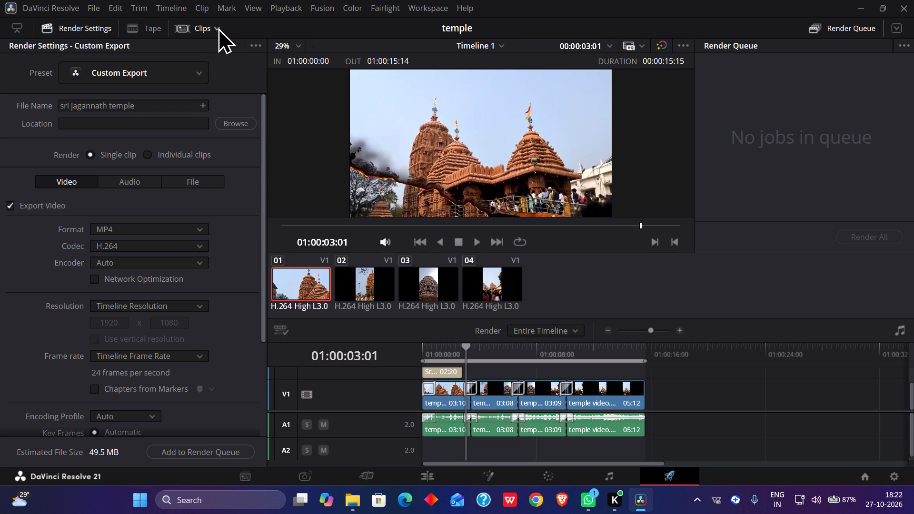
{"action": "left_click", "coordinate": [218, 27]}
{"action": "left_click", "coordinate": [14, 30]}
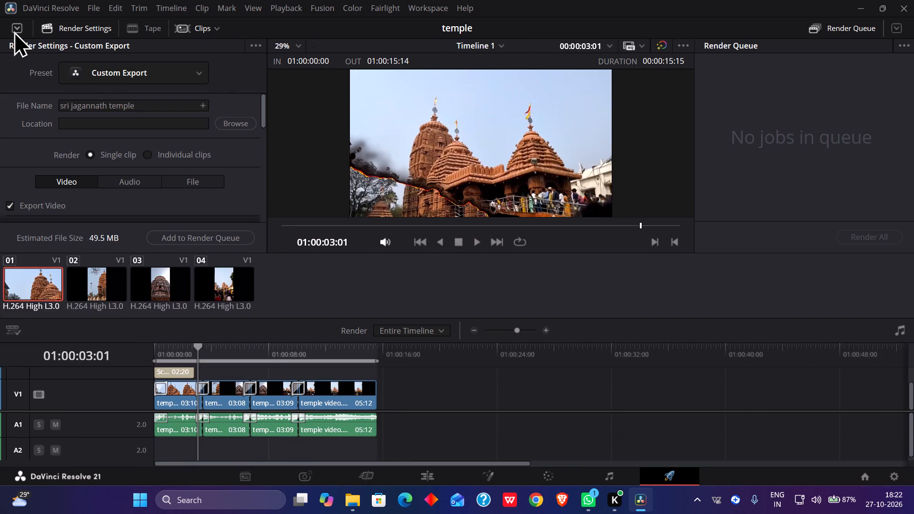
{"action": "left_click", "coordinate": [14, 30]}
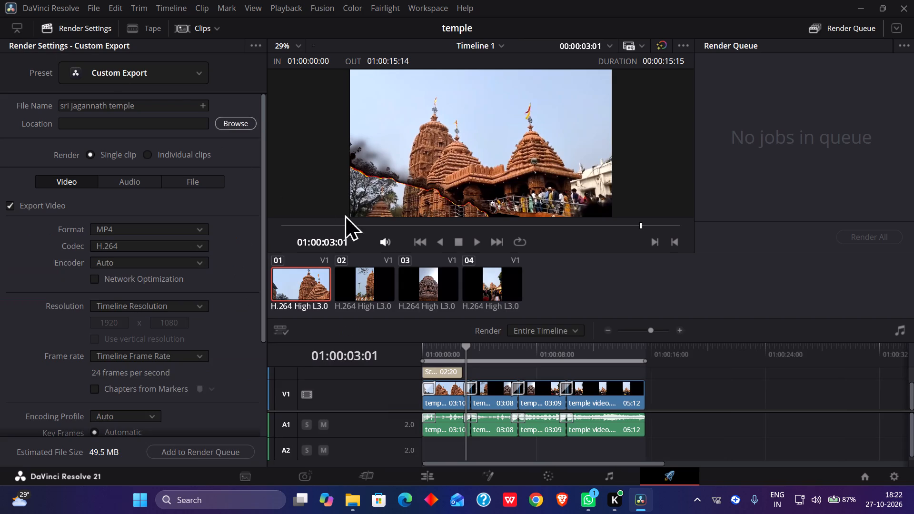
Check Timeline 1 on the Cut page, return to the Deliver page and review the Custom Export video settings.
{"action": "left_click", "coordinate": [379, 476]}
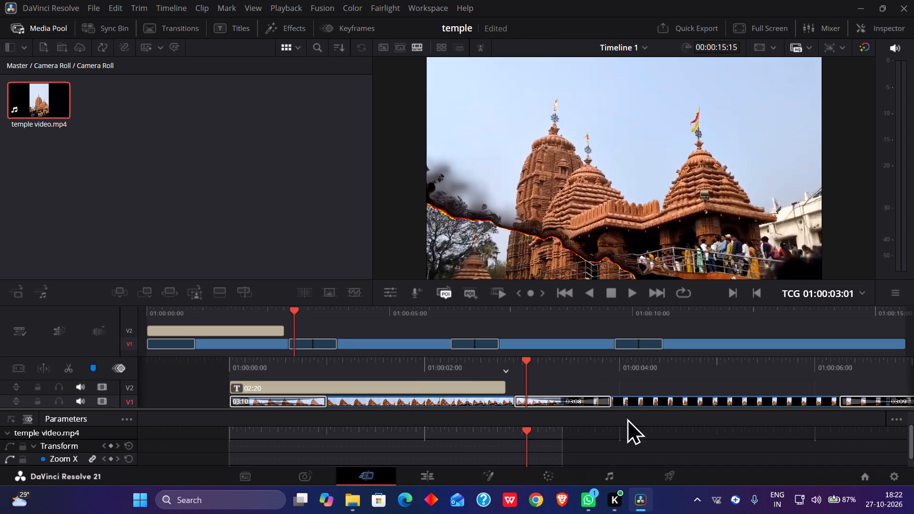
{"action": "left_click", "coordinate": [670, 469]}
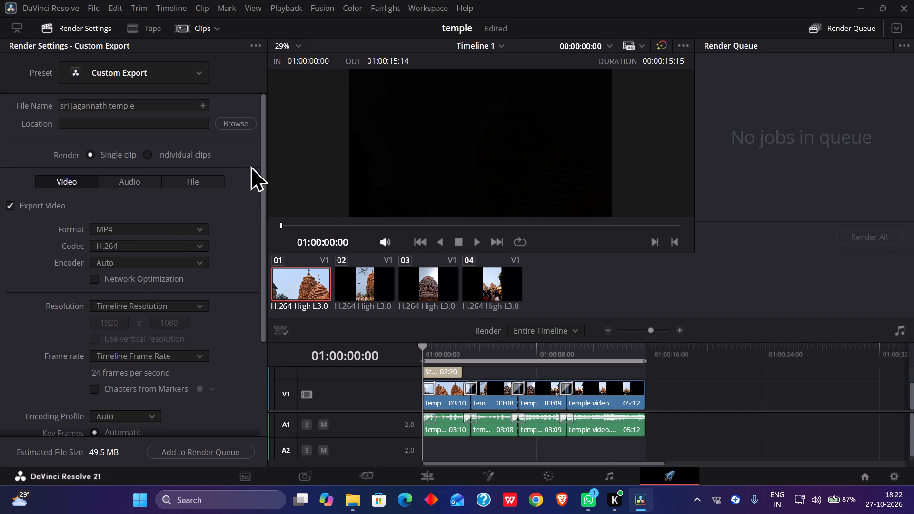
{"action": "scroll", "coordinate": [175, 223], "scroll_direction": "down", "scroll_amount": 1}
{"action": "scroll", "coordinate": [175, 225], "scroll_direction": "up", "scroll_amount": 1}
{"action": "scroll", "coordinate": [146, 239], "scroll_direction": "down", "scroll_amount": 3}
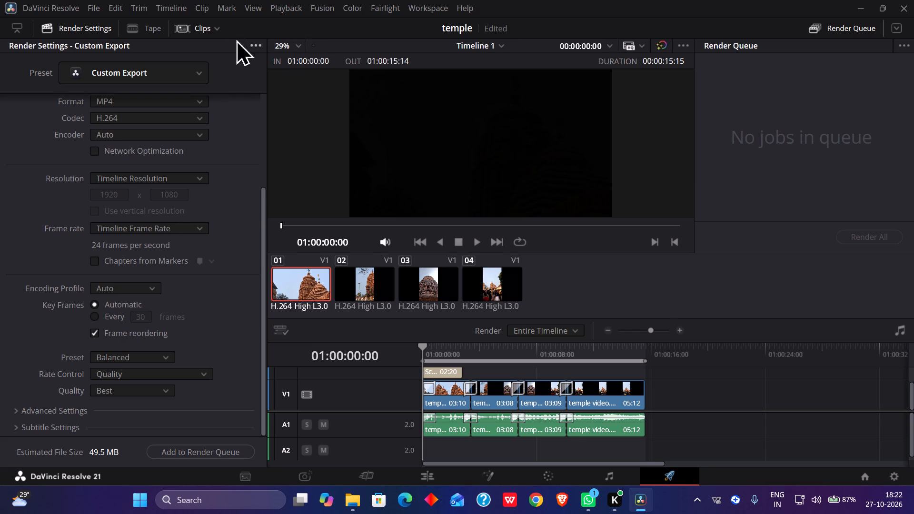
{"action": "left_click", "coordinate": [93, 5]}
{"action": "left_click", "coordinate": [94, 7]}
{"action": "left_click", "coordinate": [214, 30]}
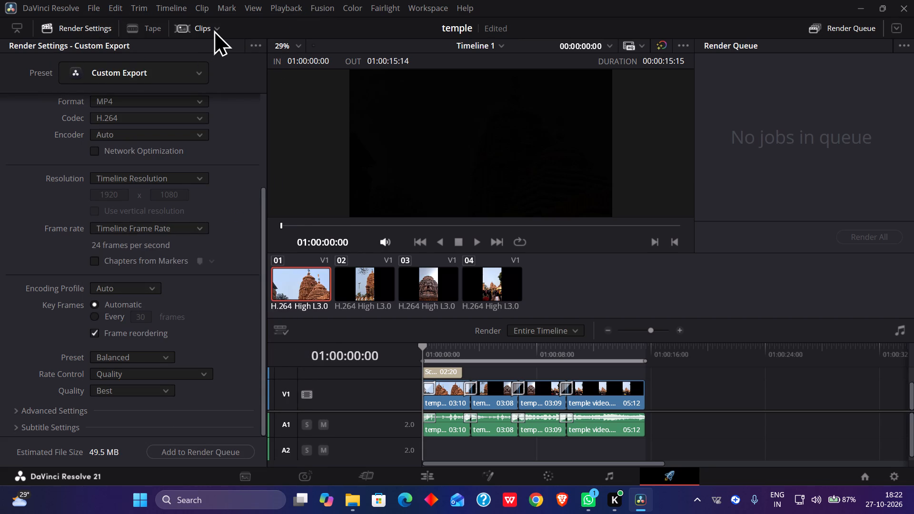
{"action": "double_click", "coordinate": [214, 30]}
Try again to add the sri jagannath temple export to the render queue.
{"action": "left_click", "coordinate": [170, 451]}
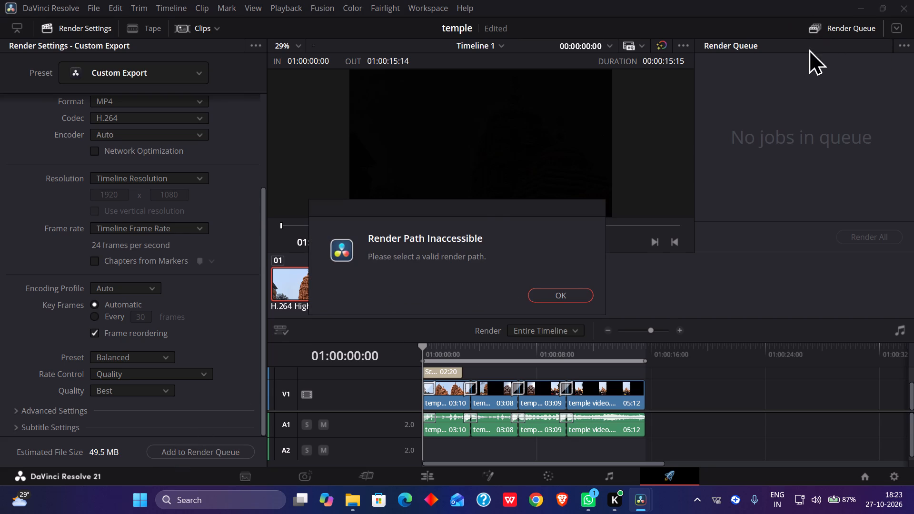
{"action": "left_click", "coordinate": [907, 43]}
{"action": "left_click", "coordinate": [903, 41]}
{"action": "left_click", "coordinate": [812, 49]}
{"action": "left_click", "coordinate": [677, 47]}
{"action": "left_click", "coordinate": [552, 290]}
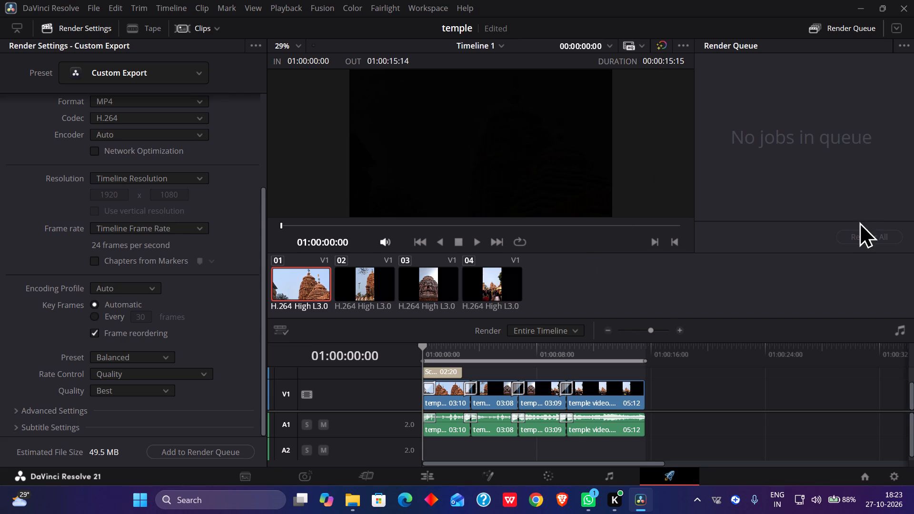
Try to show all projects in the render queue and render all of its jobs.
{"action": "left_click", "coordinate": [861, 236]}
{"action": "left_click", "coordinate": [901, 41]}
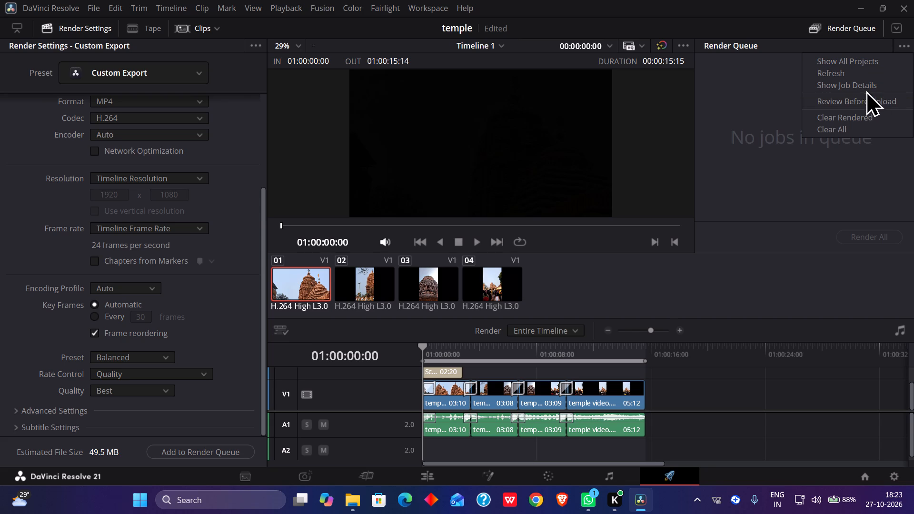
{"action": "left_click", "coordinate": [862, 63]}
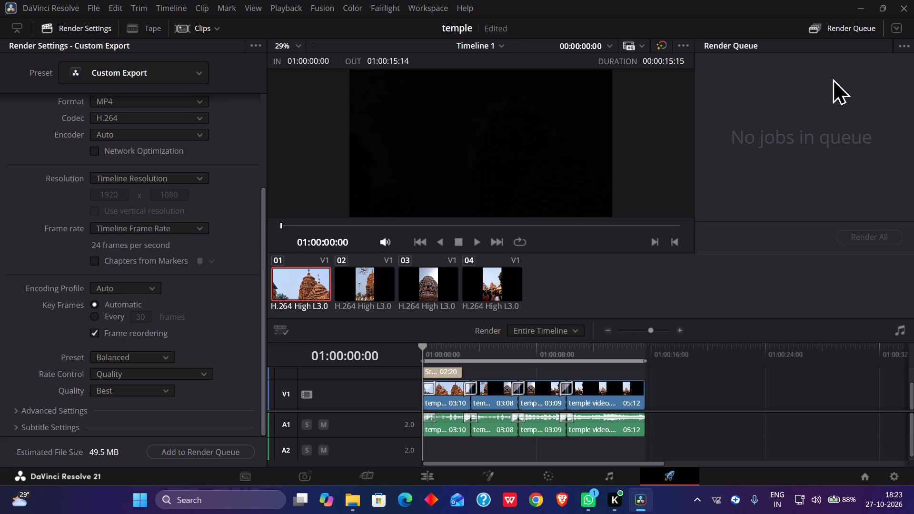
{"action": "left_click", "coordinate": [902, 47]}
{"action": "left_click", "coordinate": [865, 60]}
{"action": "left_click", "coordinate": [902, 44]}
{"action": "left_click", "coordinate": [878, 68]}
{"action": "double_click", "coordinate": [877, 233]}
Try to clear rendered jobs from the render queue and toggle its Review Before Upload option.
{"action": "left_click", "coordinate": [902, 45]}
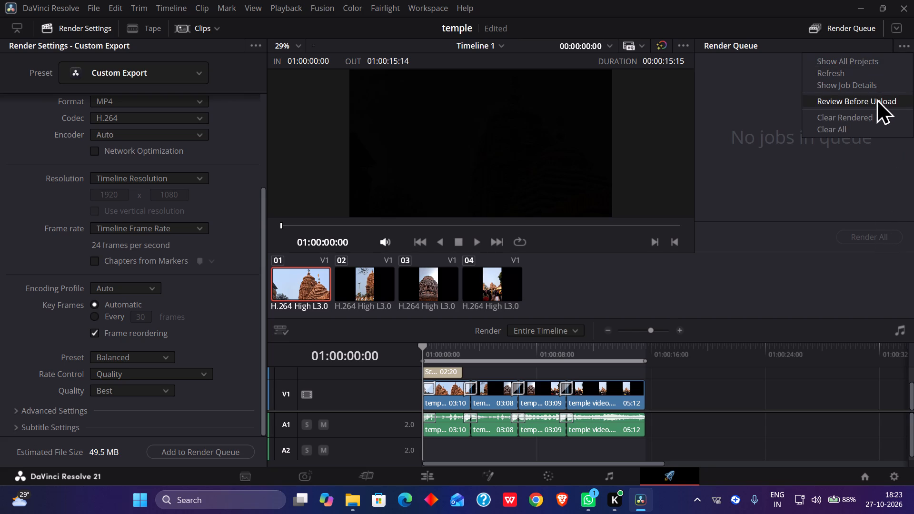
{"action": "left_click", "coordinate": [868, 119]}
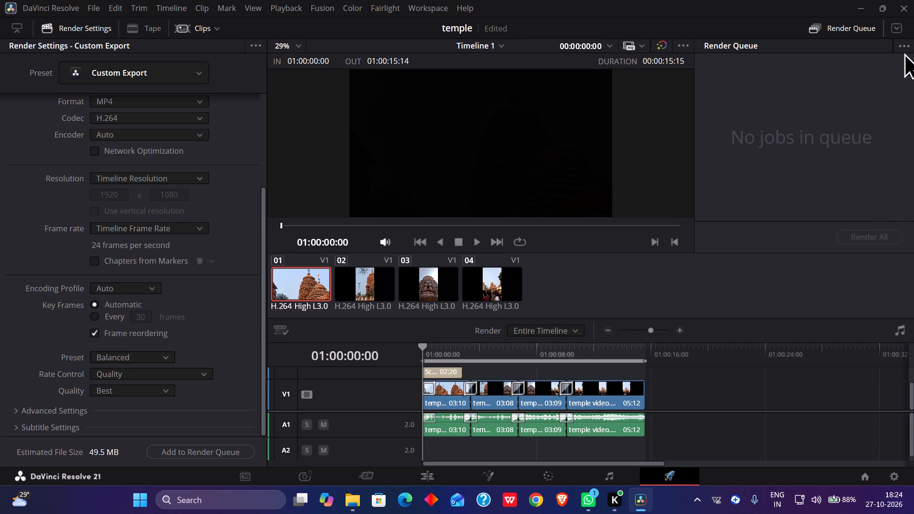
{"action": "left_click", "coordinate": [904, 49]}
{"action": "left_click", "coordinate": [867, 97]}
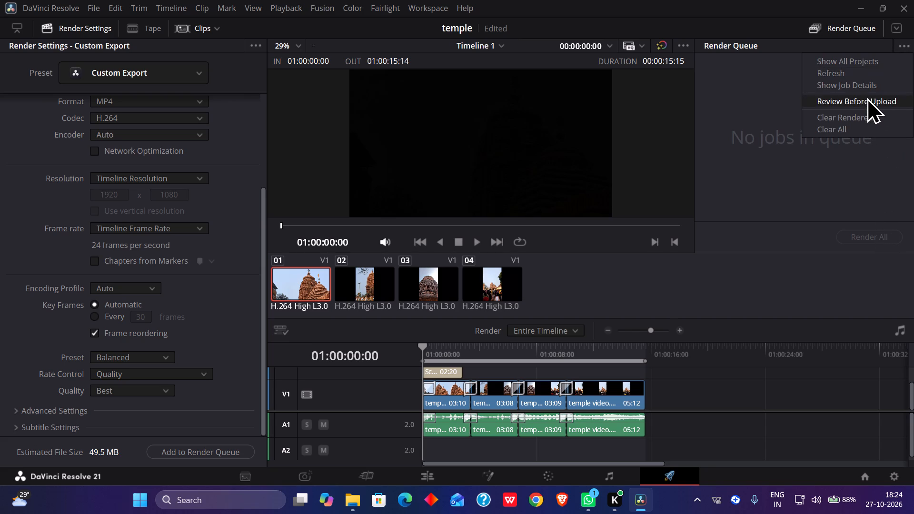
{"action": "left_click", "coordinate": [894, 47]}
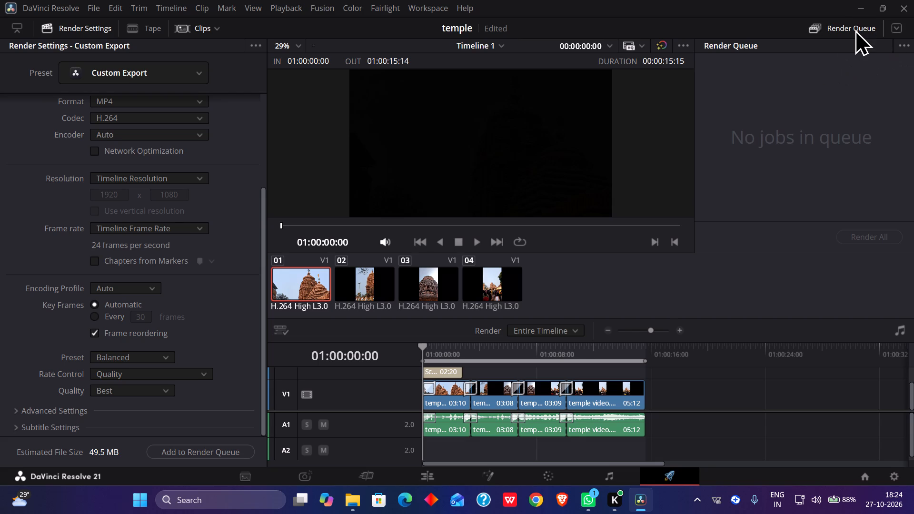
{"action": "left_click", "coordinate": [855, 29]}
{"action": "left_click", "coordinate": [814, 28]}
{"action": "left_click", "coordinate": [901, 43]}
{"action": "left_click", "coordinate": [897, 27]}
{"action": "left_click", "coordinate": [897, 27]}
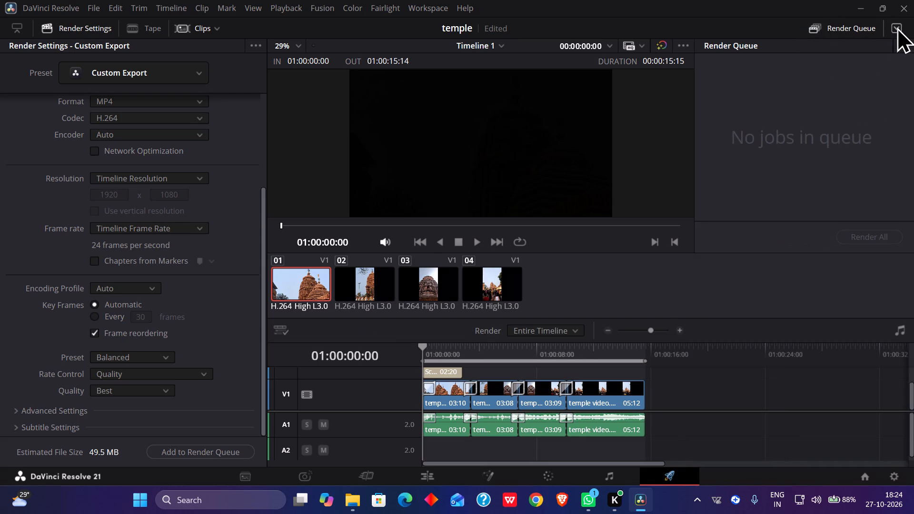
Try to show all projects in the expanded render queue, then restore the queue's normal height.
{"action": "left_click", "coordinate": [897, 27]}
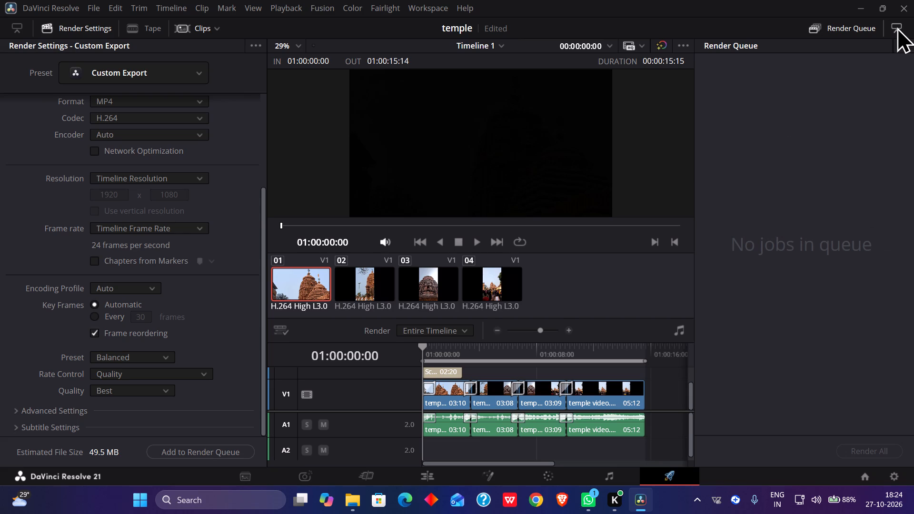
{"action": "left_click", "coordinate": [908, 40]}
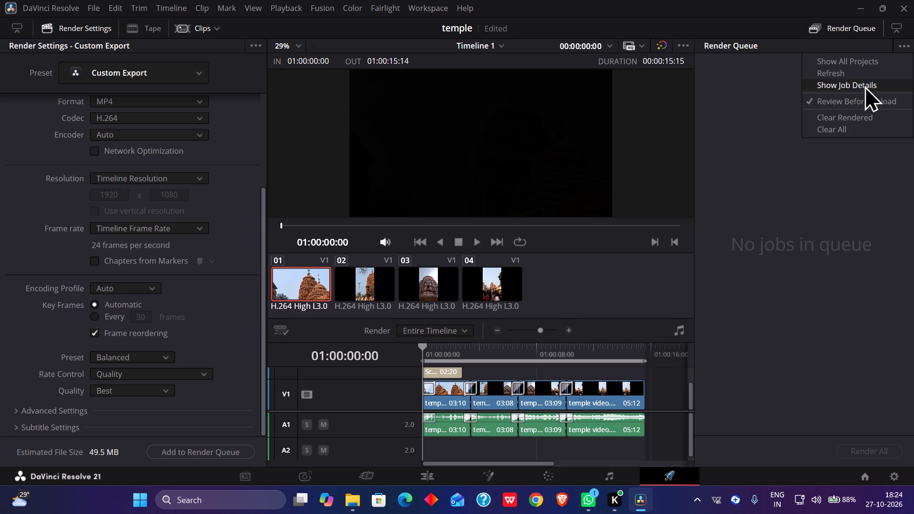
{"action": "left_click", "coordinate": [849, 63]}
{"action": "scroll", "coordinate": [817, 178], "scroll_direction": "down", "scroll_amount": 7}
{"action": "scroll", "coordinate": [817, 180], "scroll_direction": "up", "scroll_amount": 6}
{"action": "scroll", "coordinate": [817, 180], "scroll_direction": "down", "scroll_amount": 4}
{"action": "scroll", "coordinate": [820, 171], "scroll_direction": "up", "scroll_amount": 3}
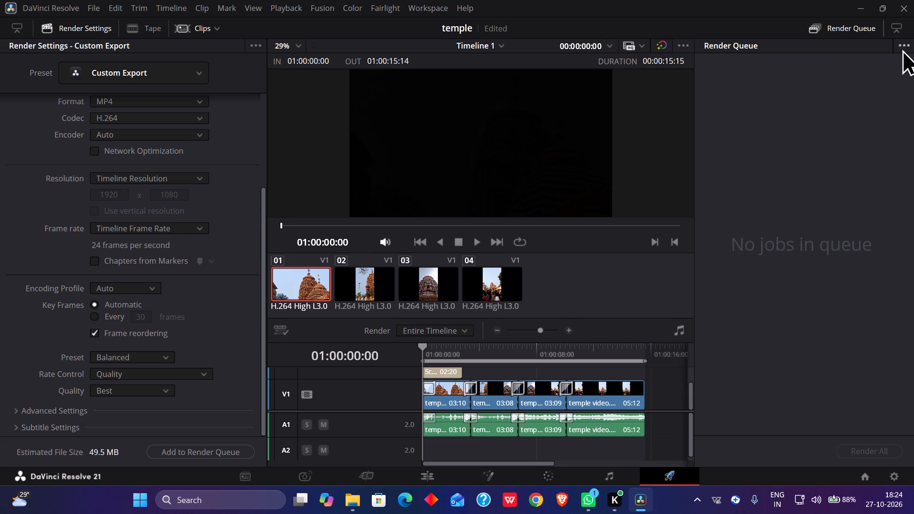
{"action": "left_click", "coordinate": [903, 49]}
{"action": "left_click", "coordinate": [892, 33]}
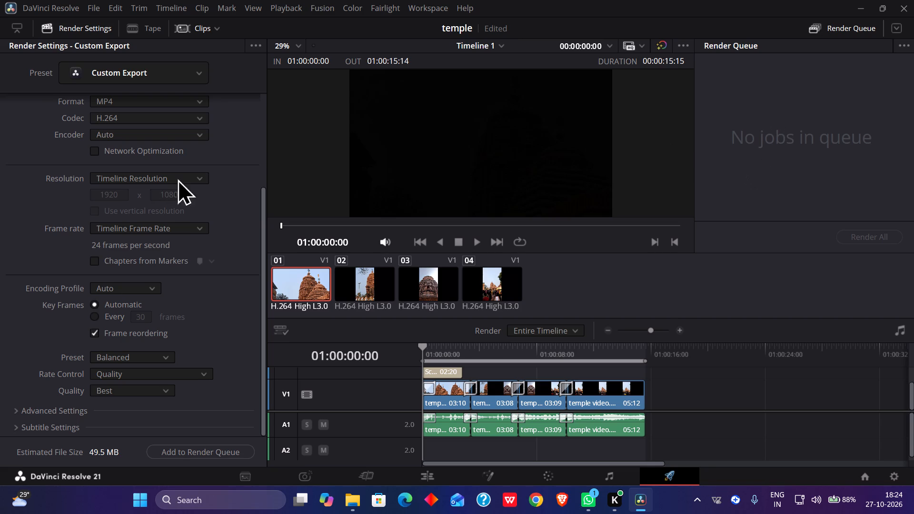
Review Timeline 1 on the Cut and Edit pages, scrubbing through the opening clips and the SRI JAGANNATH TEMPLE title.
{"action": "left_click", "coordinate": [365, 477]}
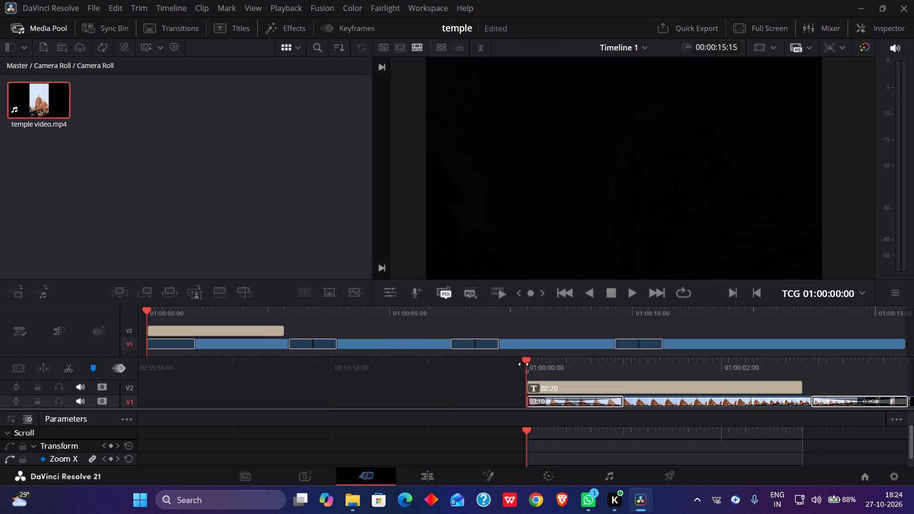
{"action": "left_click_drag", "start_coordinate": [531, 359], "coordinate": [120, 456]}
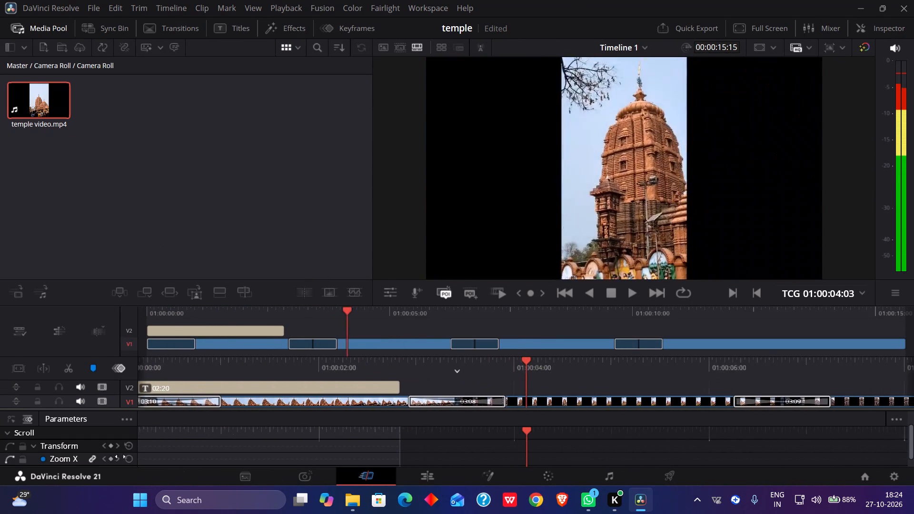
{"action": "left_click_drag", "start_coordinate": [120, 456], "coordinate": [813, 399]}
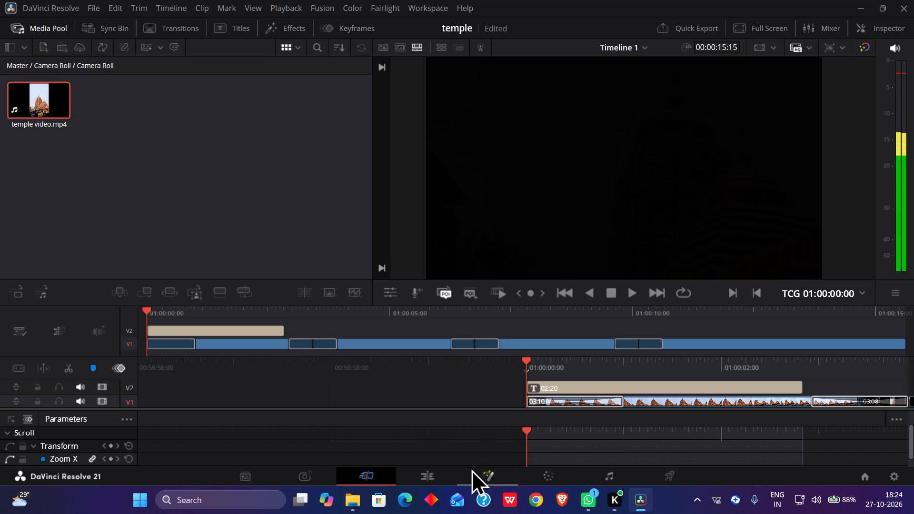
{"action": "left_click", "coordinate": [423, 475]}
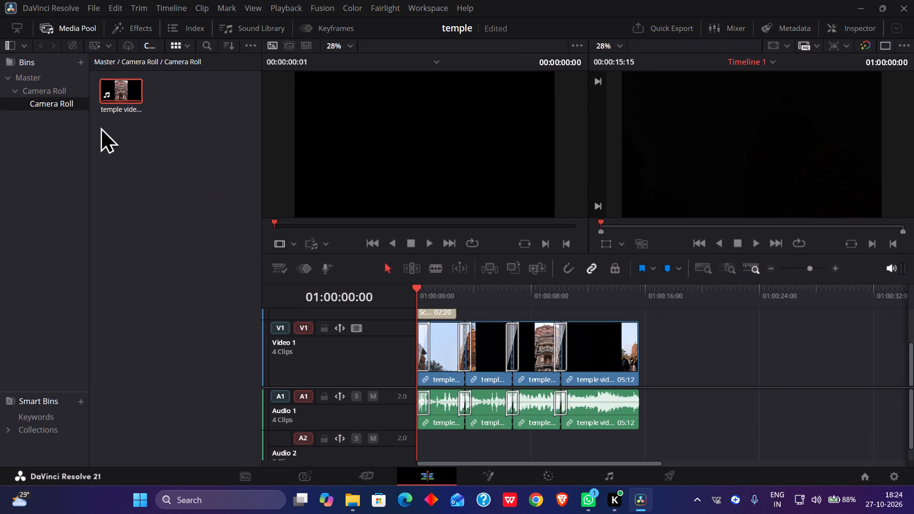
{"action": "left_click", "coordinate": [371, 476]}
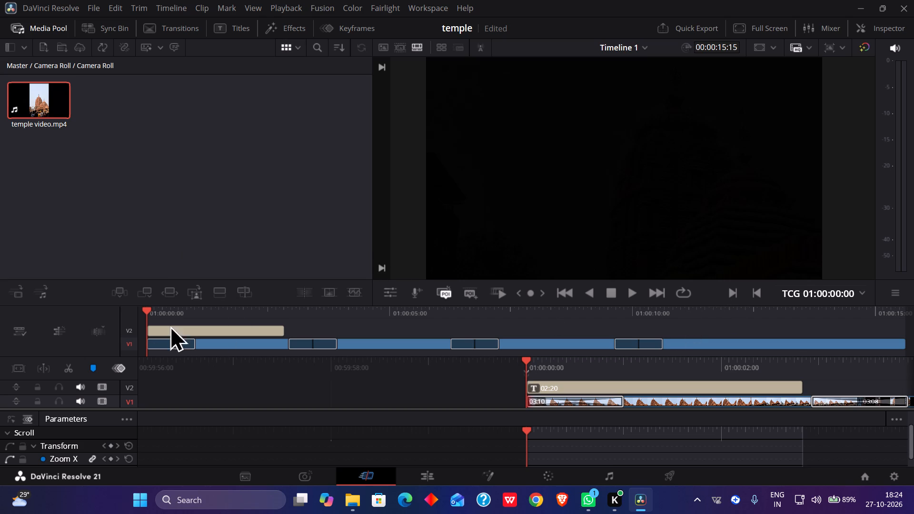
{"action": "left_click_drag", "start_coordinate": [145, 308], "coordinate": [183, 314]}
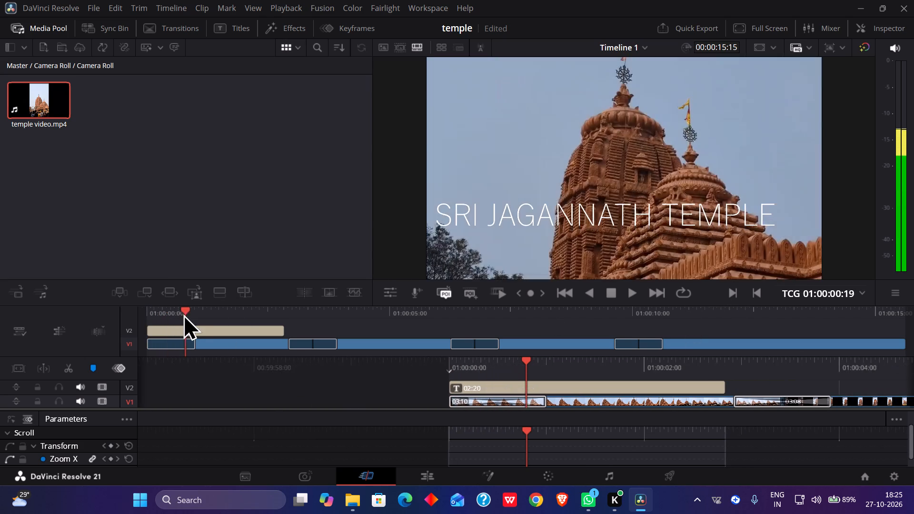
{"action": "left_click_drag", "start_coordinate": [183, 314], "coordinate": [223, 315]}
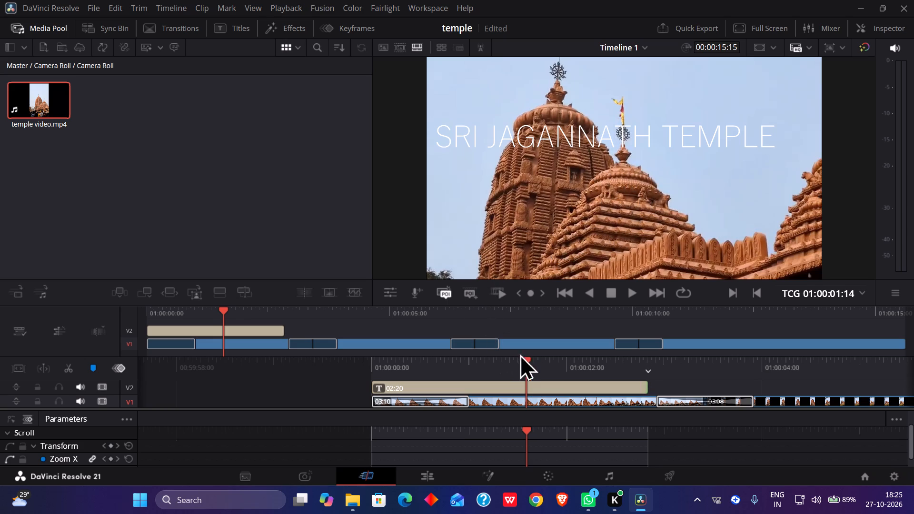
{"action": "left_click_drag", "start_coordinate": [525, 360], "coordinate": [544, 359]}
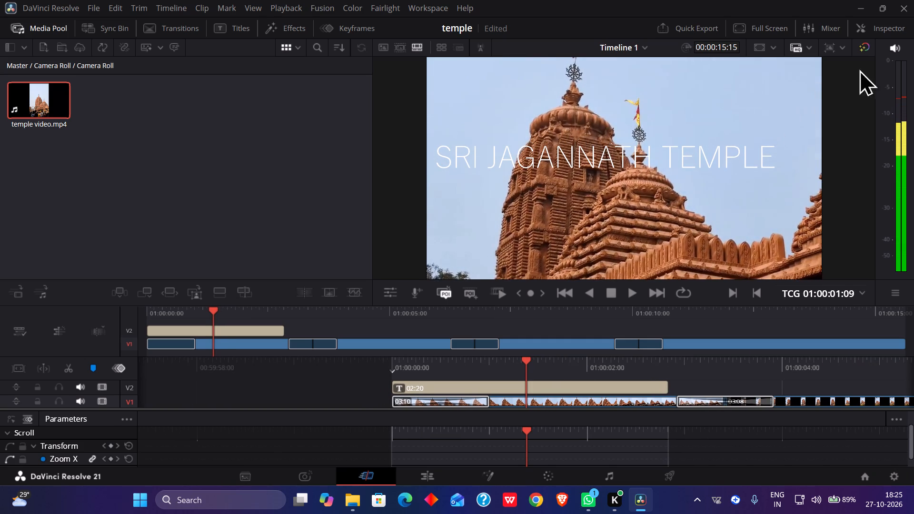
Mute the timeline's audio monitoring on the Cut page.
{"action": "left_click", "coordinate": [895, 48]}
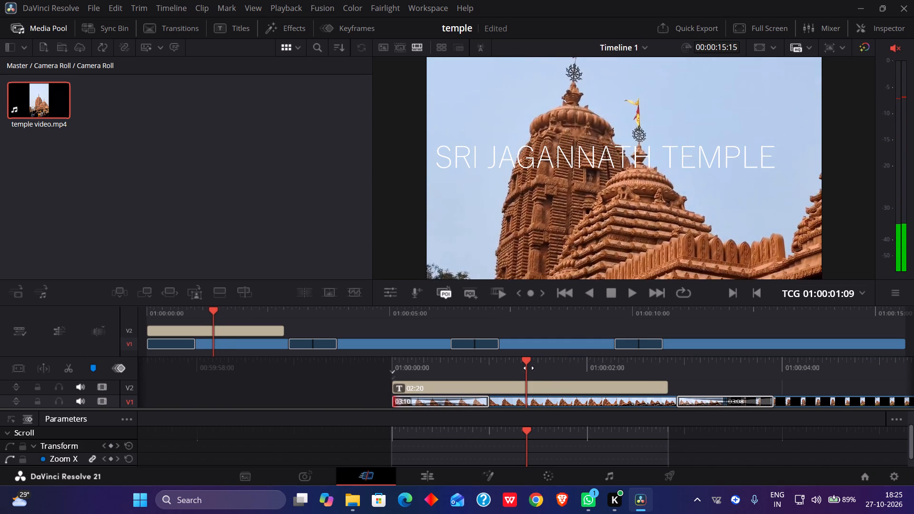
Scrub back and forth through the first three seconds of Timeline 1 to examine the scrolling SRI JAGANNATH TEMPLE title.
{"action": "left_click_drag", "start_coordinate": [525, 359], "coordinate": [525, 366]}
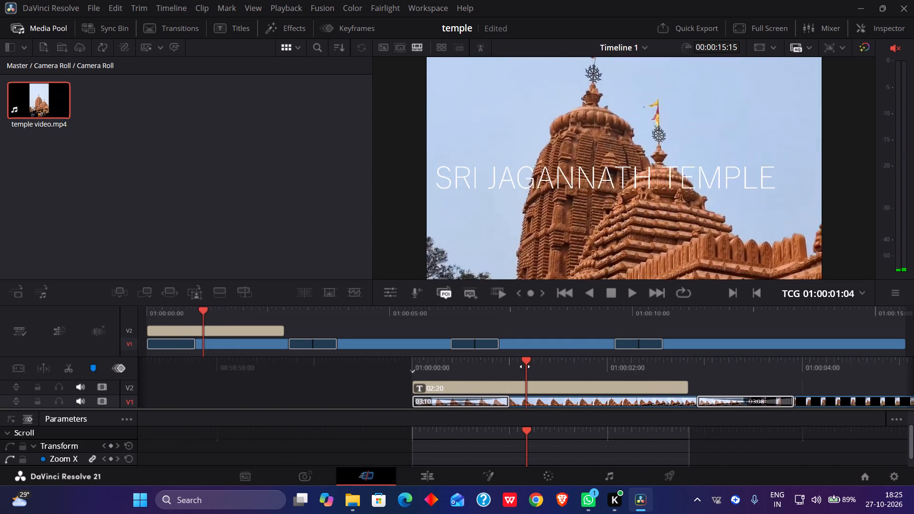
{"action": "left_click_drag", "start_coordinate": [525, 366], "coordinate": [500, 374]}
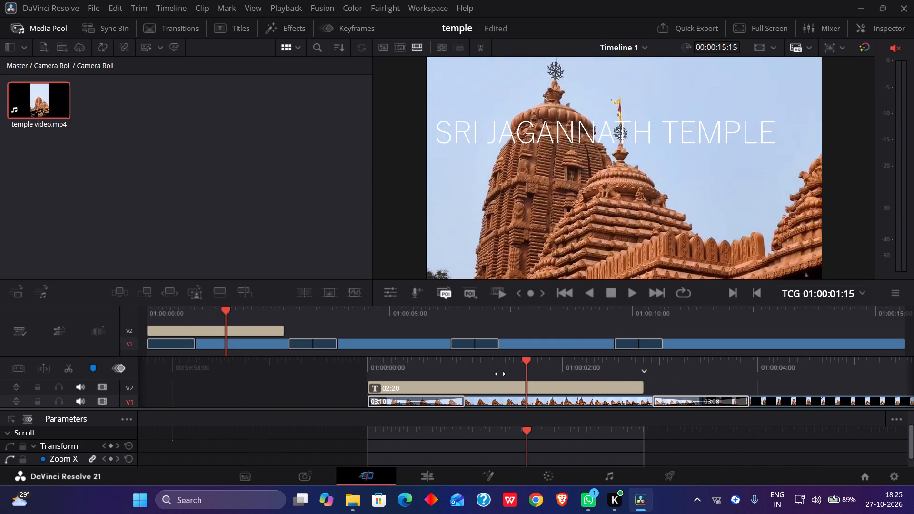
{"action": "left_click_drag", "start_coordinate": [500, 374], "coordinate": [571, 348]}
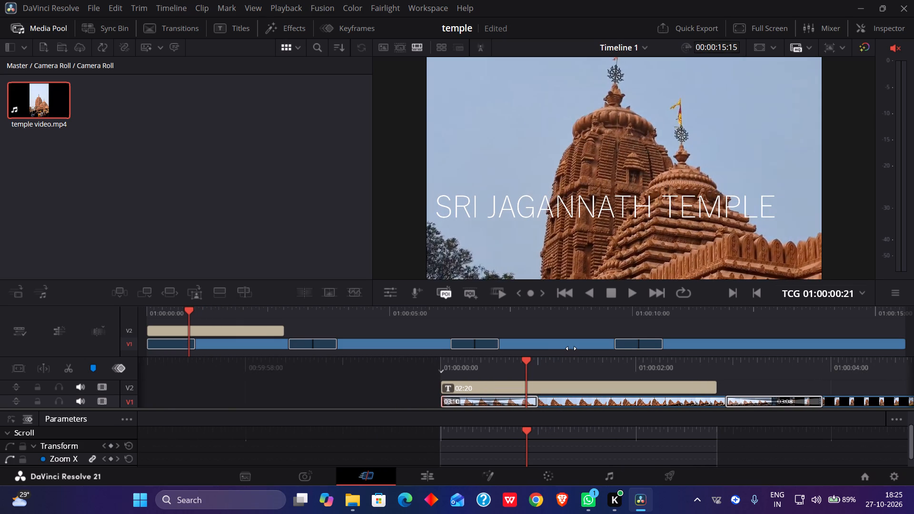
{"action": "left_click_drag", "start_coordinate": [571, 348], "coordinate": [510, 375]}
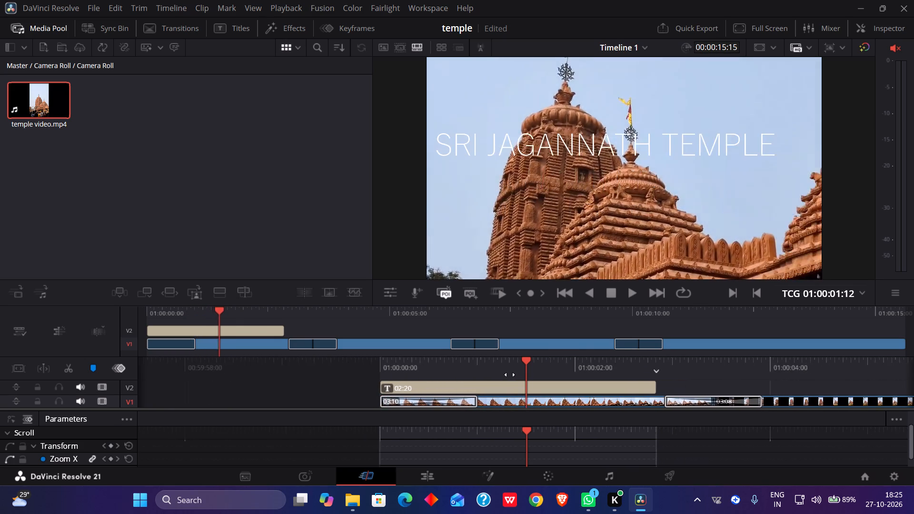
{"action": "left_click_drag", "start_coordinate": [510, 375], "coordinate": [558, 387]}
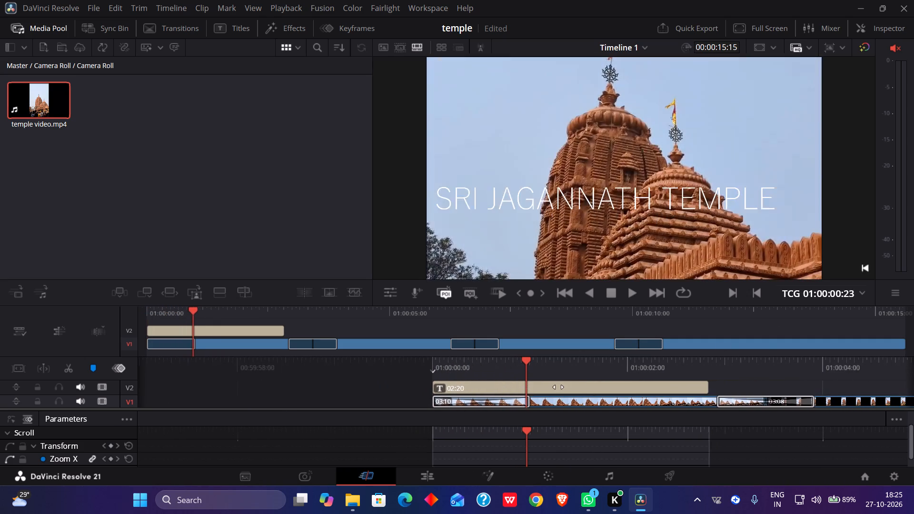
{"action": "left_click_drag", "start_coordinate": [558, 387], "coordinate": [526, 395]}
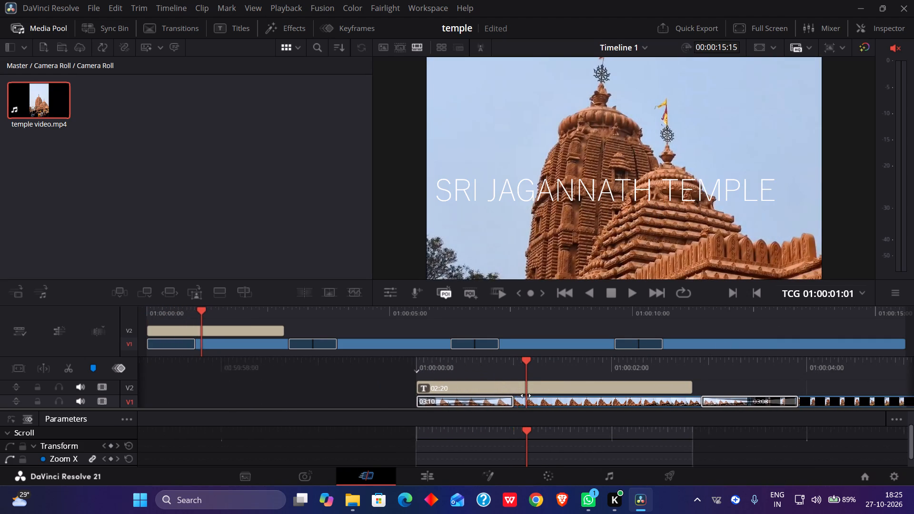
{"action": "left_click_drag", "start_coordinate": [526, 395], "coordinate": [416, 428]}
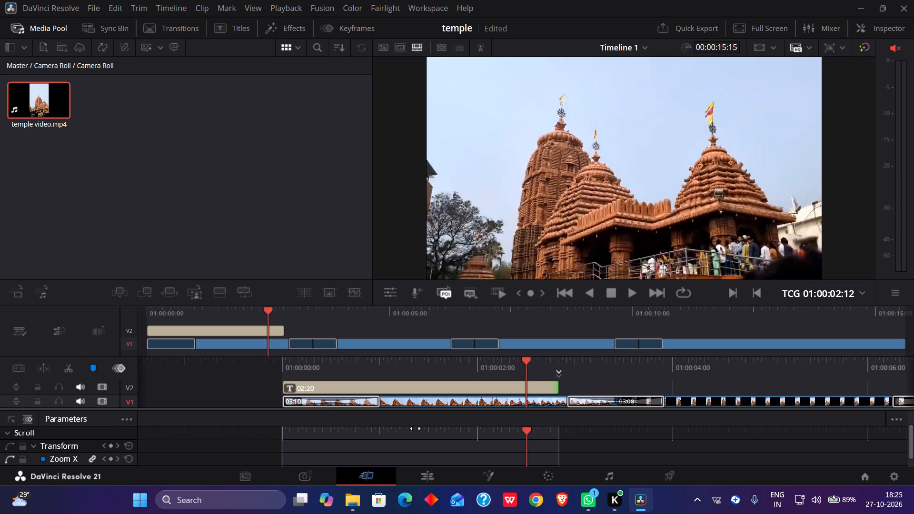
{"action": "left_click_drag", "start_coordinate": [416, 428], "coordinate": [511, 395]}
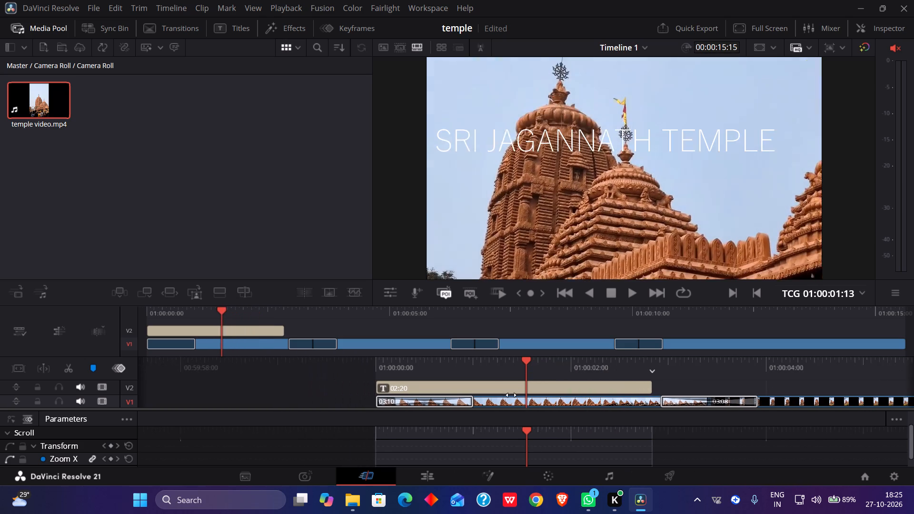
{"action": "left_click_drag", "start_coordinate": [511, 395], "coordinate": [512, 395]}
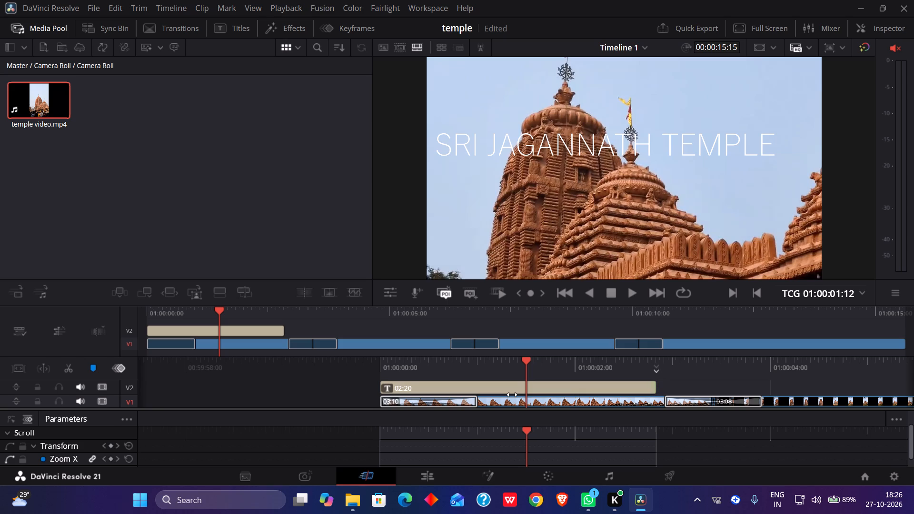
{"action": "left_click_drag", "start_coordinate": [512, 395], "coordinate": [408, 418]}
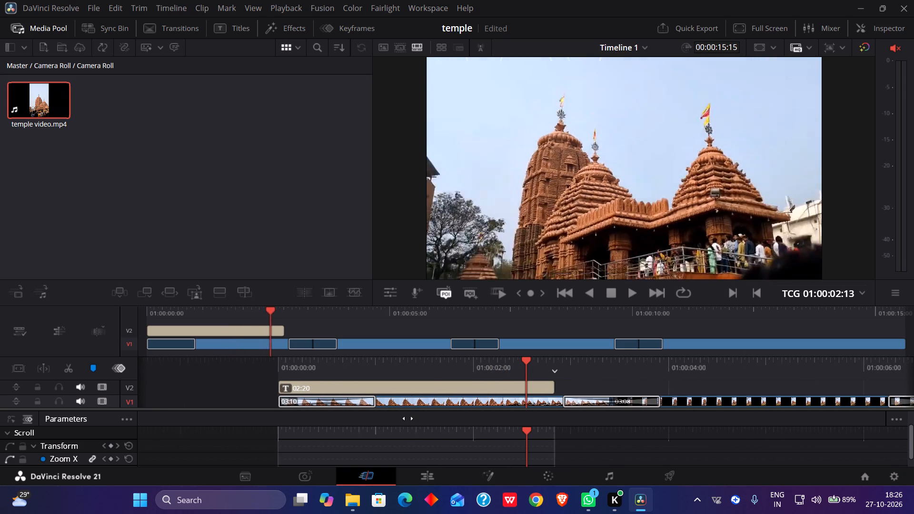
{"action": "left_click_drag", "start_coordinate": [408, 418], "coordinate": [598, 368]}
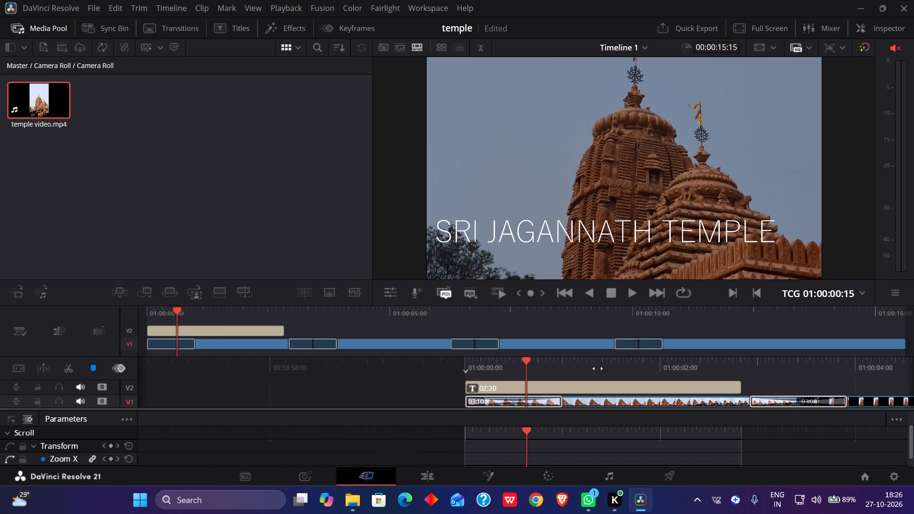
{"action": "left_click_drag", "start_coordinate": [598, 368], "coordinate": [373, 421]}
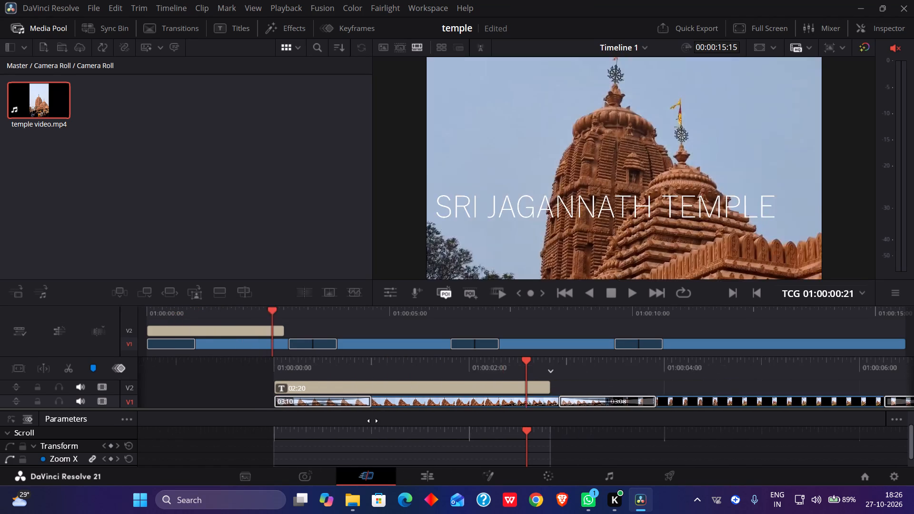
{"action": "left_click_drag", "start_coordinate": [373, 421], "coordinate": [864, 310]}
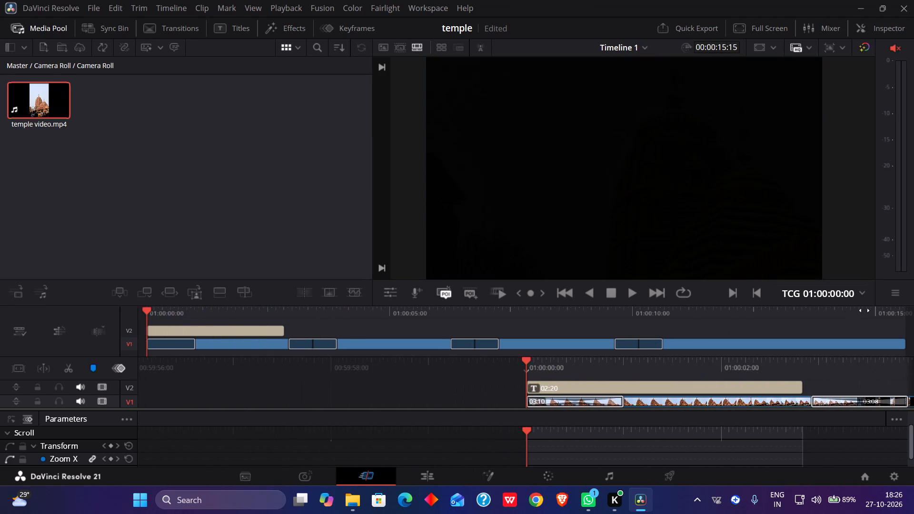
{"action": "left_click_drag", "start_coordinate": [864, 310], "coordinate": [379, 391]}
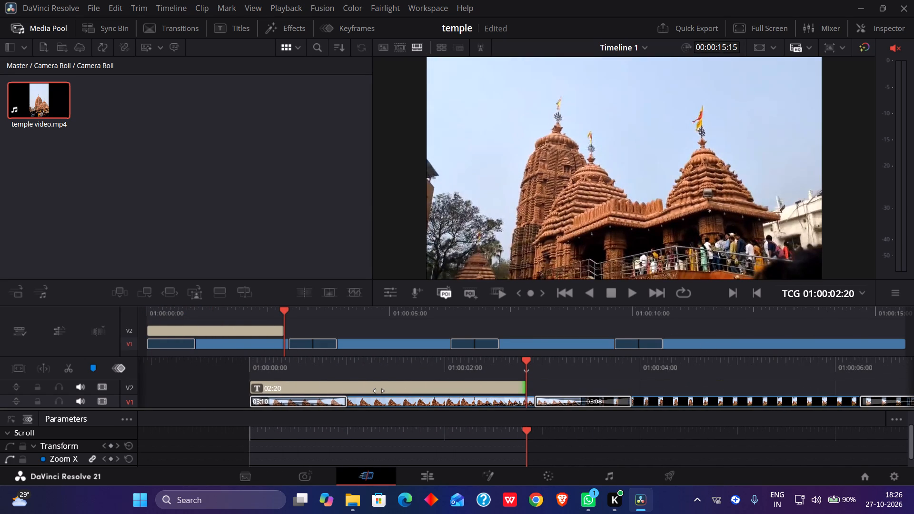
{"action": "left_click_drag", "start_coordinate": [379, 391], "coordinate": [380, 391]}
{"action": "left_click_drag", "start_coordinate": [380, 391], "coordinate": [383, 389]}
{"action": "left_click_drag", "start_coordinate": [383, 389], "coordinate": [383, 388]}
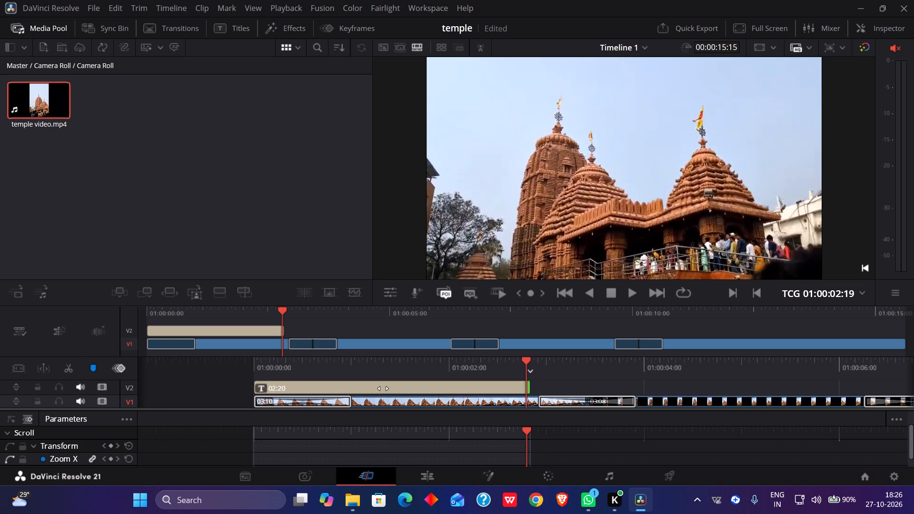
{"action": "left_click_drag", "start_coordinate": [383, 388], "coordinate": [384, 385]}
{"action": "left_click_drag", "start_coordinate": [384, 385], "coordinate": [415, 376]}
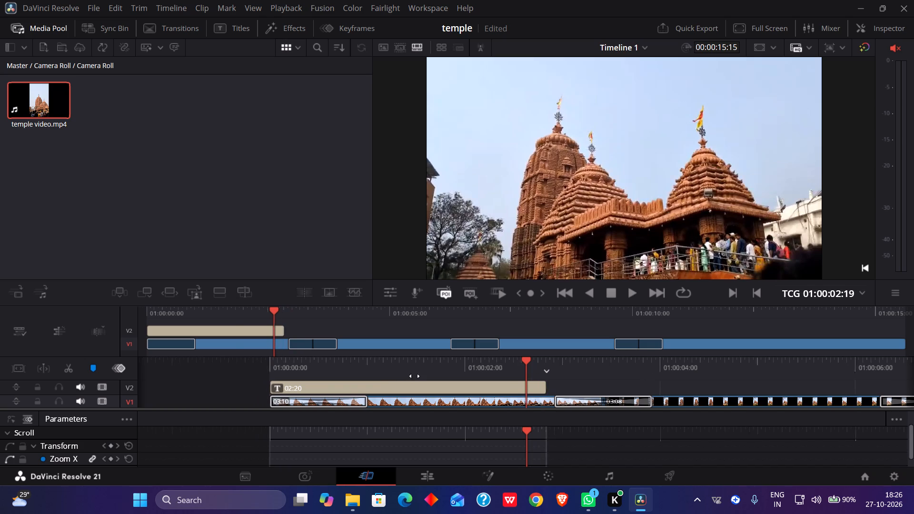
{"action": "left_click_drag", "start_coordinate": [415, 376], "coordinate": [411, 385]}
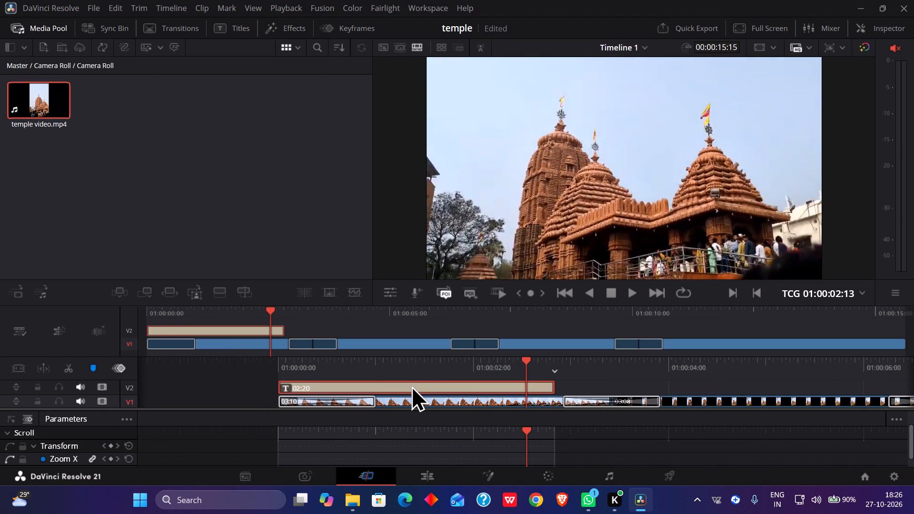